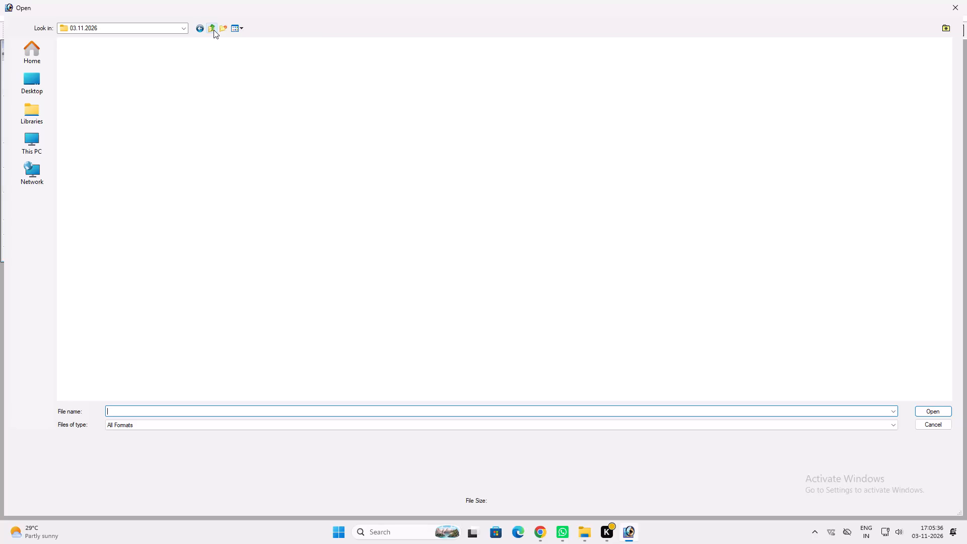
left_click(329, 132)
left_click(370, 94)
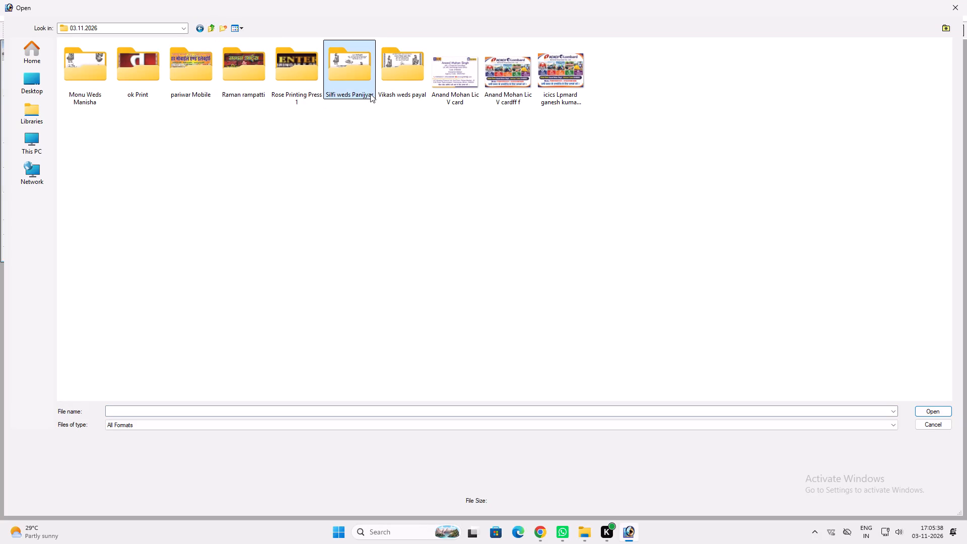
left_click(89, 84)
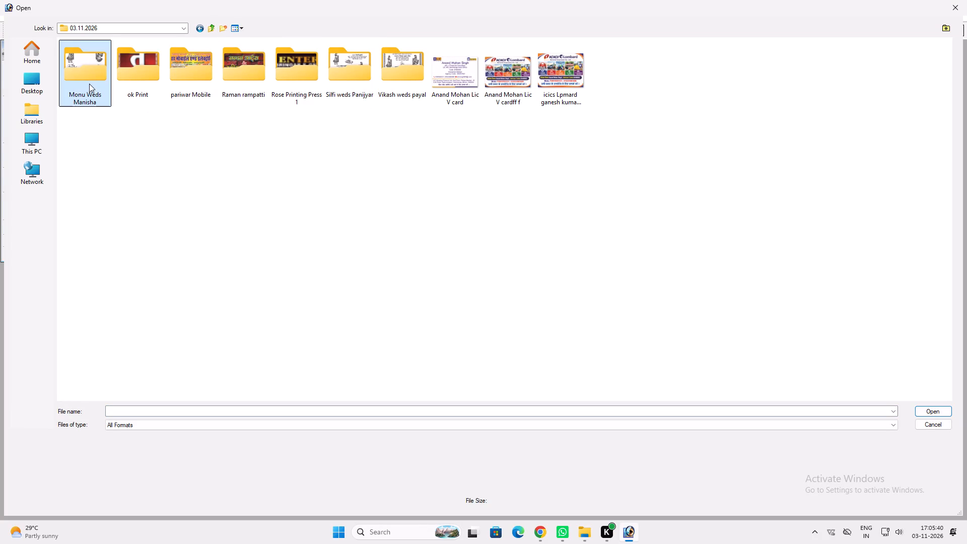
double_click(89, 84)
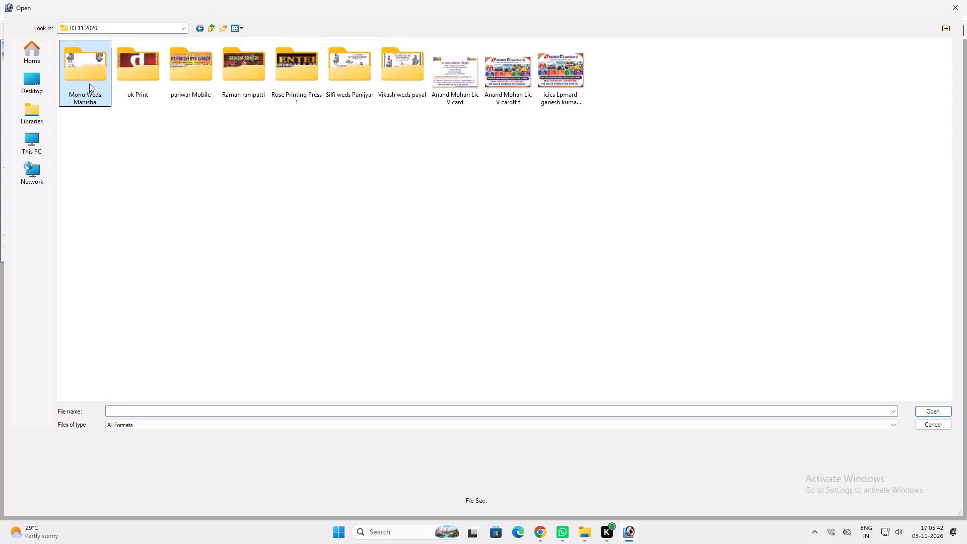
left_click(89, 84)
key("ctrl+a")
key("Return")
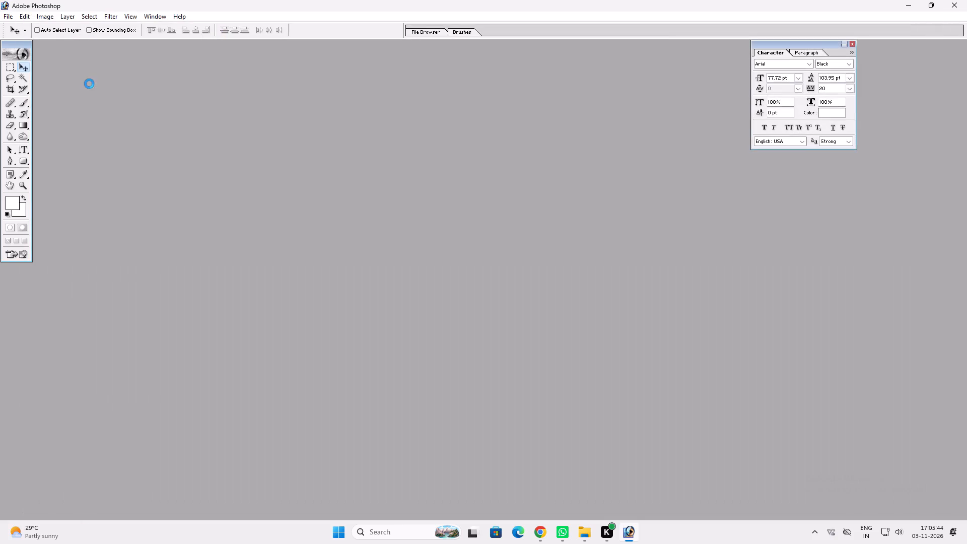
key("Return")
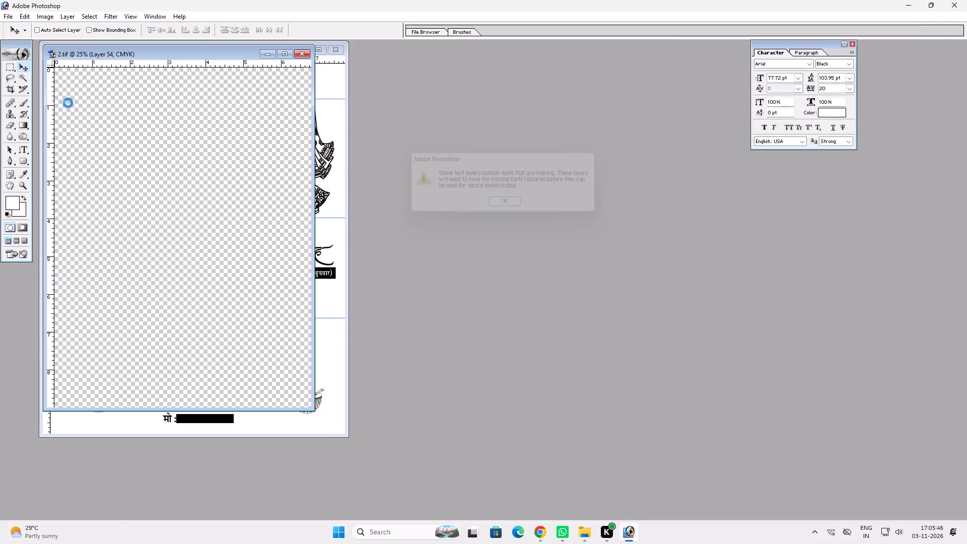
key("Return")
Show the opened wedding invitation page in full-screen mode, enlarged one level beyond fit-to-screen, and examine its event dates and text.
key("f")
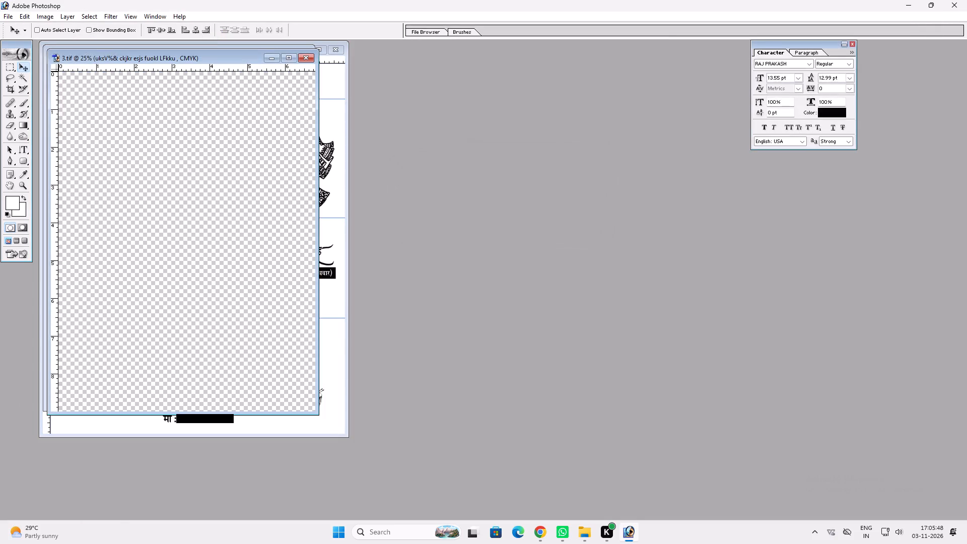
key("Return")
key("ctrl+0")
key("ctrl+plus")
key("space")
key("space")
key("space")
key("space")
key("space")
key("space")
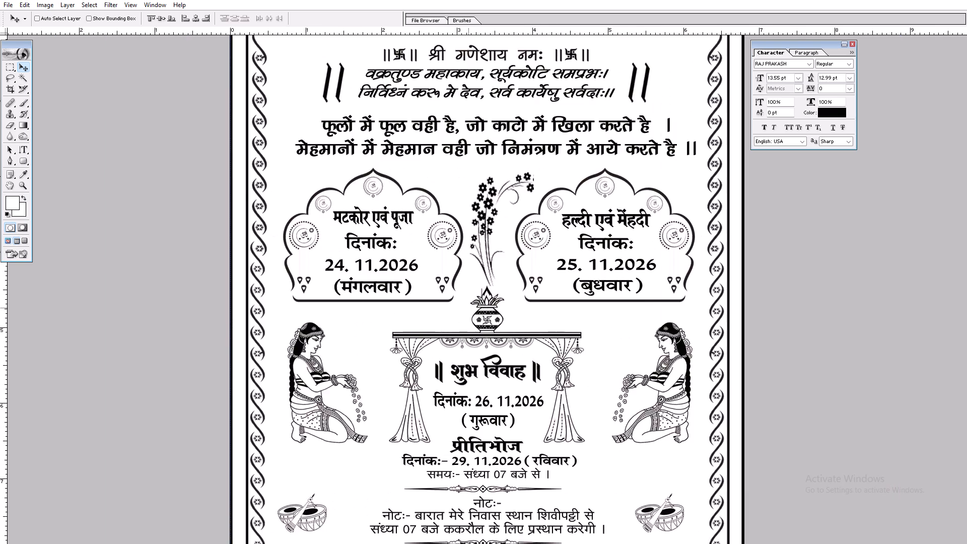
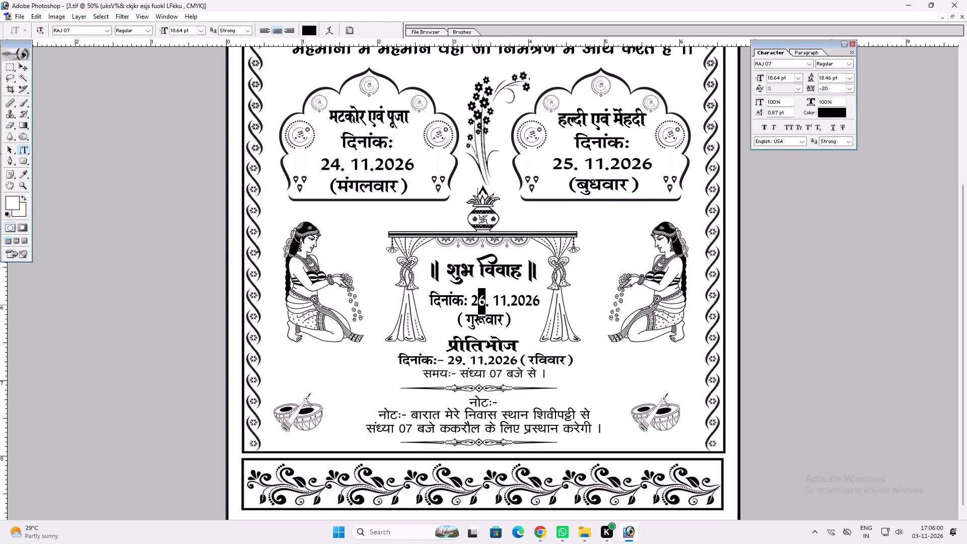
Change the शुभ विवाह date under the canopy to 25. 11.2026 and its weekday to बुधवार.
key("5")
key("Return")
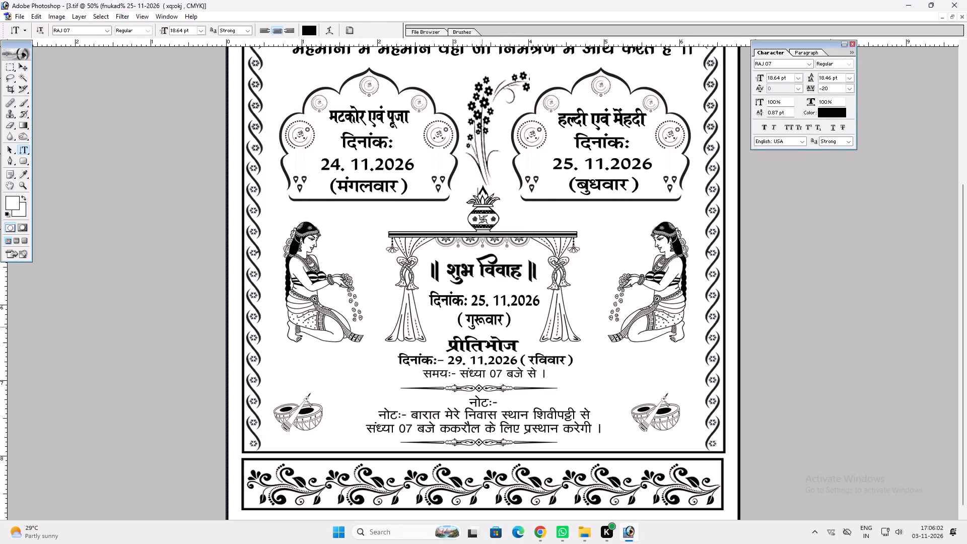
left_click_drag(482, 324, 466, 322)
type("c/")
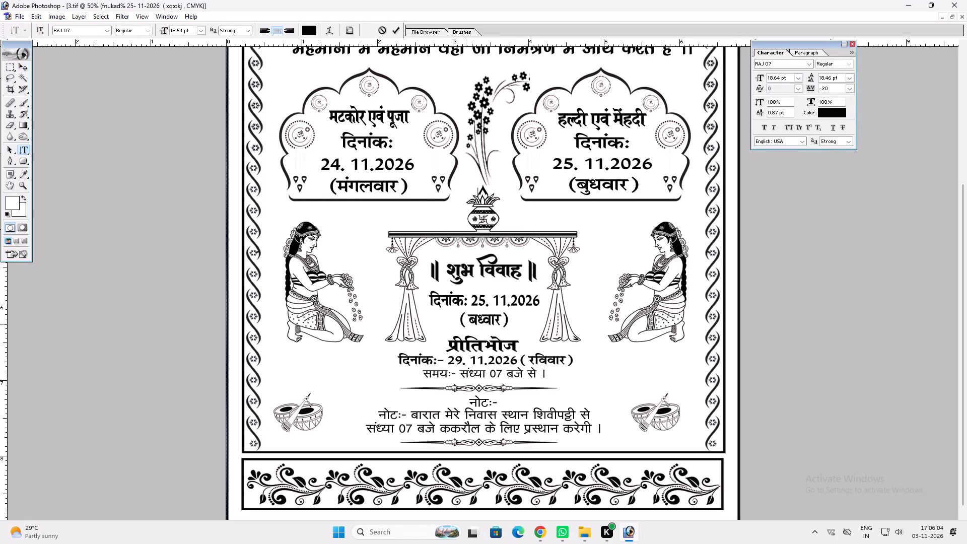
key("BackSpace")
type("q/k")
key("Return")
type("vvv")
Examine the verse and ceremony dates above the wedding date block.
key("space")
key("space")
key("space")
key("space")
key("space")
key("space")
key("space")
key("space")
key("space")
key("space")
key("space")
left_click_drag(537, 219, 534, 234)
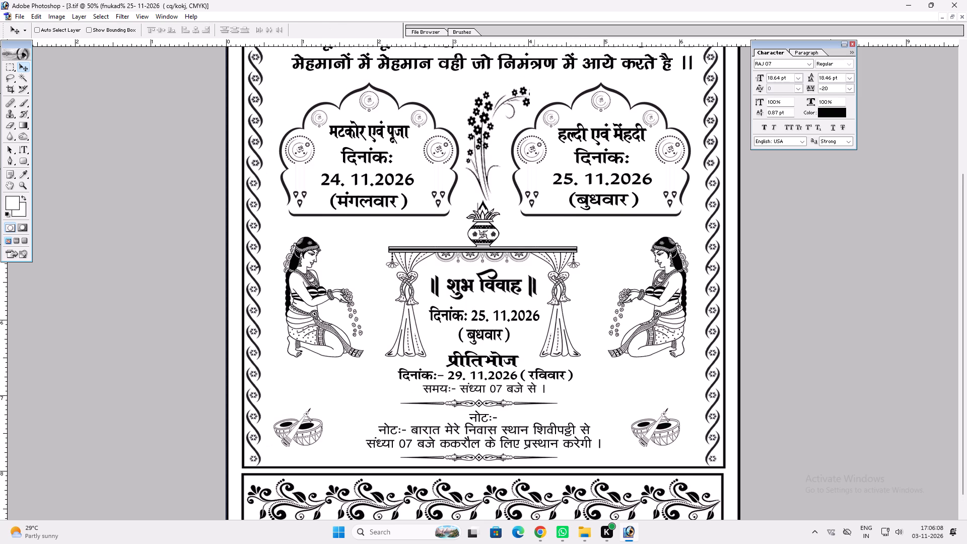
left_click_drag(534, 234, 533, 264)
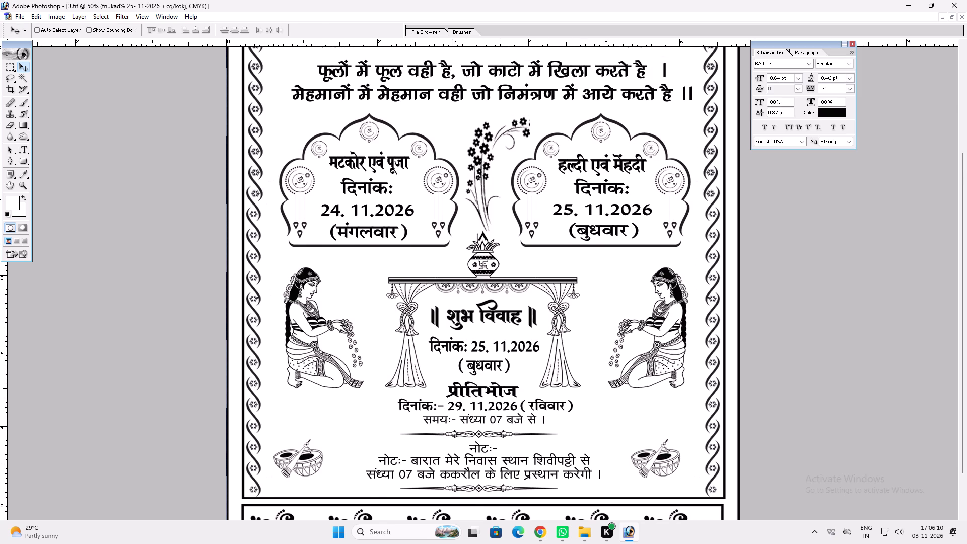
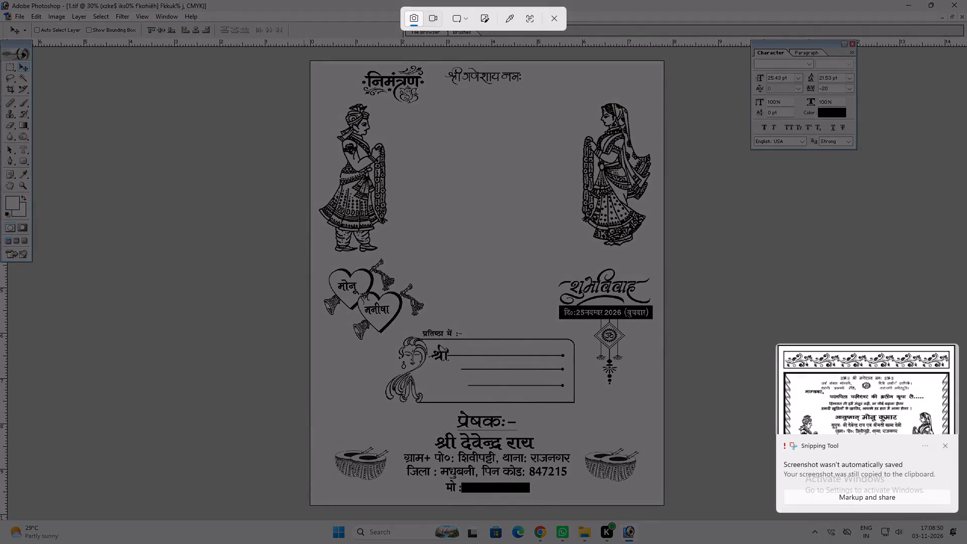
Capture a screenshot of the whole निमंत्रण cover page, from the heading down to the प्रेषक address block.
left_click_drag(310, 60, 665, 505)
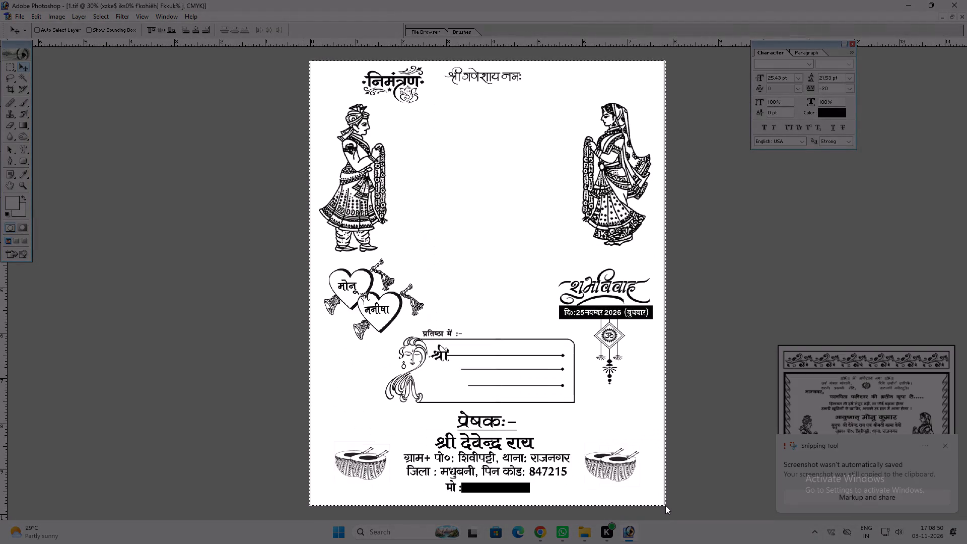
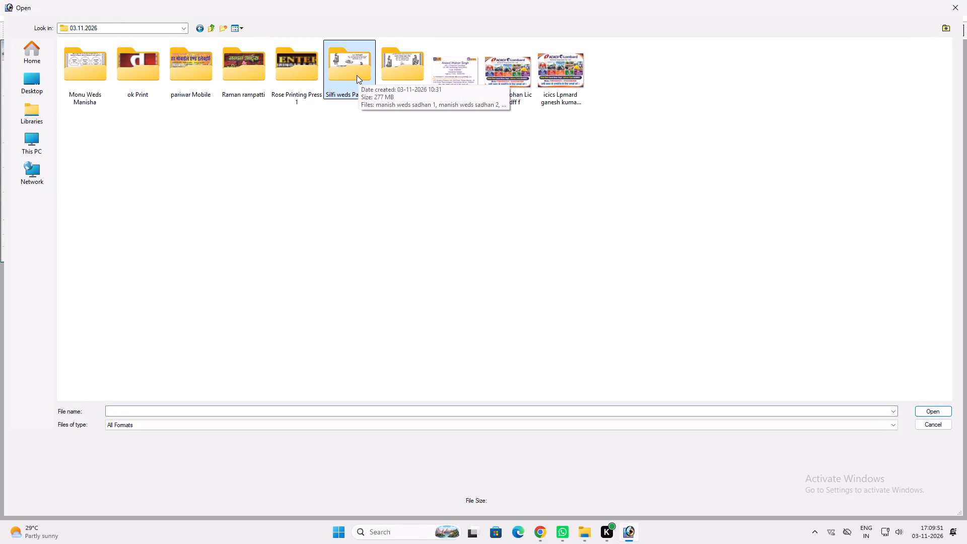
Open the card files 2, 3 and FF together from the Vikash weds payal folder.
left_click(358, 75)
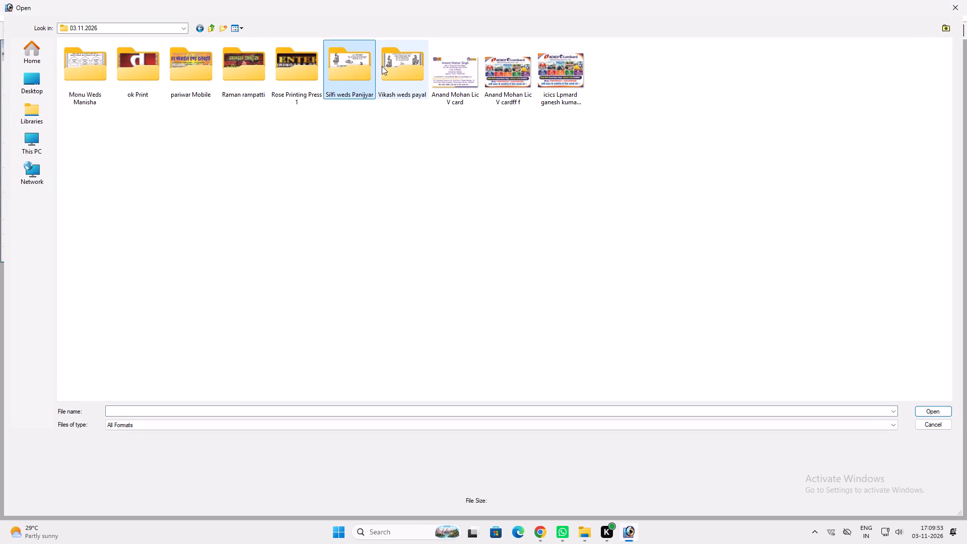
left_click(382, 66)
key("Return")
left_click_drag(268, 102, 57, 74)
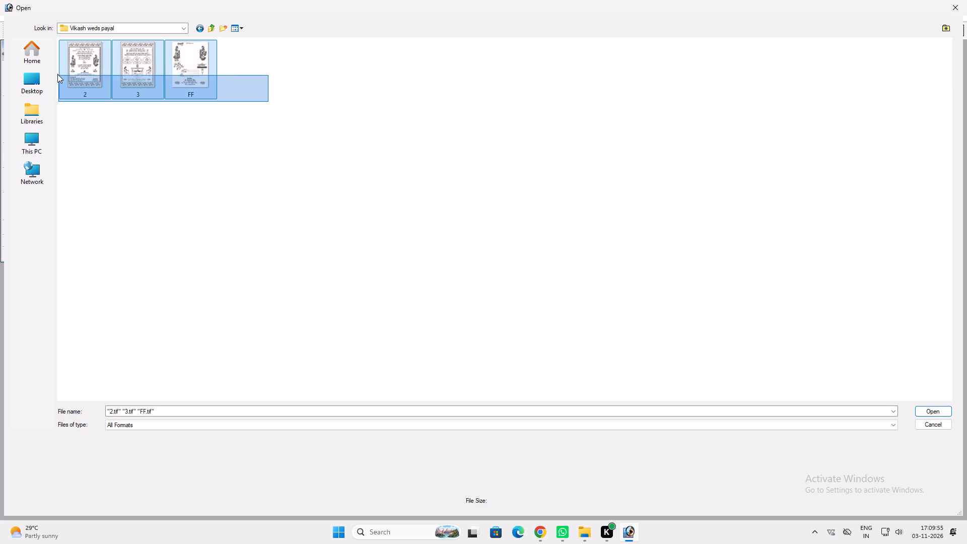
left_click_drag(57, 74, 59, 59)
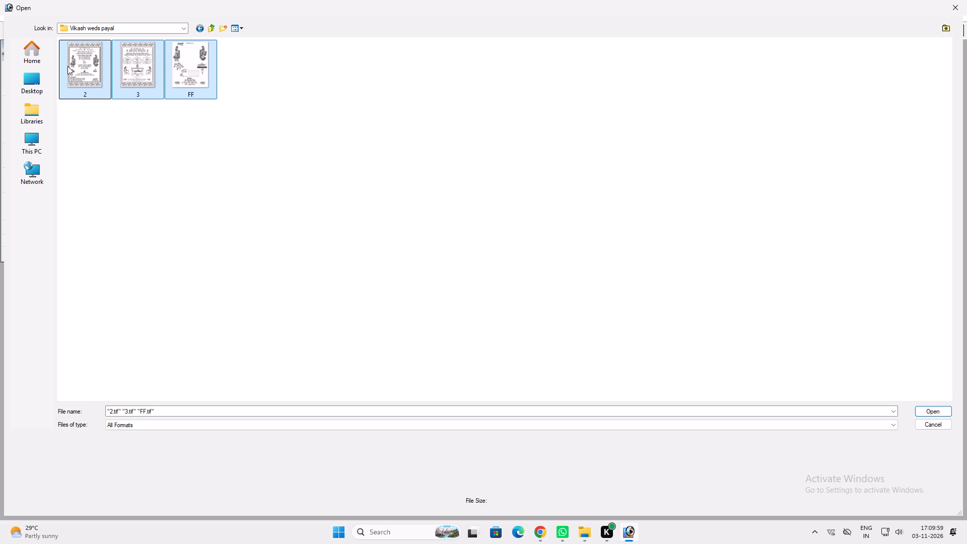
key("Return")
key("Return")
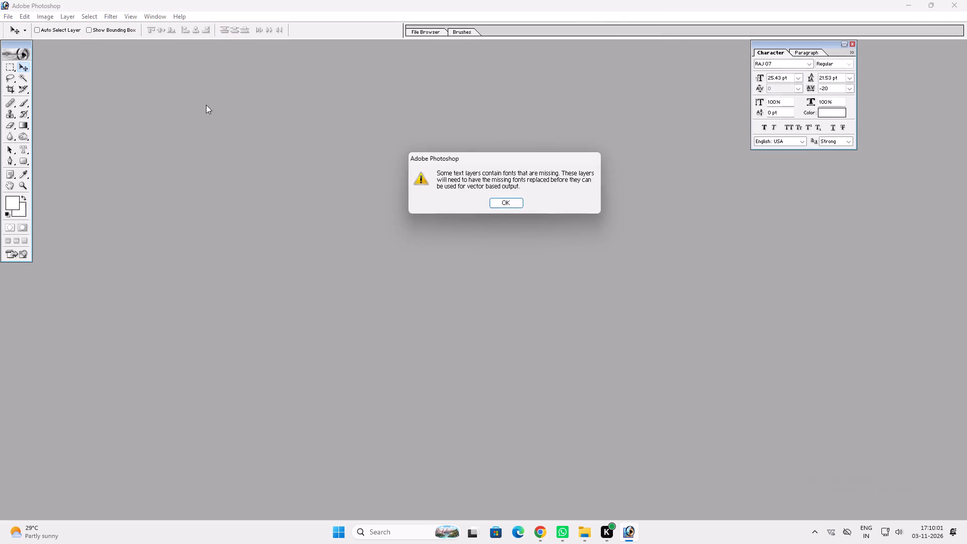
key("Return")
key("Return")
key("Return")
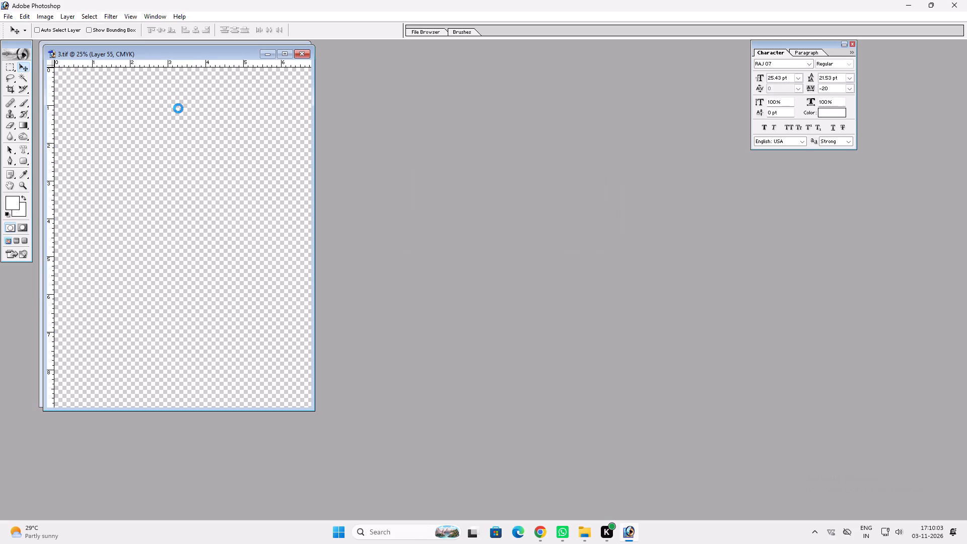
key("Return")
Replace the र in the middle of the sender's name under the प्रेषक heading with the half letter श्.
type("ff")
key("ctrl+0")
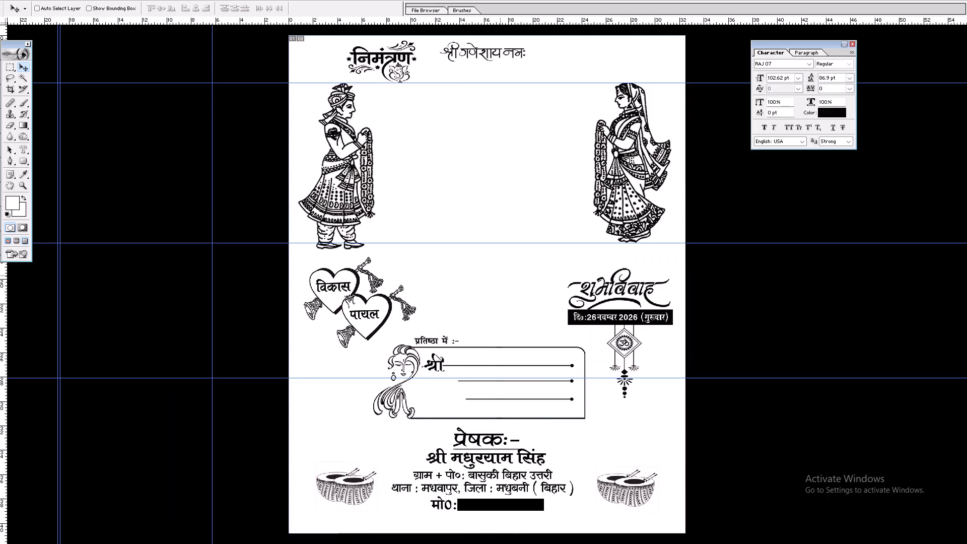
key("t")
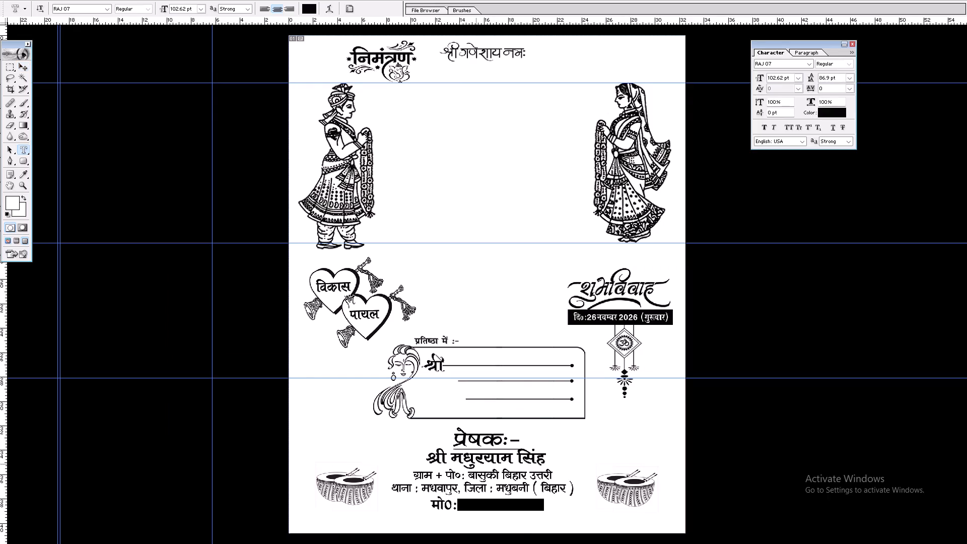
left_click_drag(481, 459, 479, 459)
left_click_drag(479, 459, 477, 460)
key("apostrophe")
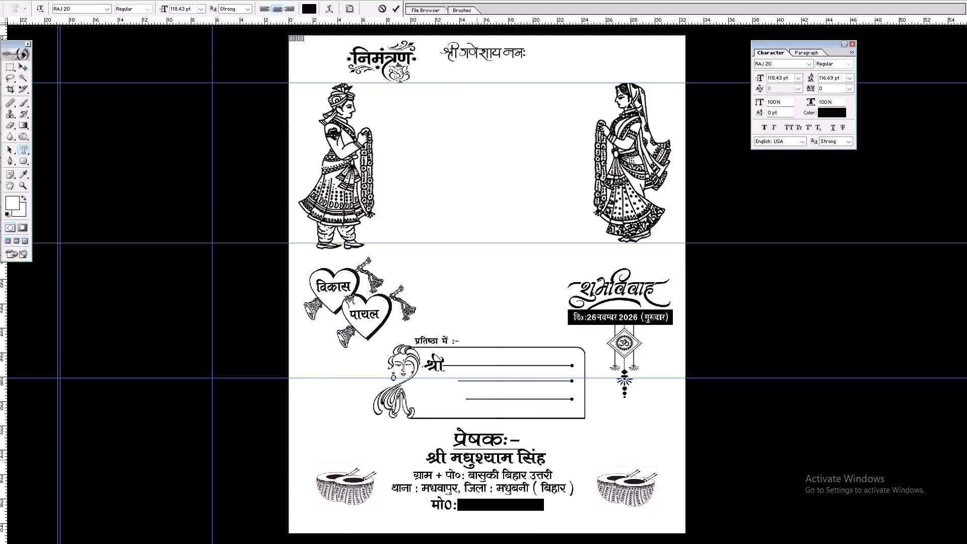
key("Return")
Hide the guides on the निमंत्रण cover page.
key("ctrl+h")
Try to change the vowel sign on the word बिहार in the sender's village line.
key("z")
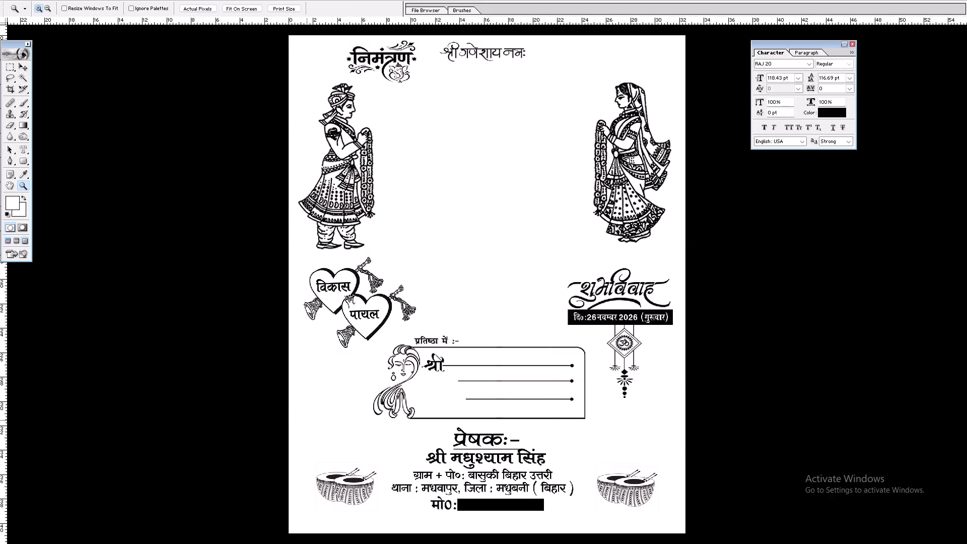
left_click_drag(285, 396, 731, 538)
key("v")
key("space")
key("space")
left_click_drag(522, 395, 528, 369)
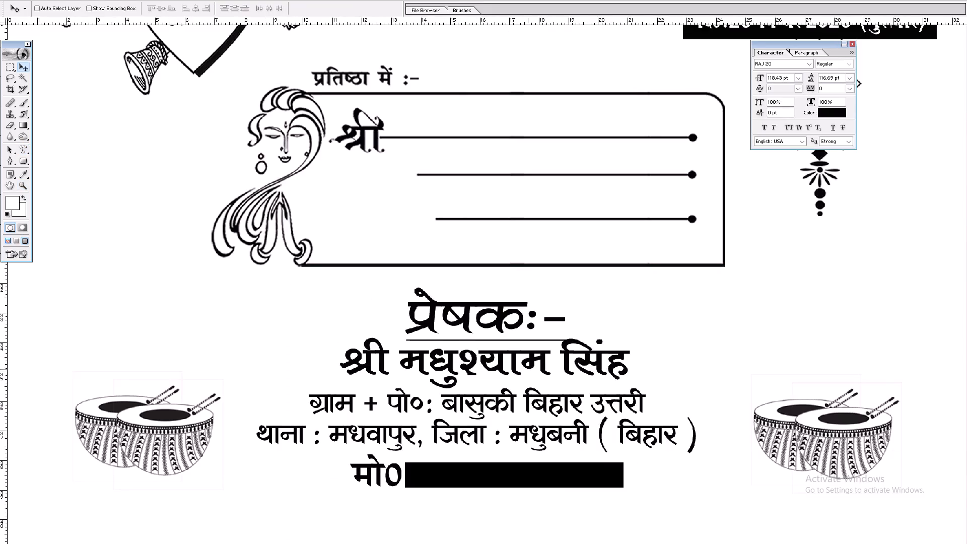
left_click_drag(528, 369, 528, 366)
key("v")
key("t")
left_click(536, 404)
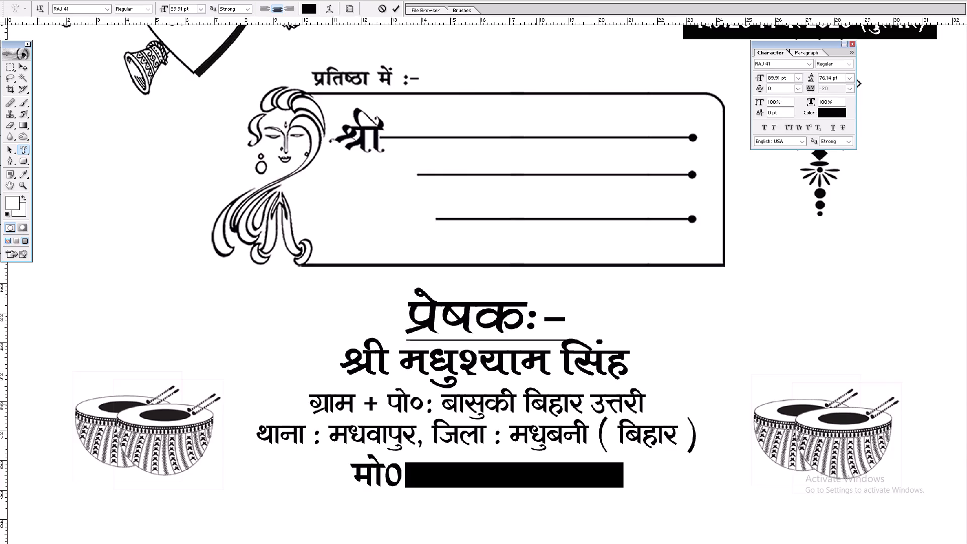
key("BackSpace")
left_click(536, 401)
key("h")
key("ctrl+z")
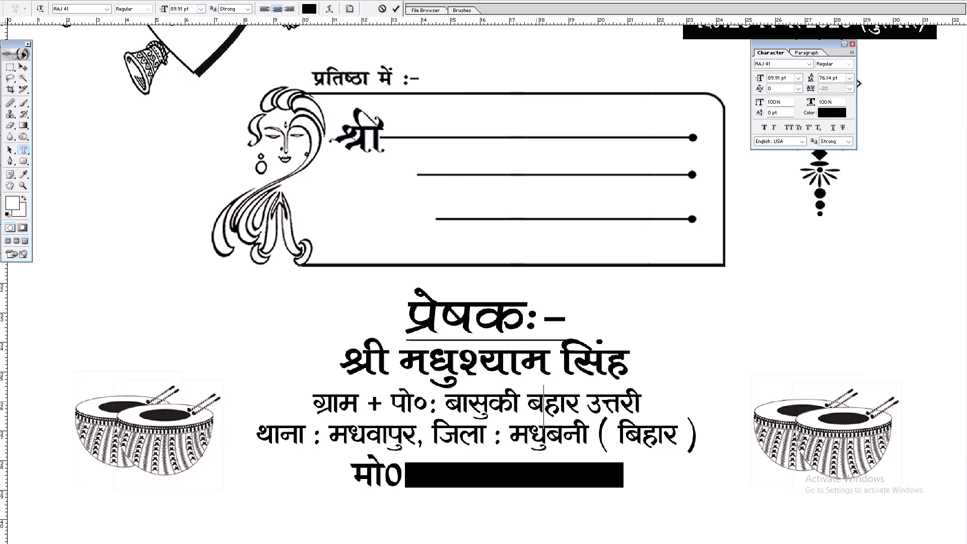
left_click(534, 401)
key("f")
Add the ी vowel sign to the end of बिहार in the sender's village line.
left_click(590, 399)
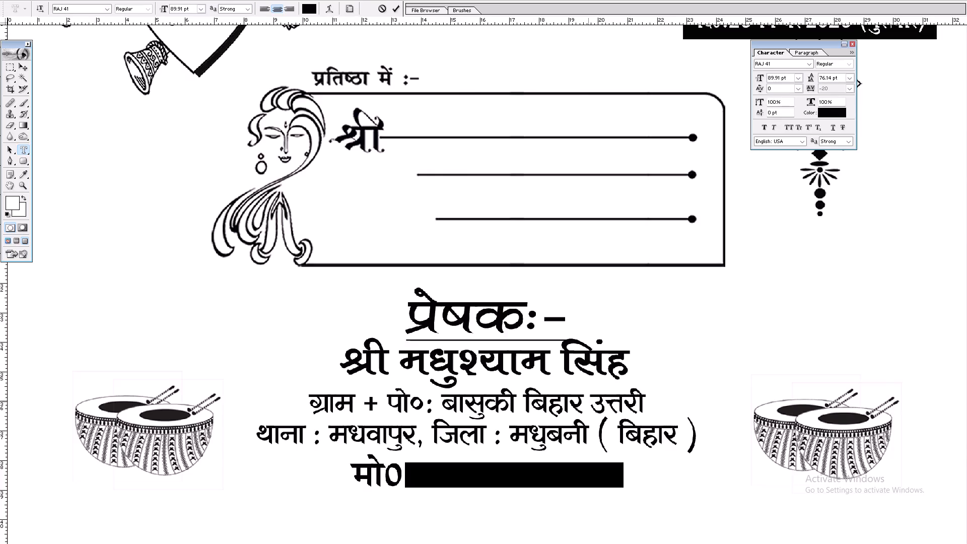
left_click(583, 402)
key("h")
key("Return")
Replace the initial ब of the village name after पो०: in the sender's address with व.
key("space")
key("space")
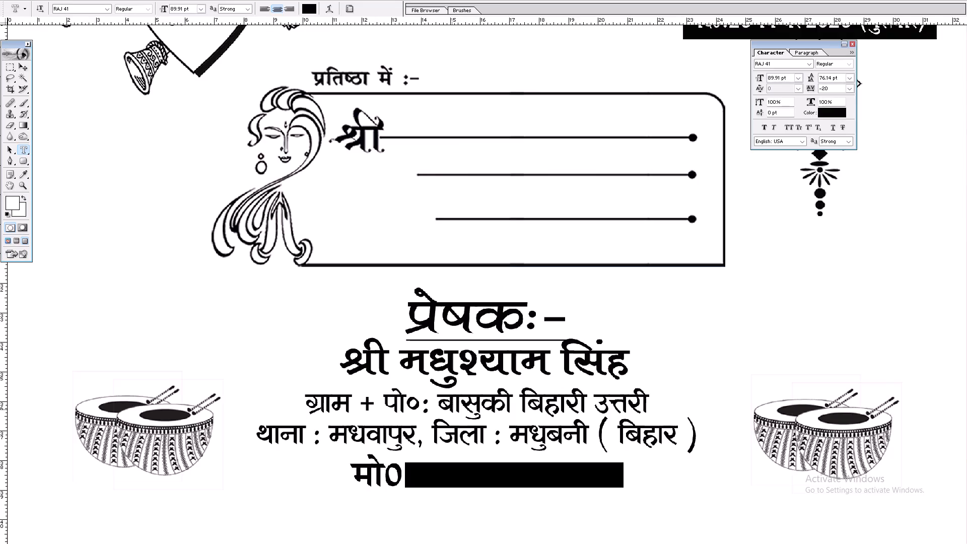
left_click_drag(451, 410, 441, 410)
key("o")
key("Return")
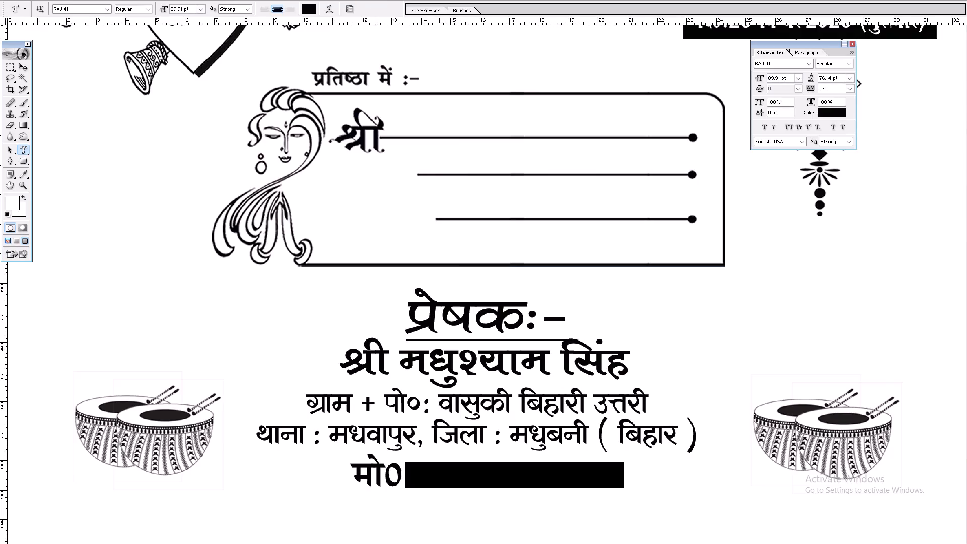
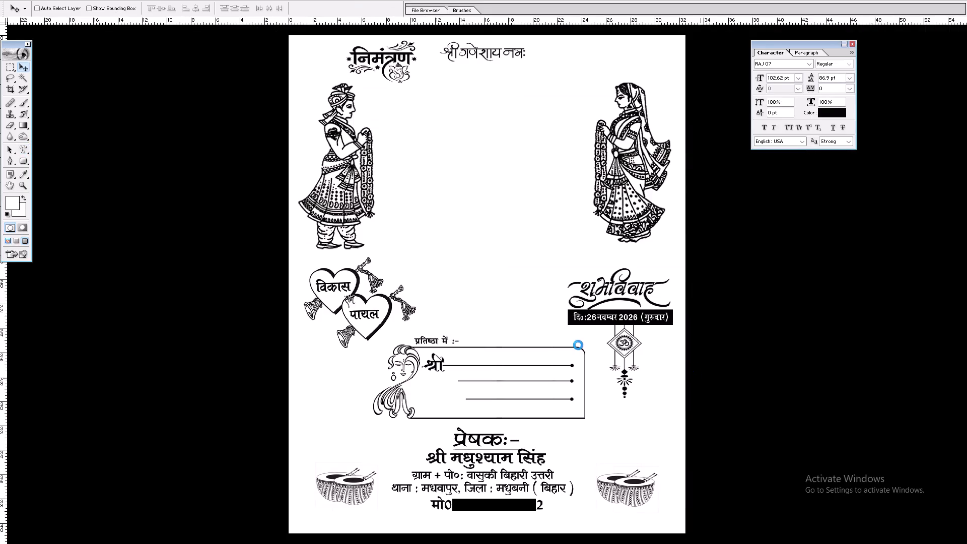
Switch to the ceremonies page and examine its blessing text and the date arches for तिलकोत्सव, पूजा एवं मटकोर and हल्दी.
key("ctrl+Tab")
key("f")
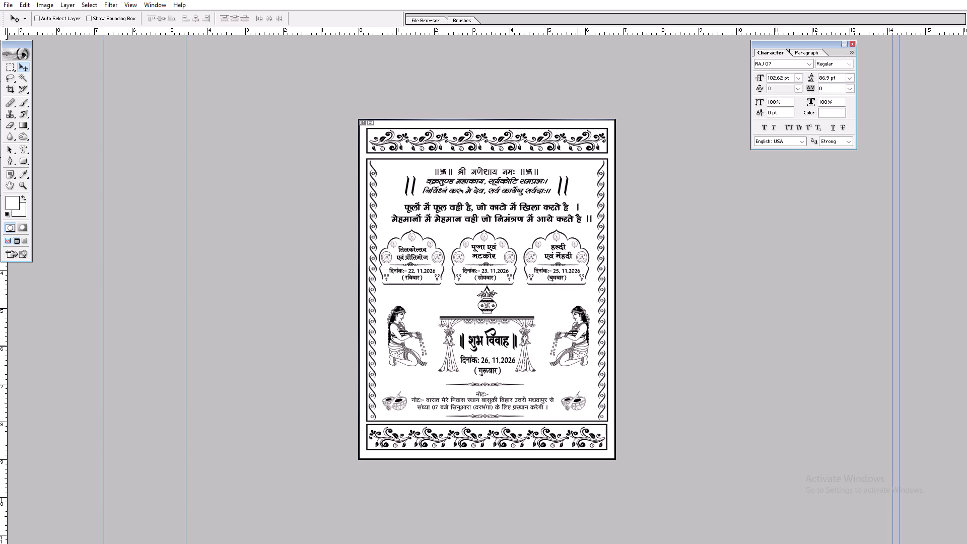
key("ctrl+0")
key("ctrl+plus")
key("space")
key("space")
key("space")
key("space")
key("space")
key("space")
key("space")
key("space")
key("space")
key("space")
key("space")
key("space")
left_click_drag(431, 243, 445, 348)
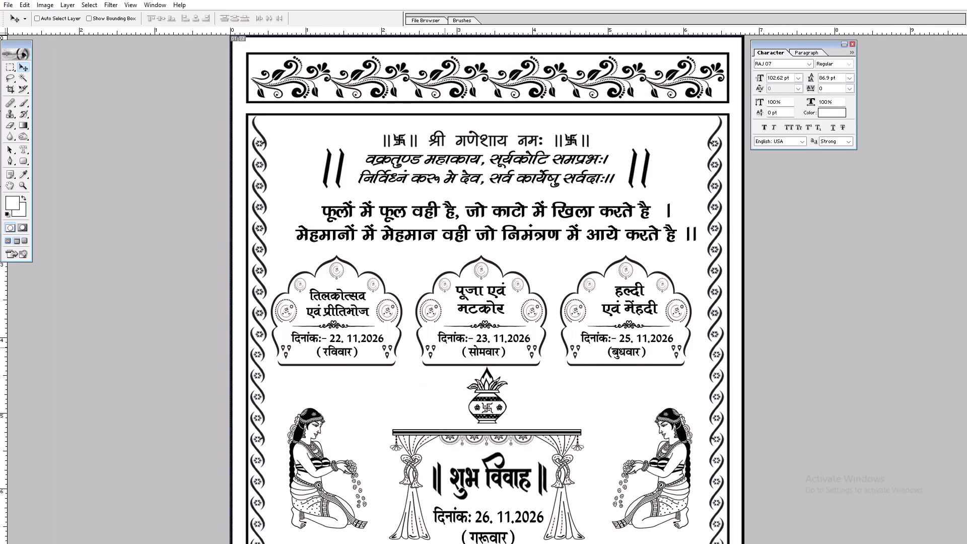
On the bride and groom details page, remove the middle name कुमार from the groom's name line after आयुष्मान्.
key("ctrl+Tab")
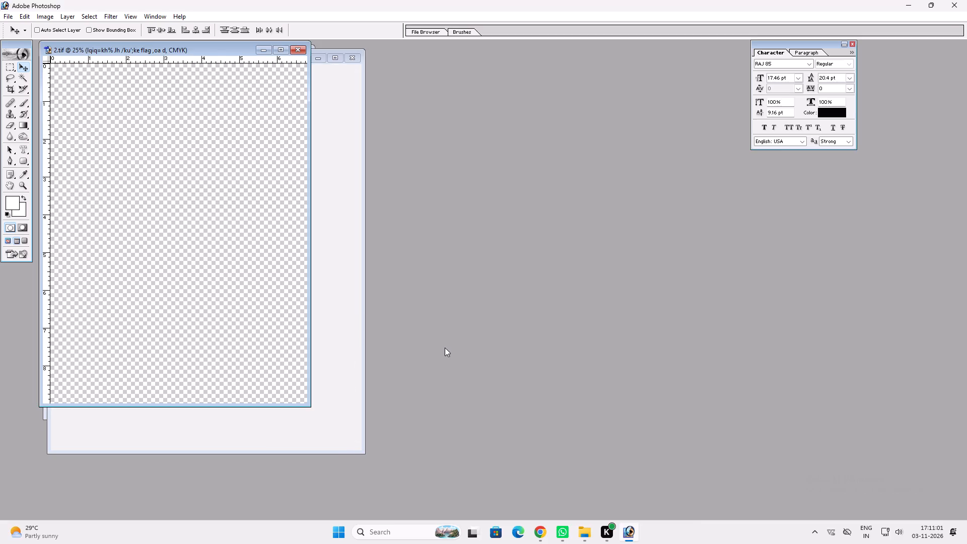
key("ctrl+Tab")
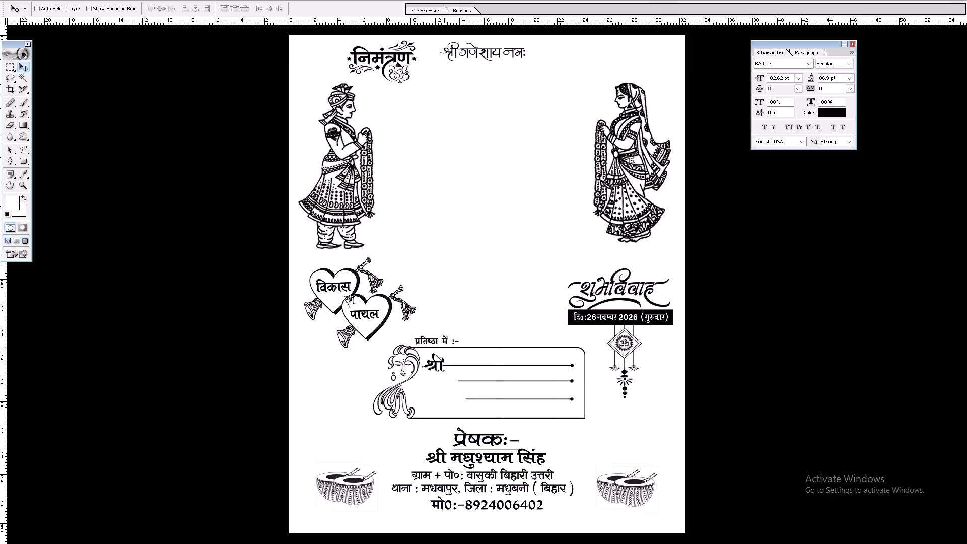
key("ctrl+Tab")
key("ctrl+Tab")
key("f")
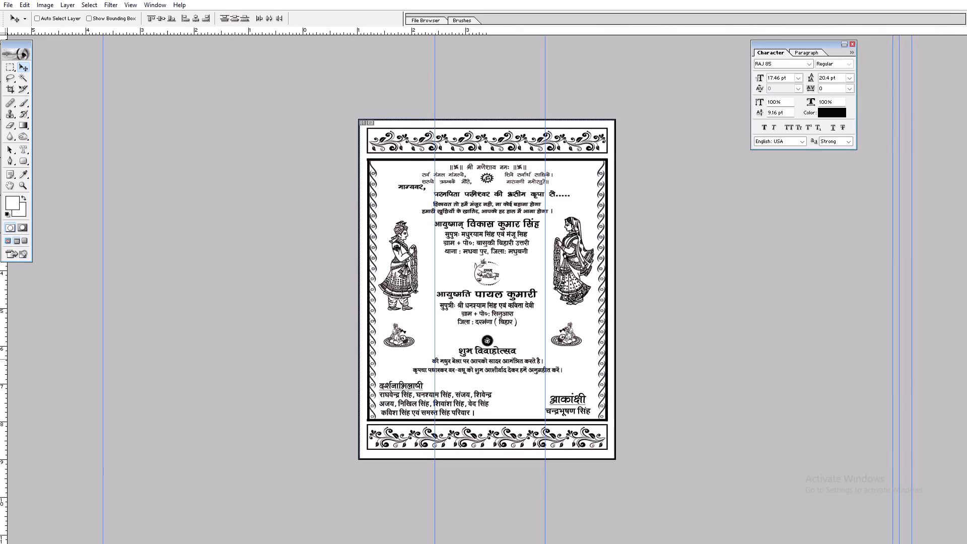
key("ctrl+0")
key("ctrl+plus")
key("ctrl+plus")
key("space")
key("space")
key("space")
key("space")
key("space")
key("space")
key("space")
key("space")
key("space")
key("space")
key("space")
left_click_drag(457, 248, 453, 344)
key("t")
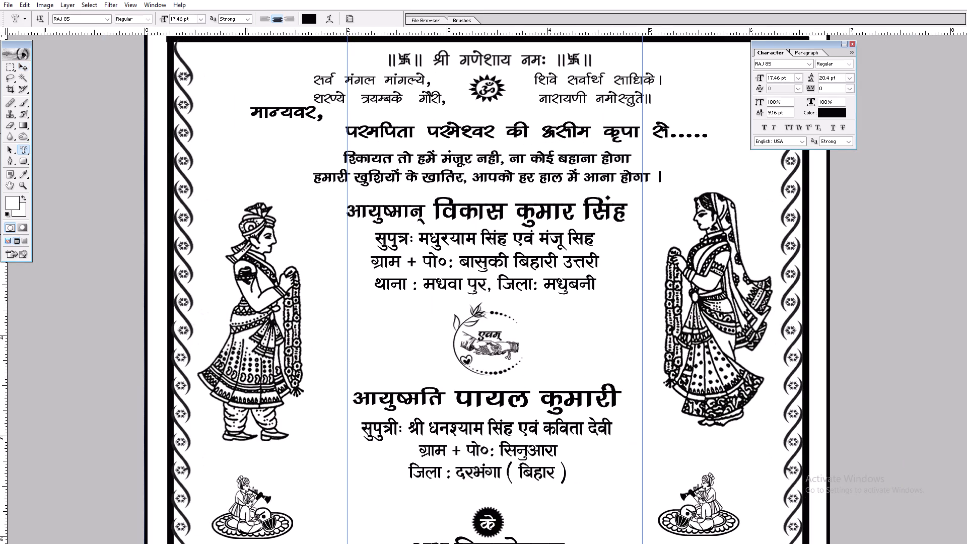
left_click_drag(573, 213, 517, 210)
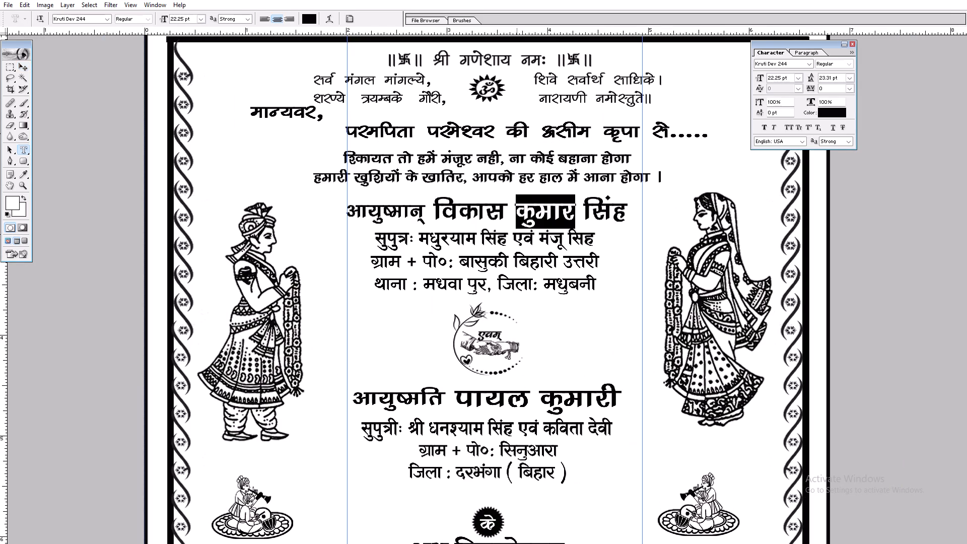
key("BackSpace")
left_click(551, 213)
key("BackSpace")
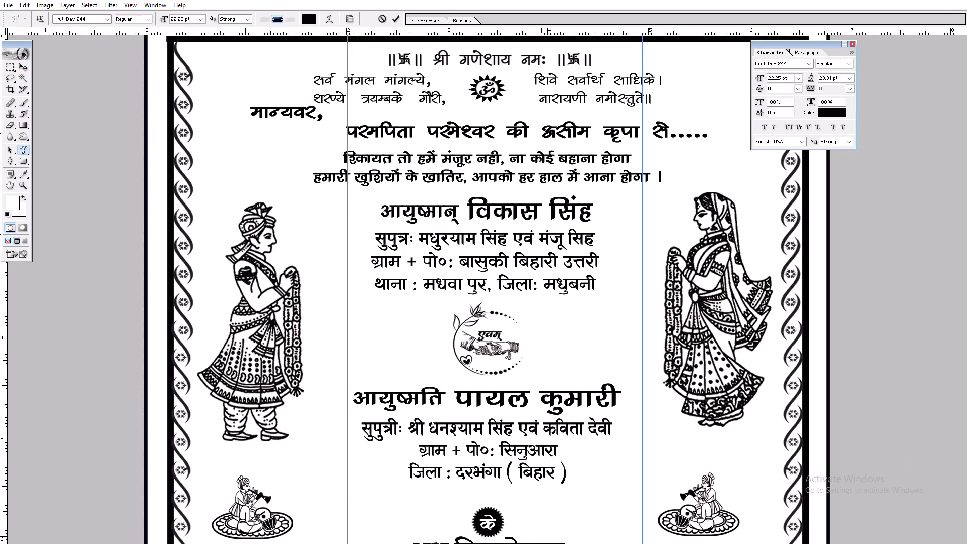
key("ctrl+Return")
Centre the groom's name line horizontally on the page.
key("ctrl+a")
key("alt+l")
key("alt+i")
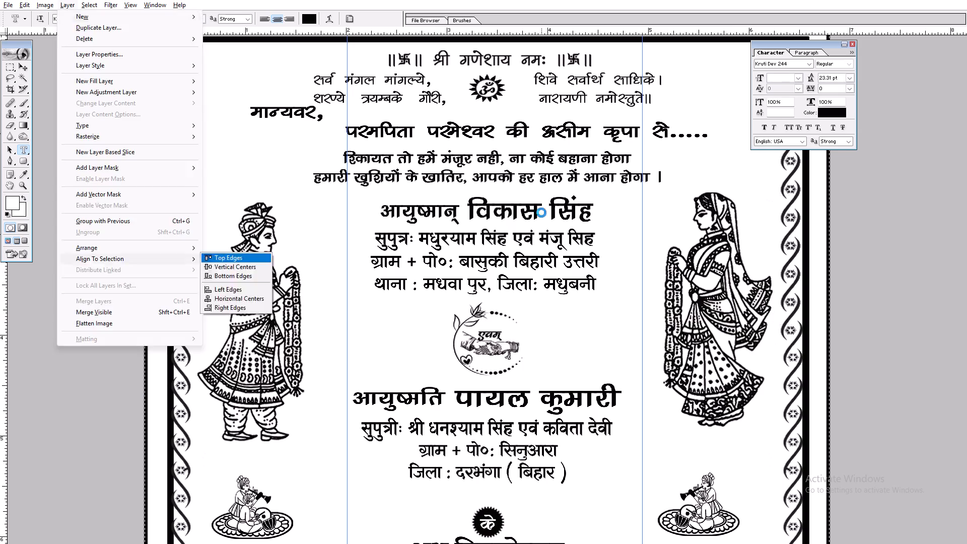
key("alt+h")
key("ctrl+d")
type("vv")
Correct the spelling of the father's first name to मधुश्याम in the groom's सुपुत्रः line.
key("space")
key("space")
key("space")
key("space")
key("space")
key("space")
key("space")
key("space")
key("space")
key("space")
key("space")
left_click_drag(513, 249, 522, 183)
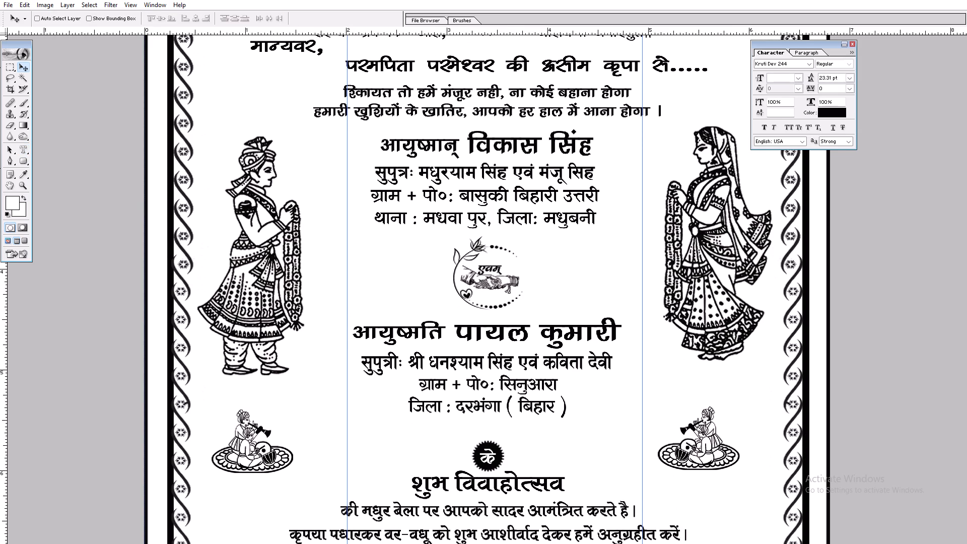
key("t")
left_click(447, 176)
key("apostrophe")
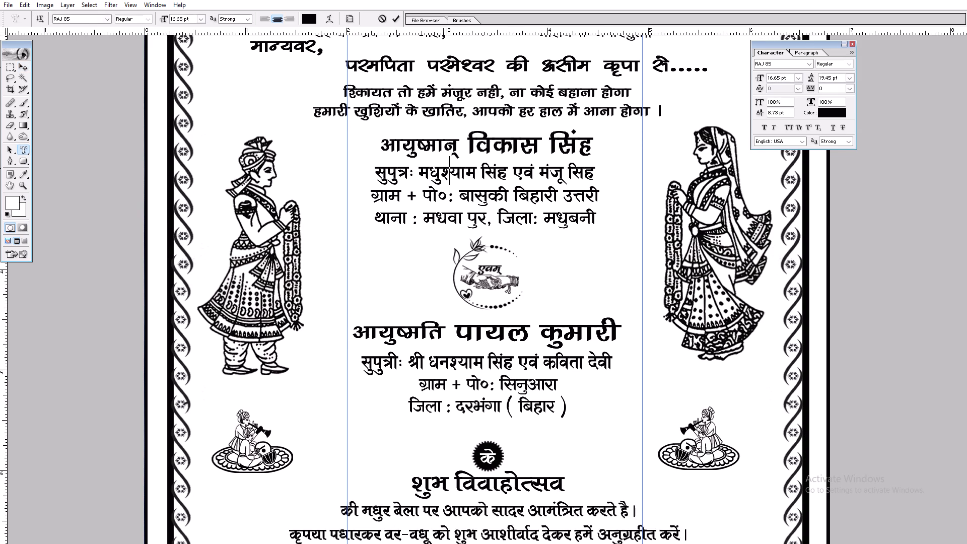
key("Return")
Replace the initial ब of the village name after पो०: in the groom's address with व.
left_click_drag(466, 201, 459, 202)
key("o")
key("Return")
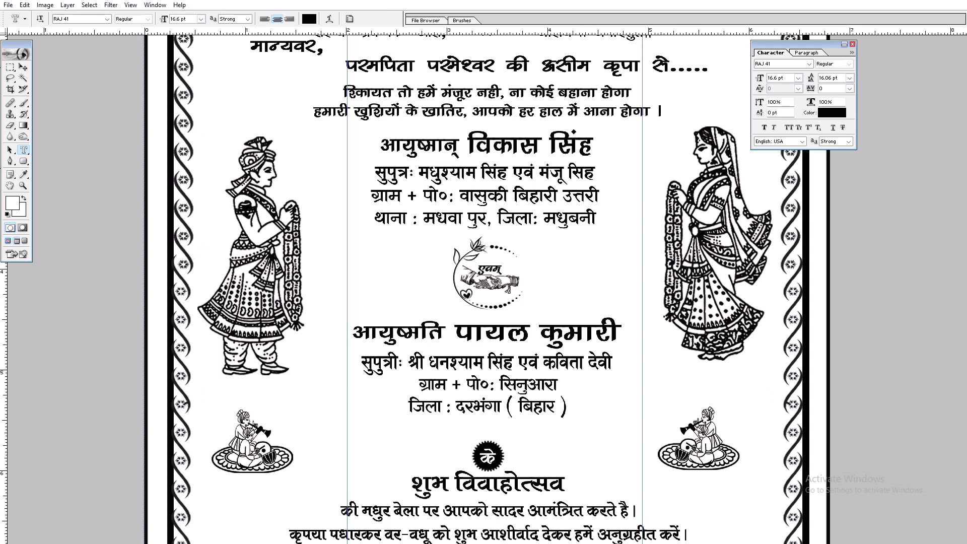
Remove the space inside मधवा पुर in the groom's थाना line so it reads मधवापुर, and save the page.
left_click(467, 218)
key("BackSpace")
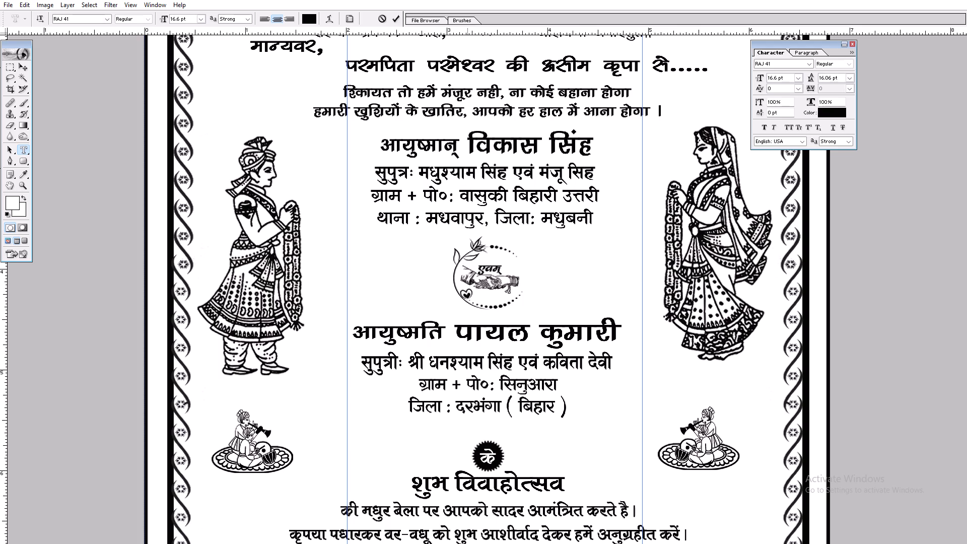
key("Return")
key("ctrl+s")
Replace कुमारी with सिंह in the bride's name line after आयुष्मति.
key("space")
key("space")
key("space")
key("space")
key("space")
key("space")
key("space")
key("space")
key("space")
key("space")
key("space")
left_click_drag(487, 344, 485, 284)
left_click_drag(540, 275, 734, 253)
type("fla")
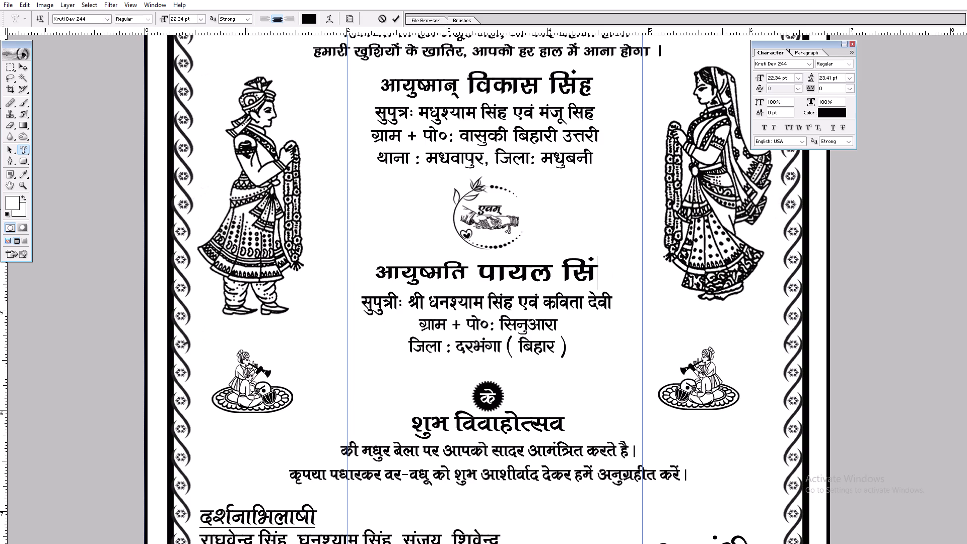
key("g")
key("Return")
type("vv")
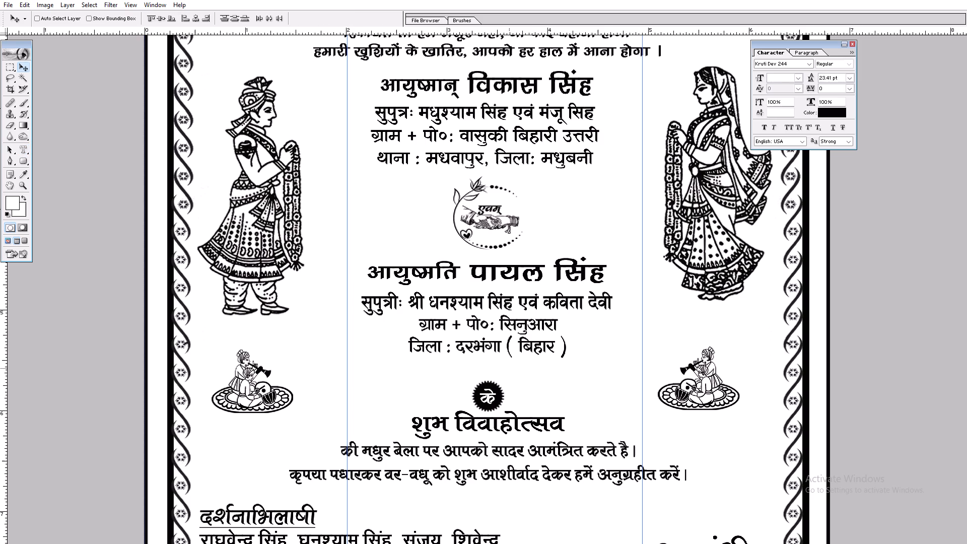
Add a comma and लहेरियासराय after सिनुआरा in the bride's village line.
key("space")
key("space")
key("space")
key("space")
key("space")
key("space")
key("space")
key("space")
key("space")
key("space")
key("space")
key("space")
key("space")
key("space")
left_click_drag(503, 346, 501, 309)
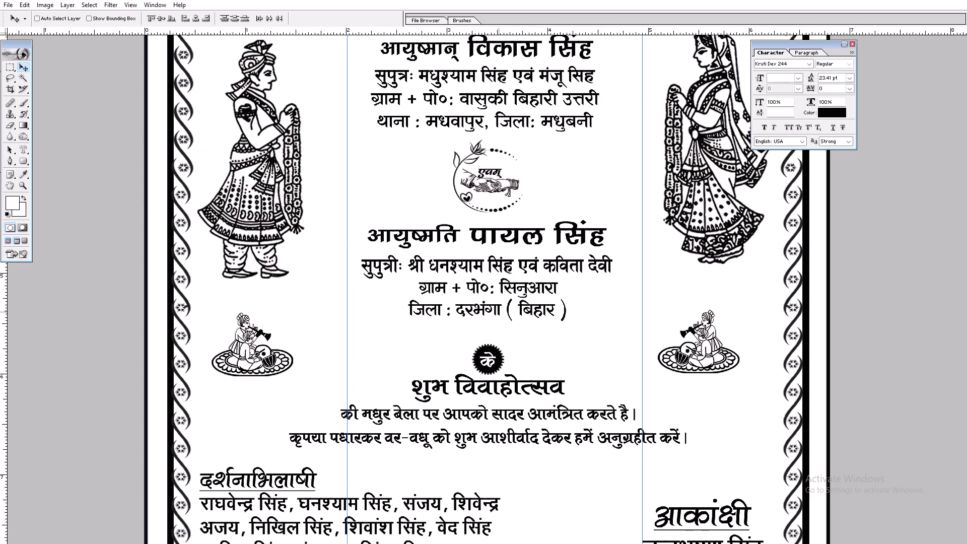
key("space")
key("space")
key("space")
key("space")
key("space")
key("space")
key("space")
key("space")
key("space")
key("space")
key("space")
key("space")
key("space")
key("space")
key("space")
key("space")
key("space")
left_click_drag(502, 335, 505, 291)
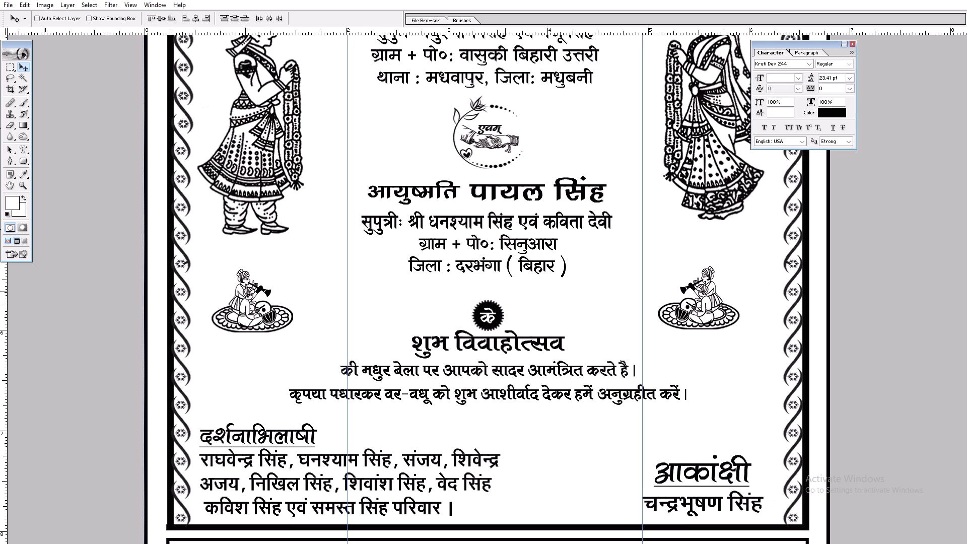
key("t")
left_click(555, 245)
key("bracketright")
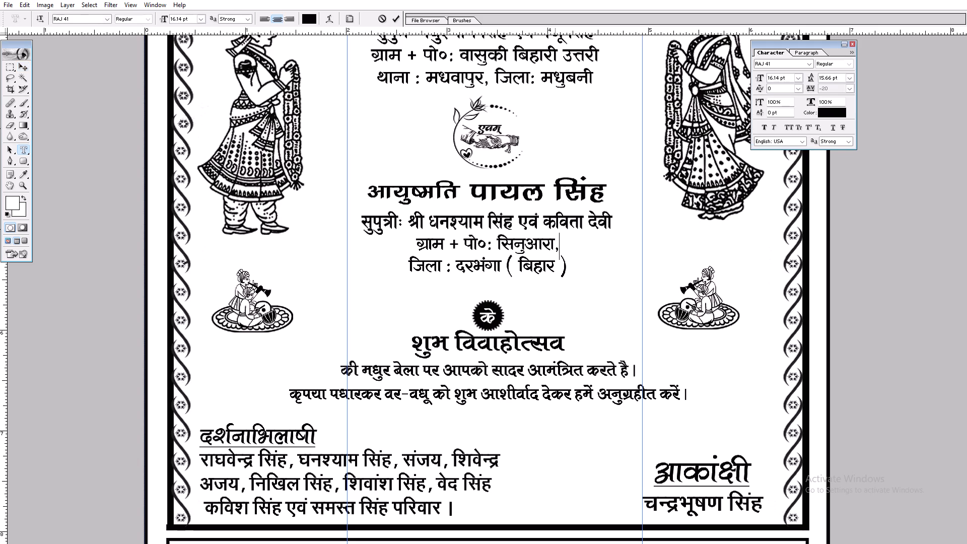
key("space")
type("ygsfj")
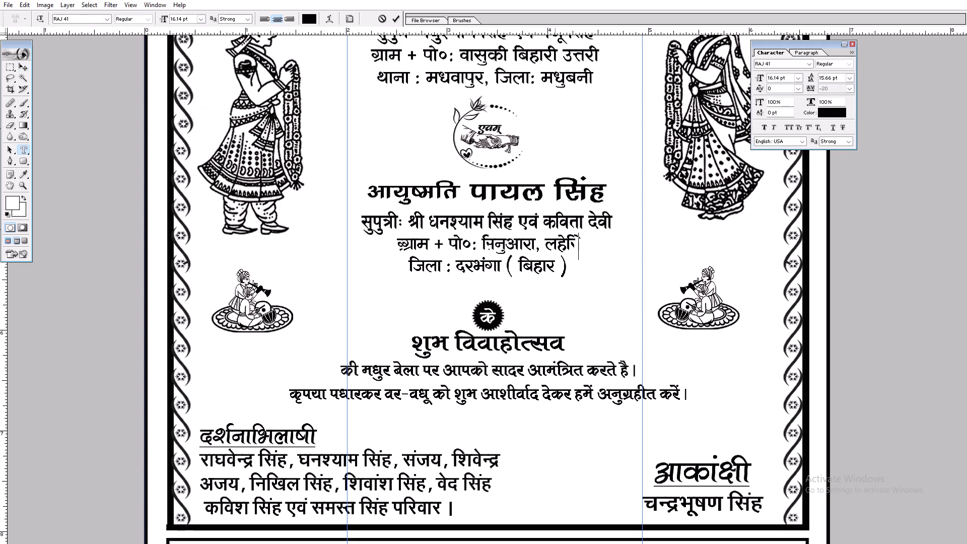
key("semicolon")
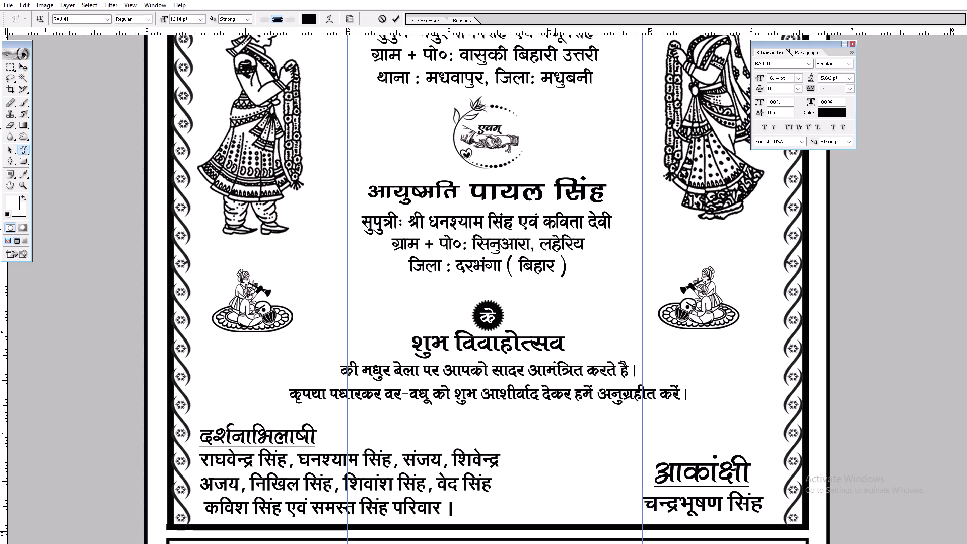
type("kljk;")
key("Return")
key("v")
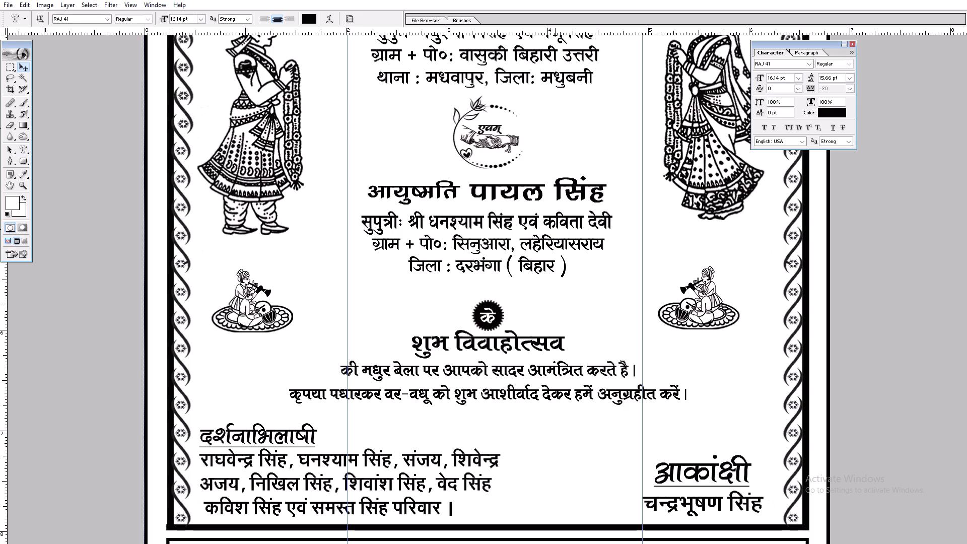
Delete the leading space before the third line of names under दर्शनाभिलाषी, and save the page.
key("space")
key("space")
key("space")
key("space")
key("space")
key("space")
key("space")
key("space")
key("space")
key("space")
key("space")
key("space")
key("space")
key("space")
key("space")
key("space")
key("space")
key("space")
left_click_drag(549, 307, 557, 218)
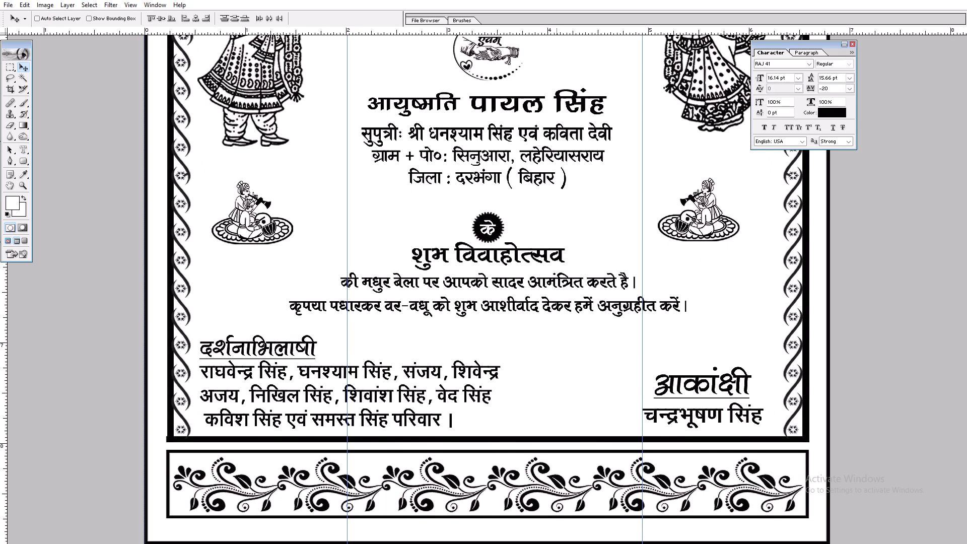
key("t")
left_click_drag(205, 421, 189, 421)
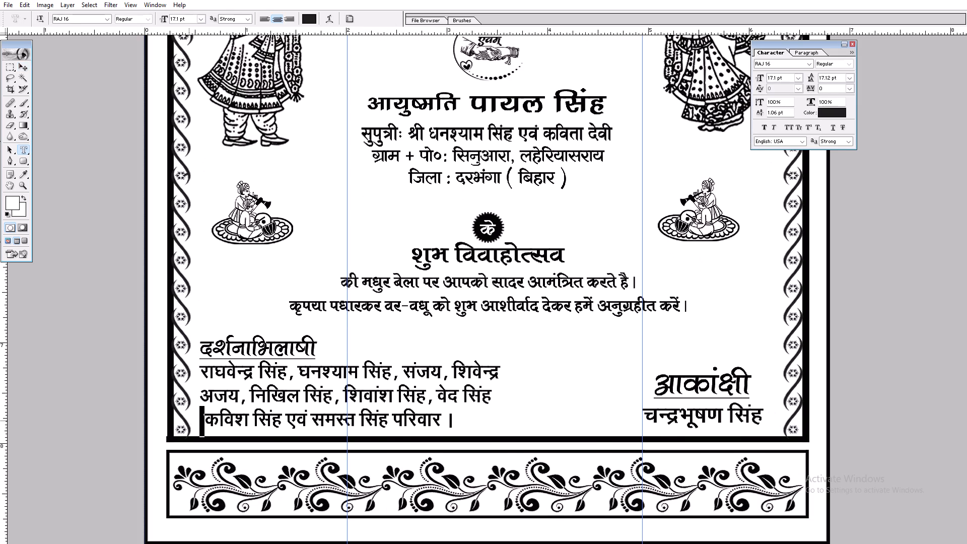
key("BackSpace")
key("Return")
key("ctrl+s")
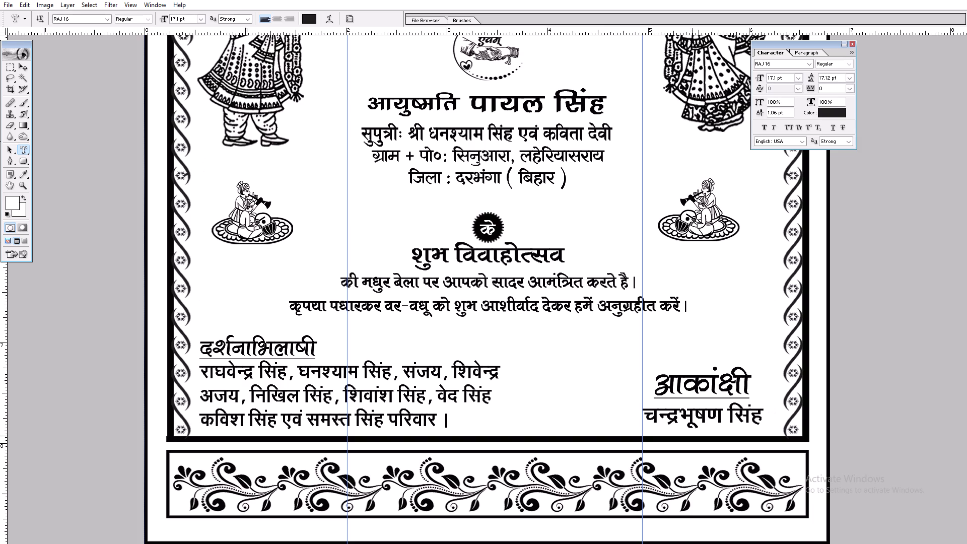
Replace the name under आकांक्षी with the groom's father's first name and surname.
left_click(680, 422)
key("ctrl+a")
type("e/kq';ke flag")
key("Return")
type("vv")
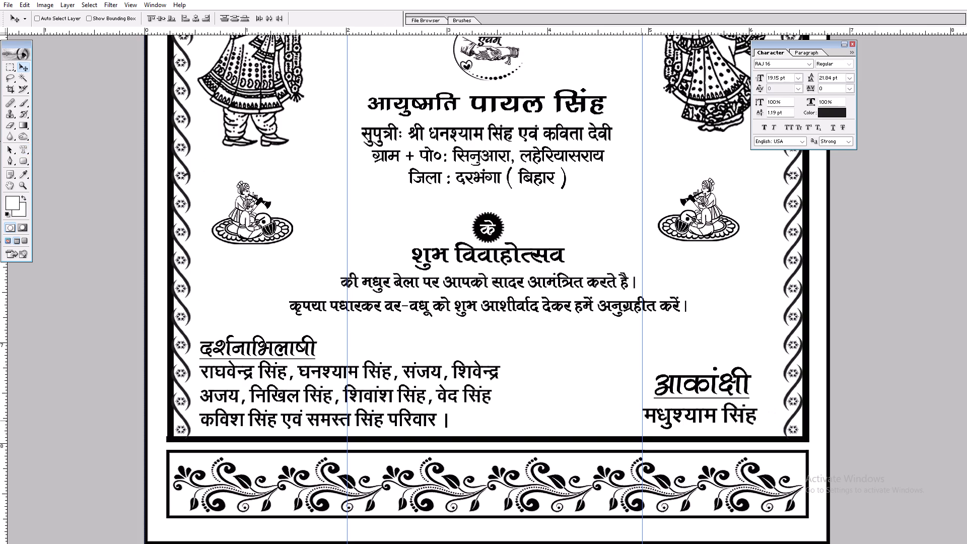
Add सिंह after the third and fourth names in the first line under दर्शनाभिलाषी.
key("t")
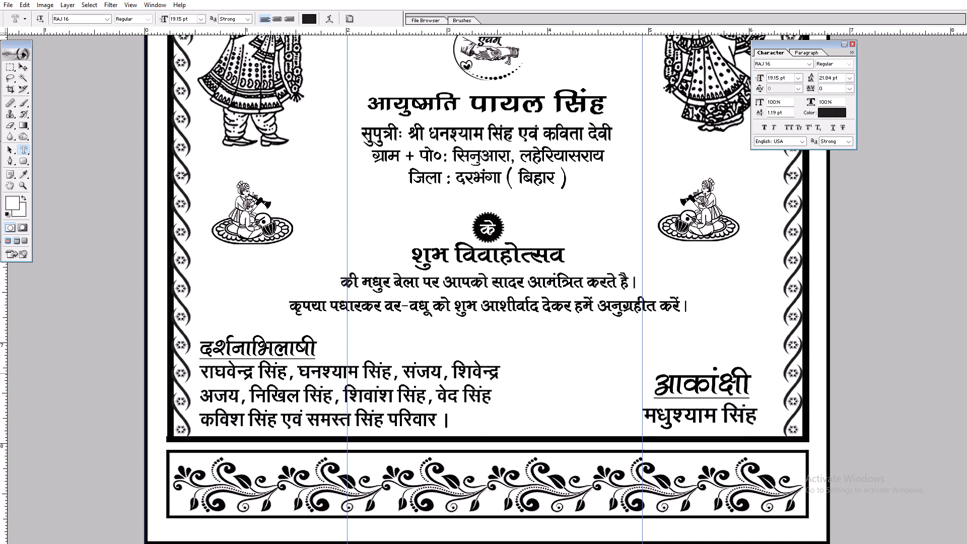
left_click(434, 373)
left_click(439, 372)
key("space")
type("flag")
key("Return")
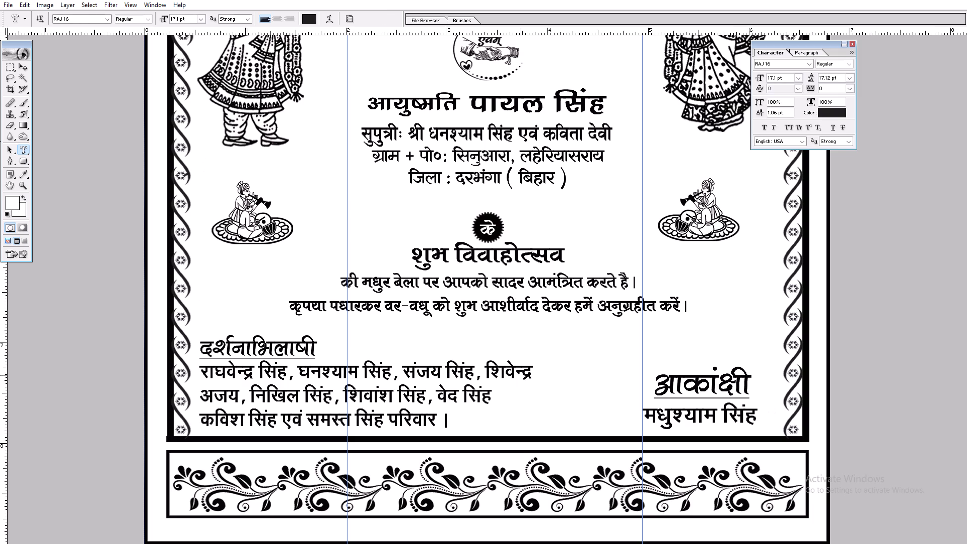
left_click(531, 370)
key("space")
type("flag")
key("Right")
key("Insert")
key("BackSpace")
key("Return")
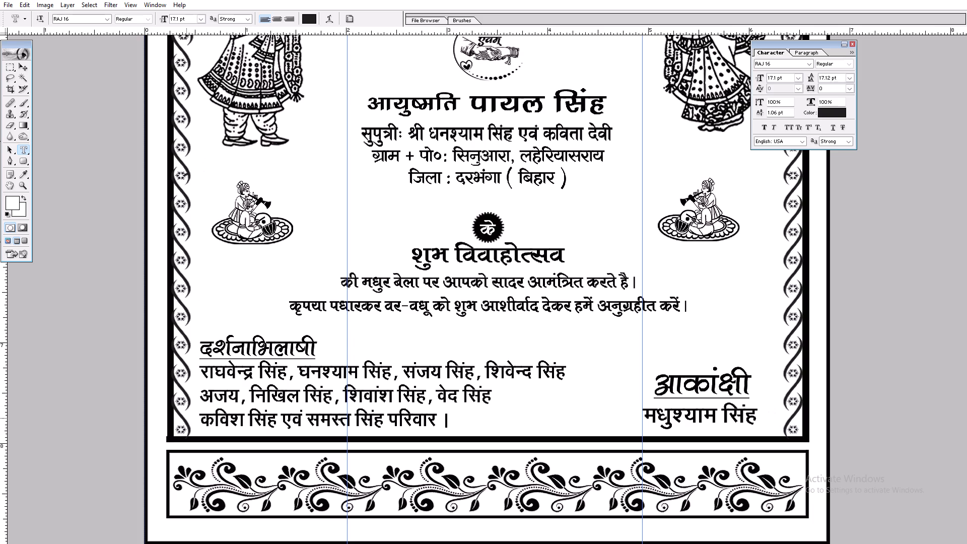
Add सिंह after the first name in the second line under दर्शनाभिलाषी.
left_click(236, 401)
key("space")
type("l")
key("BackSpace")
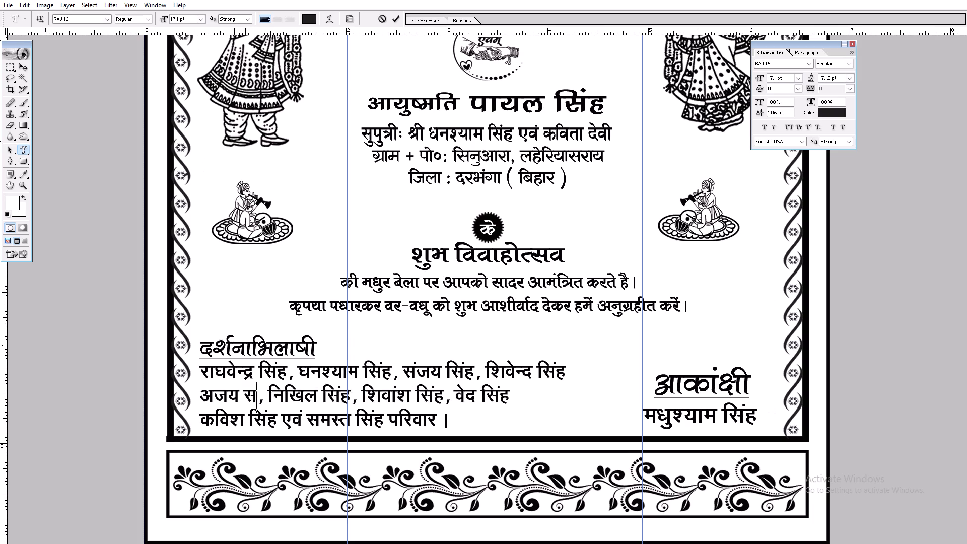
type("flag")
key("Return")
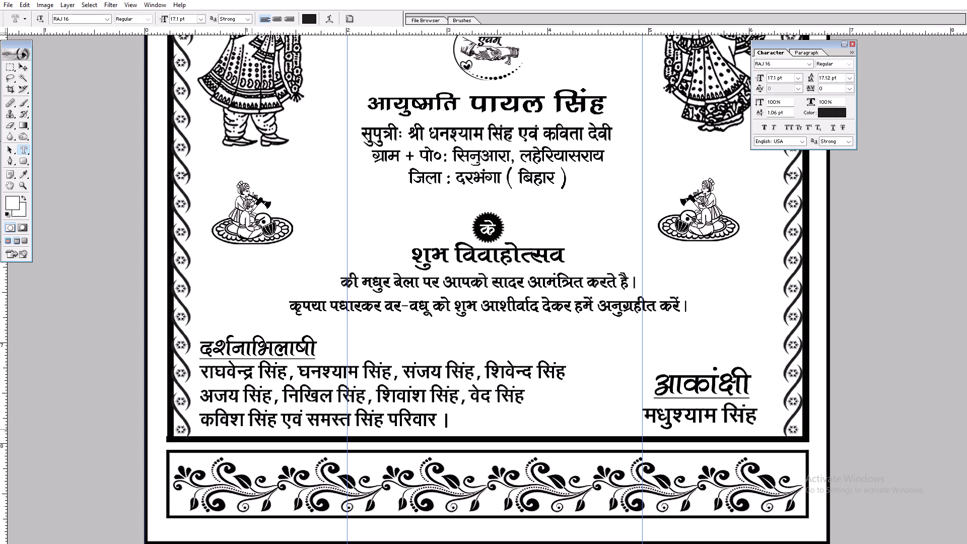
Delete the name and leading space before एवं समस्त सिंह परिवार in the third line under दर्शनाभिलाषी, and save the page.
left_click_drag(275, 424, 251, 428)
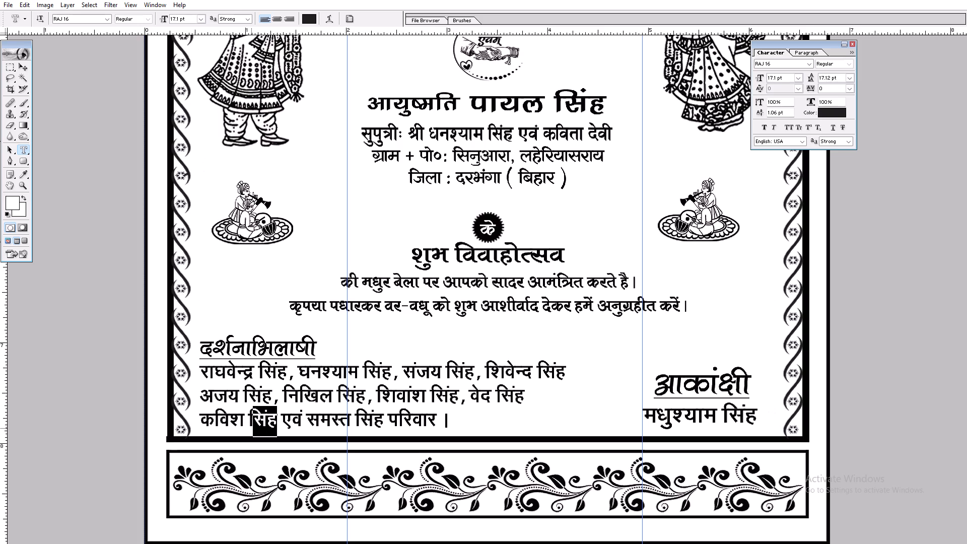
left_click_drag(251, 428, 249, 429)
key("BackSpace")
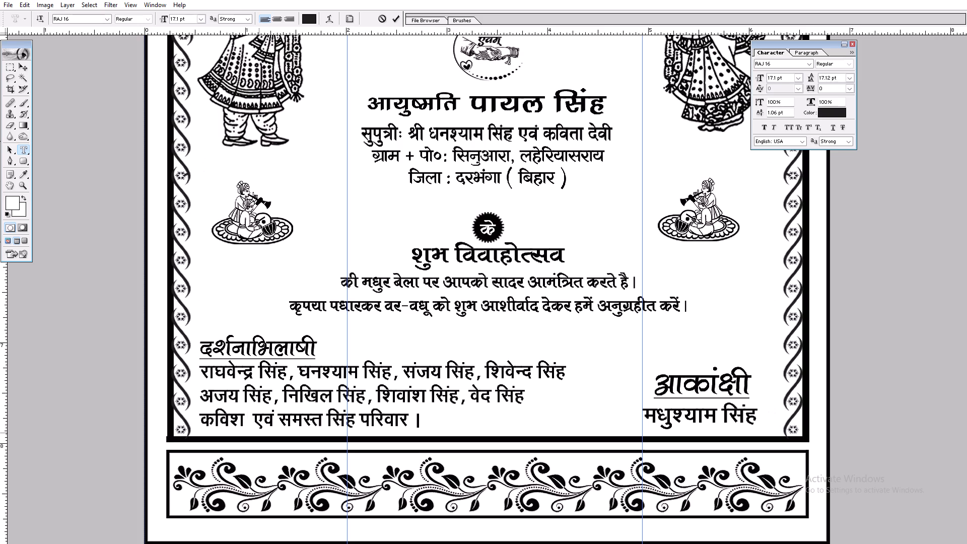
key("BackSpace")
key("BackSpace")
key("BackSpace")
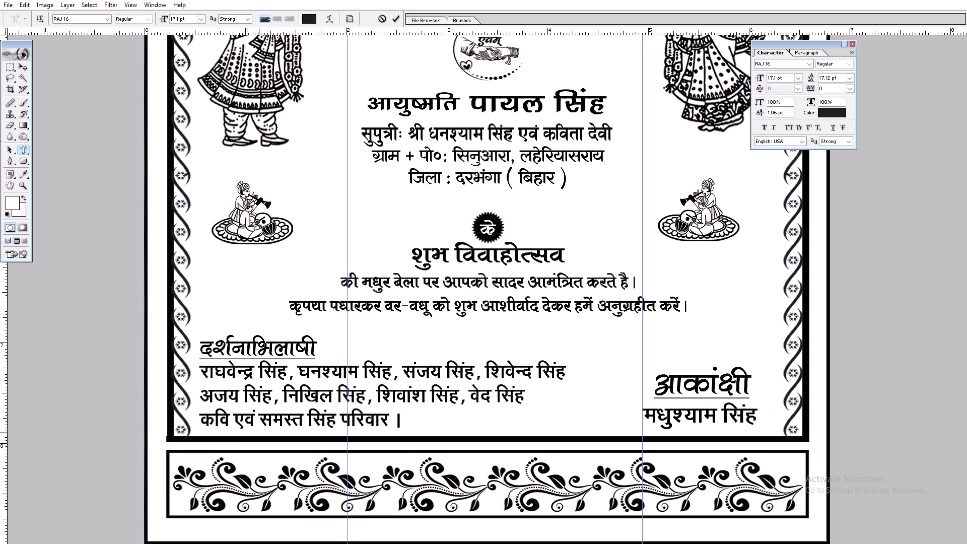
key("BackSpace")
key("BackSpace")
key("BackSpace")
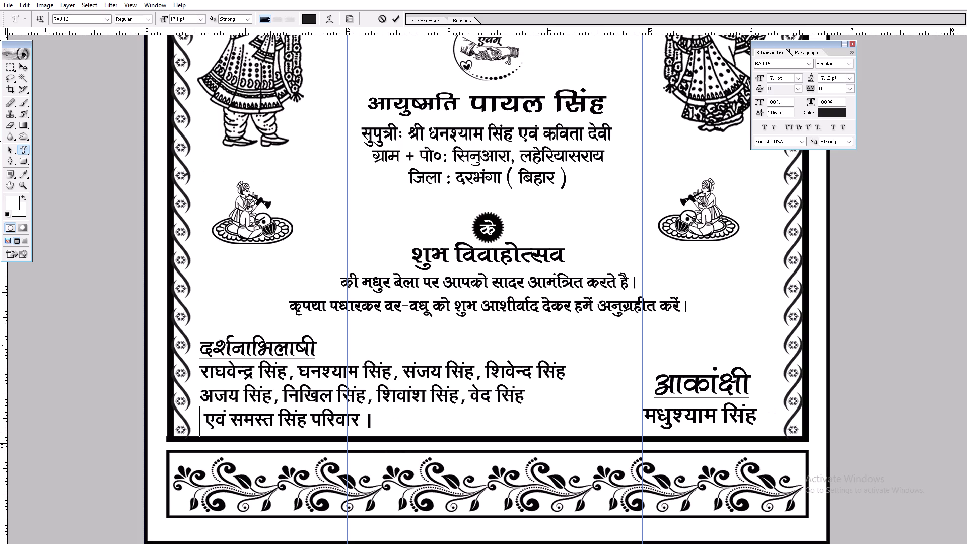
left_click_drag(208, 424, 194, 424)
key("BackSpace")
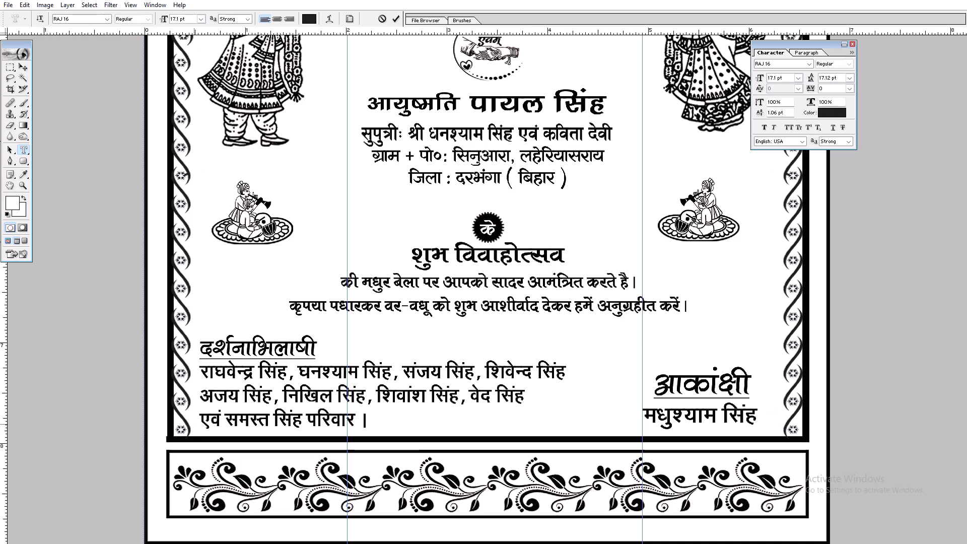
key("Return")
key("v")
key("ctrl+s")
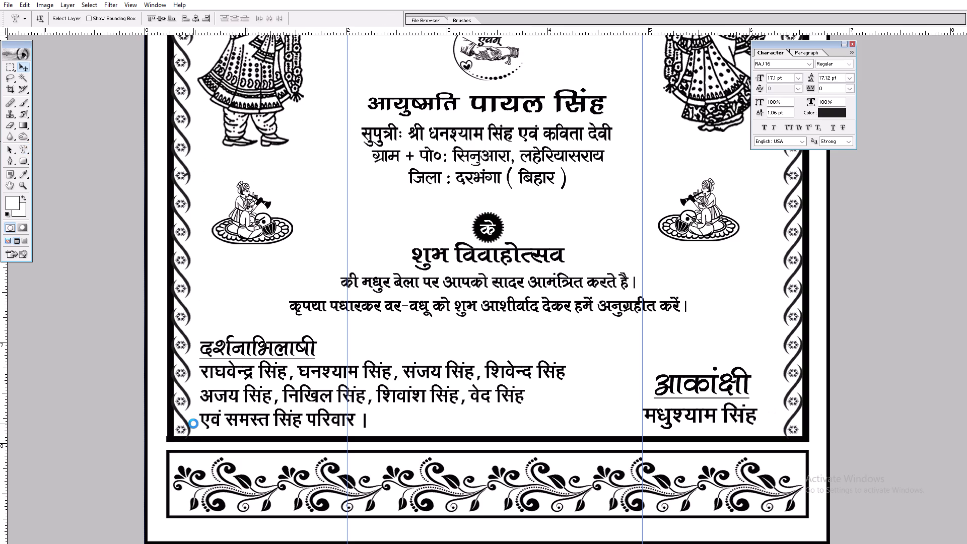
On the ceremony dates page, narrow the date and weekday text under तिलकोत्सव एवं प्रीतिभोज about its centre to fit its frame.
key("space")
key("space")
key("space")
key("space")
right_click_drag(370, 401, 382, 404)
left_click_drag(386, 406, 397, 411)
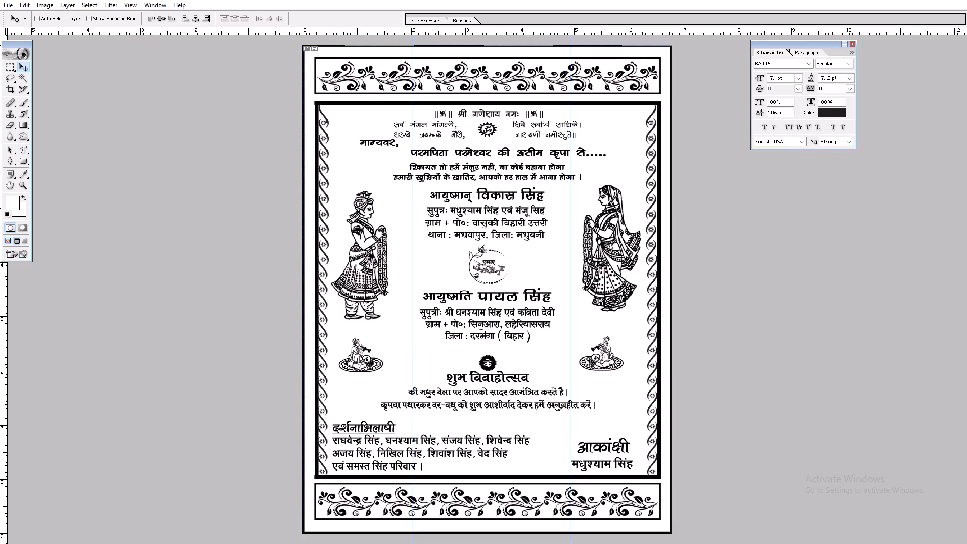
key("ctrl+Tab")
key("ctrl+Tab")
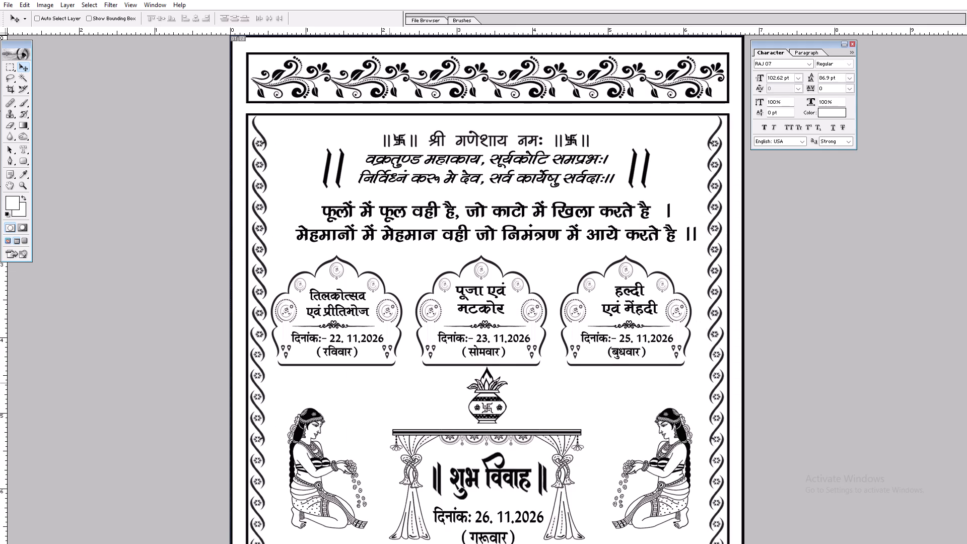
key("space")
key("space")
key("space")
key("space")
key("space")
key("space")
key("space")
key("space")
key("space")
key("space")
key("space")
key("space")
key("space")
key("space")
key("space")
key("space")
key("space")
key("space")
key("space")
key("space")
left_click_drag(391, 411, 392, 366)
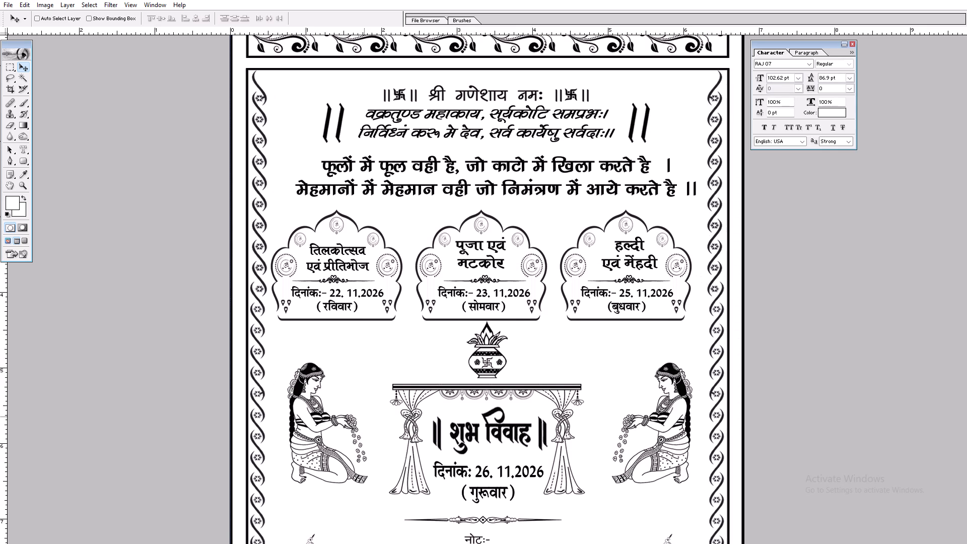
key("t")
left_click(351, 309)
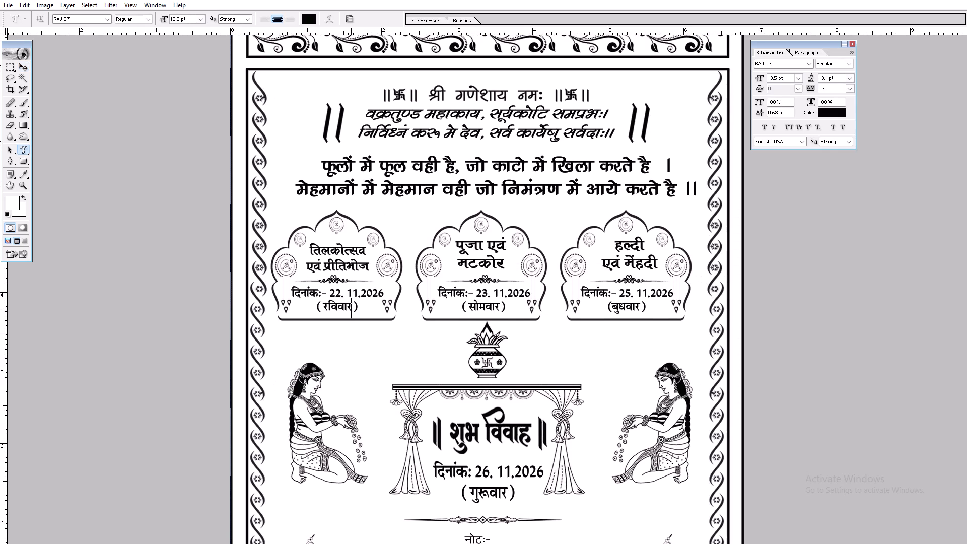
key("ctrl+Return")
key("ctrl+t")
left_click_drag(381, 298, 374, 298, "alt+shift")
key("Return")
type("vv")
left_click(353, 300, "shift")
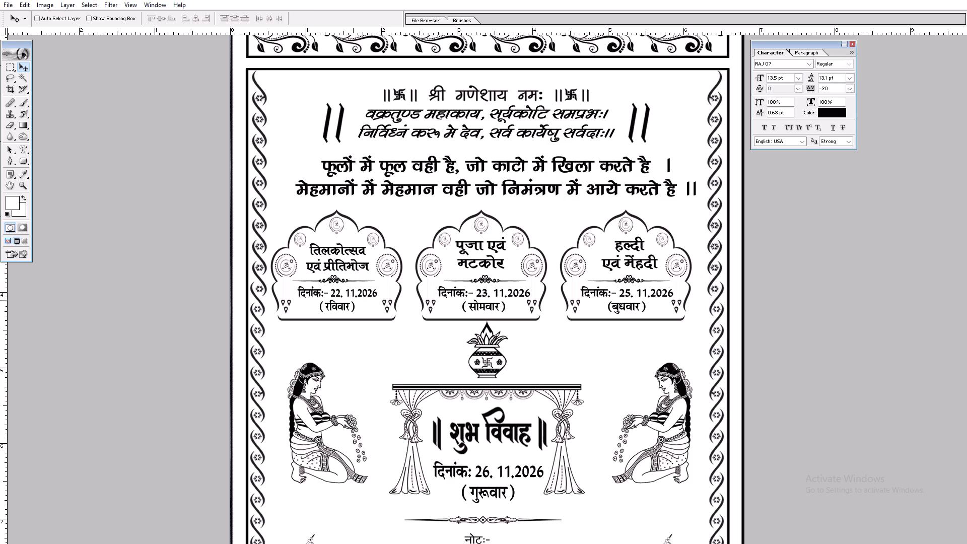
Narrow the date and weekday text under पूजा एवं मटकोर about its centre to fit its frame.
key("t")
left_click(447, 302)
key("Return")
key("ctrl+t")
left_click(527, 296, "alt+shift")
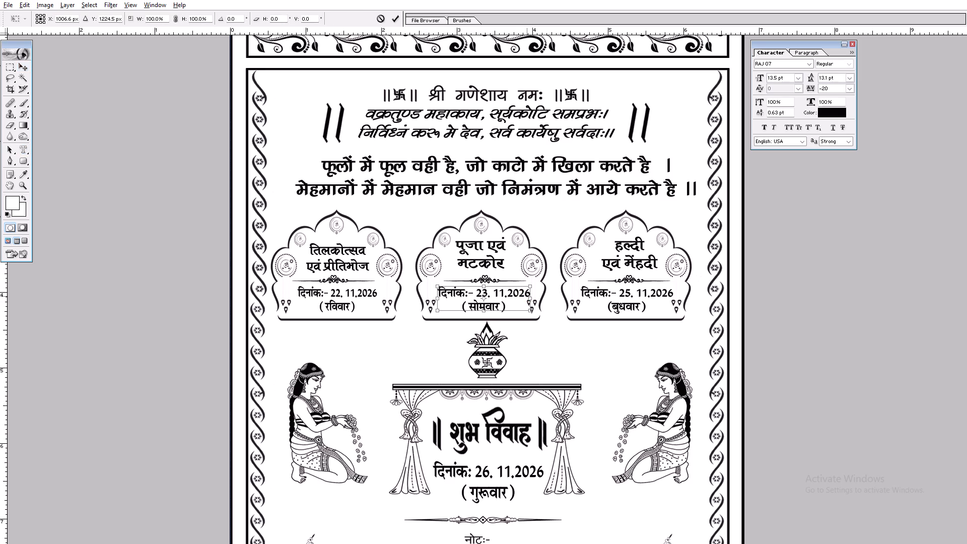
key("Return")
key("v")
Narrow the date and weekday text under हल्दी एवं मेंहदी about its centre to fit its frame.
left_click(629, 308)
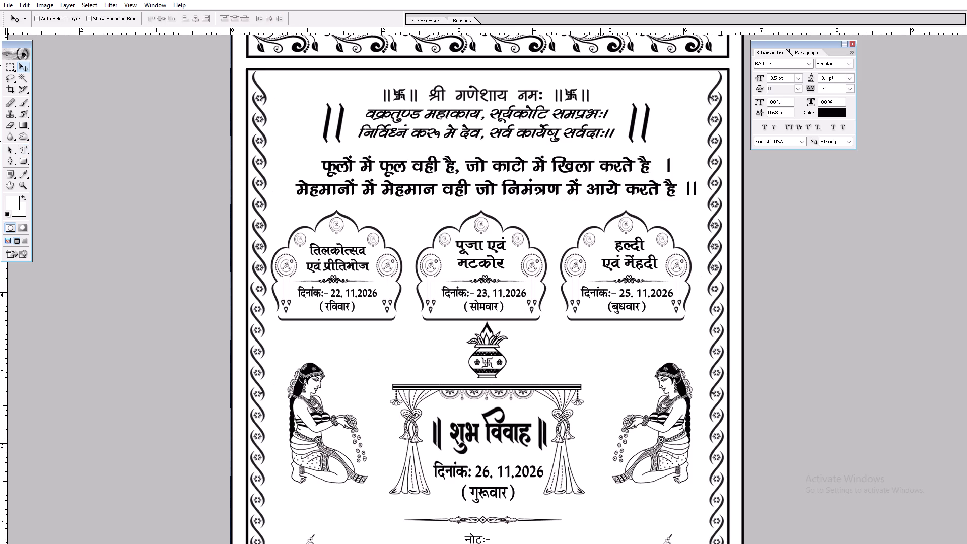
key("Return")
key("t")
left_click(618, 308)
key("Return")
key("ctrl+t")
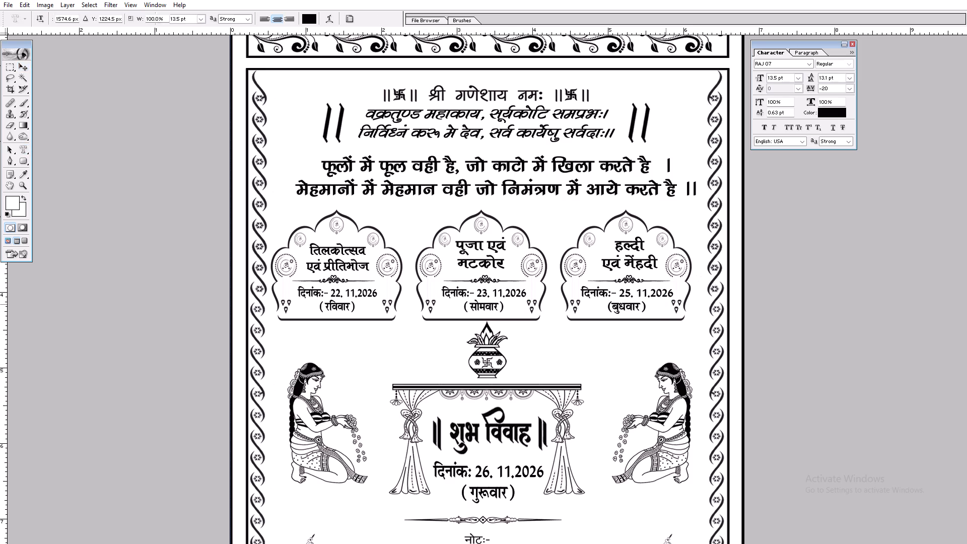
left_click(672, 297, "shift")
key("Return")
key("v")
Scale the two-line फूलों में फूल verse above the ceremony frames down about its centre to 18.4 pt.
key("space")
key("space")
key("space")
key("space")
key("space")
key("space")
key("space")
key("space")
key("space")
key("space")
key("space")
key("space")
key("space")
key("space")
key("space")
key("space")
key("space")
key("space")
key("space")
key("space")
left_click_drag(602, 332, 597, 314)
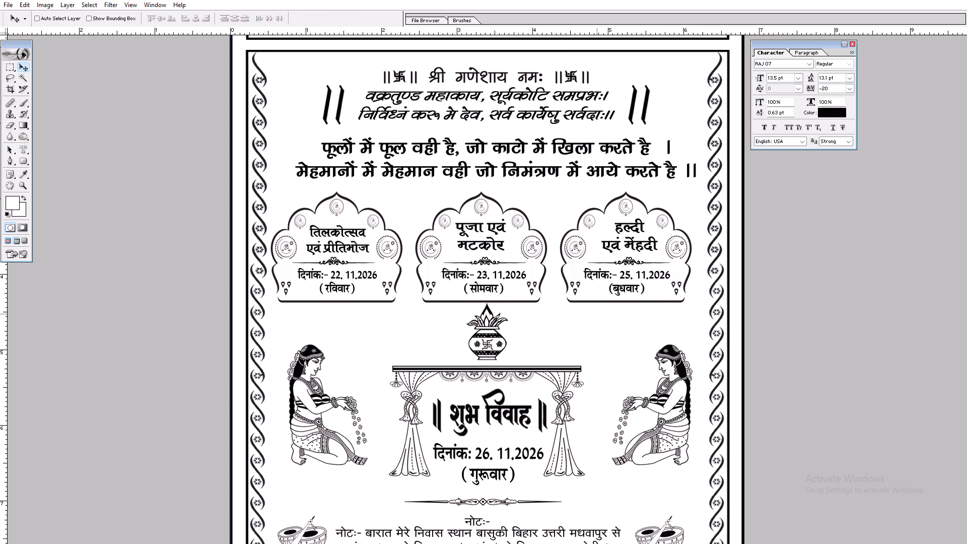
left_click_drag(597, 314, 596, 309)
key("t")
left_click(573, 165)
key("ctrl+Return")
key("ctrl+t")
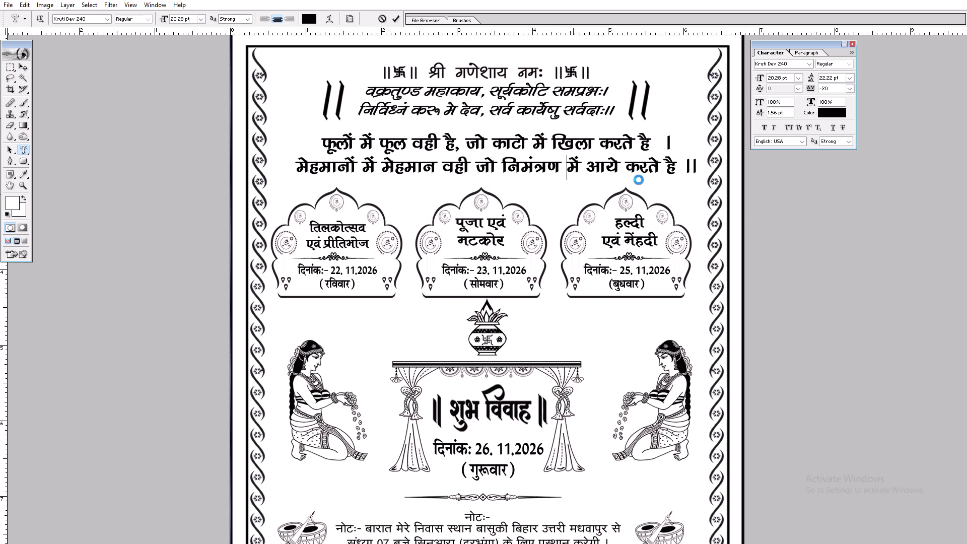
left_click_drag(698, 171, 679, 171, "alt+shift")
key("Return")
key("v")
Set the baraat departure time in the नोट text at the page's foot to 04 बजे.
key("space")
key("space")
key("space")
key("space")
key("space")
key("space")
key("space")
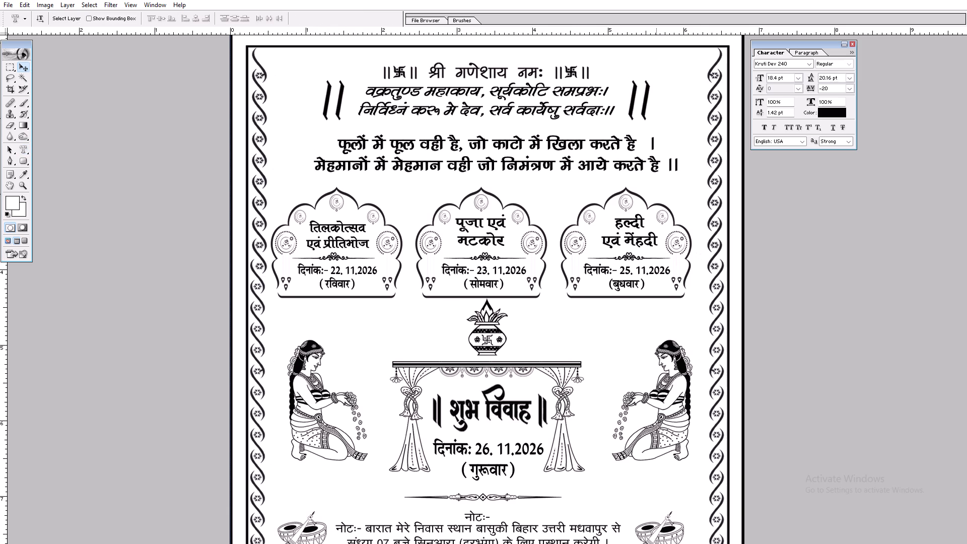
left_click_drag(516, 330, 529, 196)
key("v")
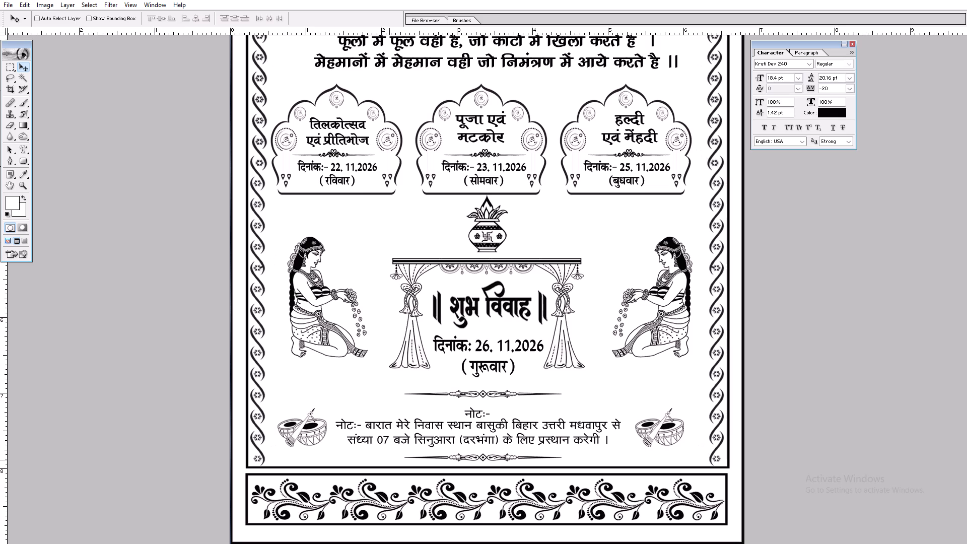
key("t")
left_click(385, 441)
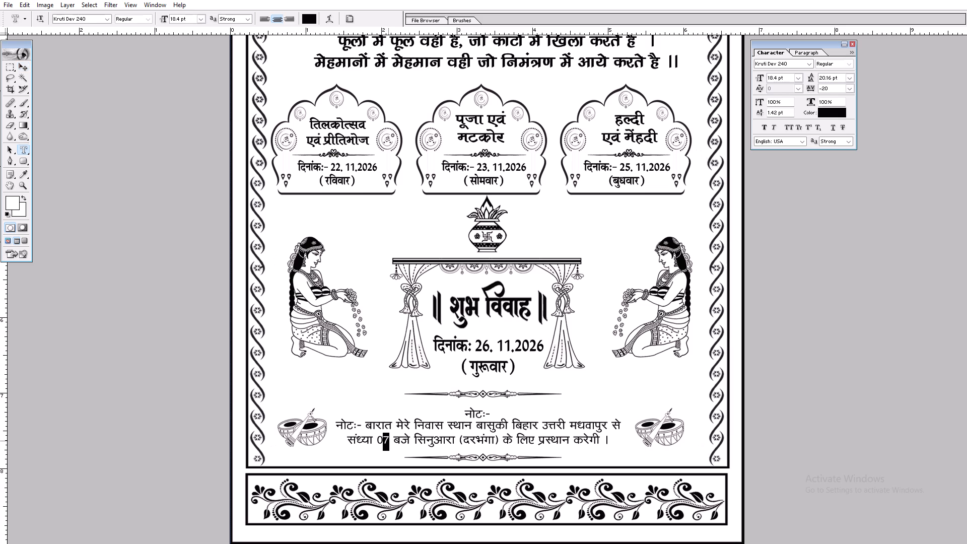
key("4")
key("Return")
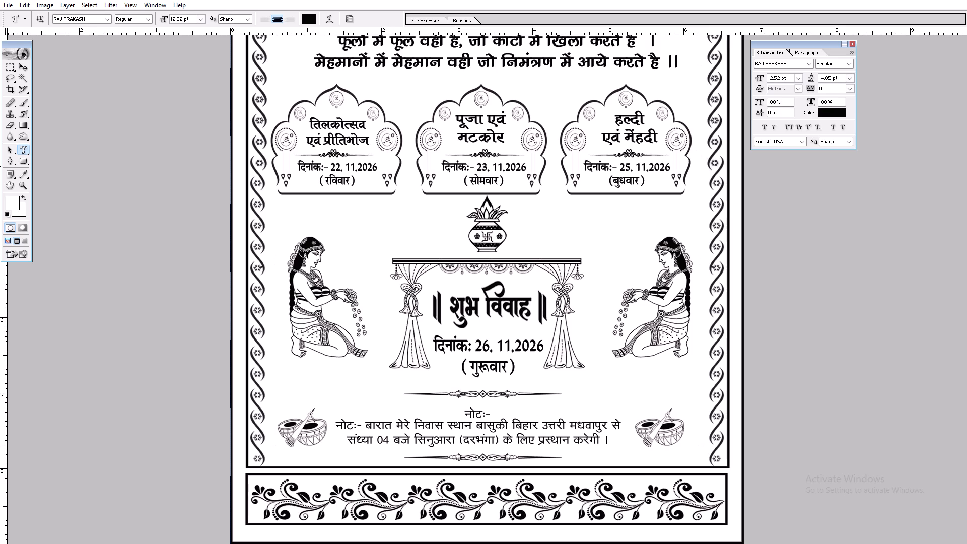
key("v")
Delete the kneeling woman illustration to the left of the शुभ विवाह canopy.
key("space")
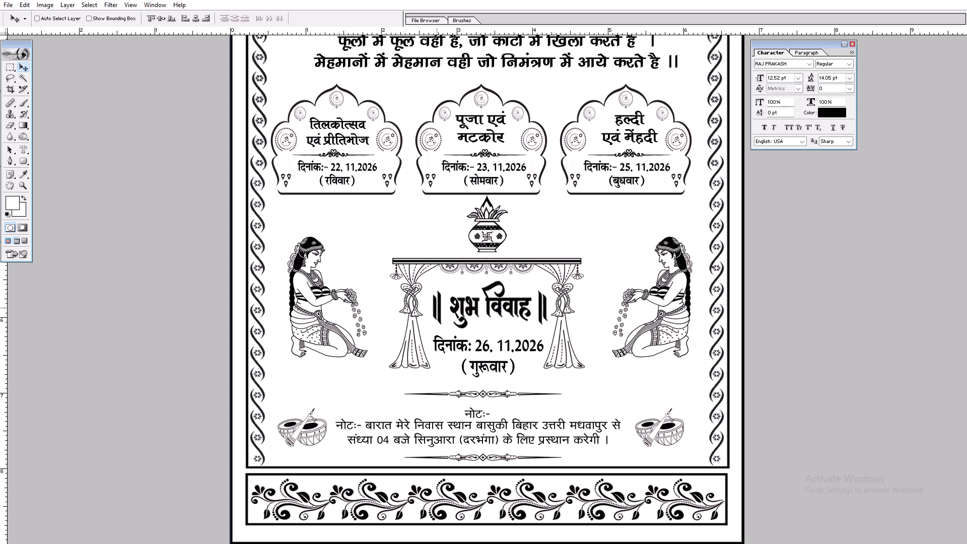
left_click(318, 298, "ctrl")
left_click_drag(318, 296, 317, 256)
key("alt+l")
key("alt+l")
key("alt+l")
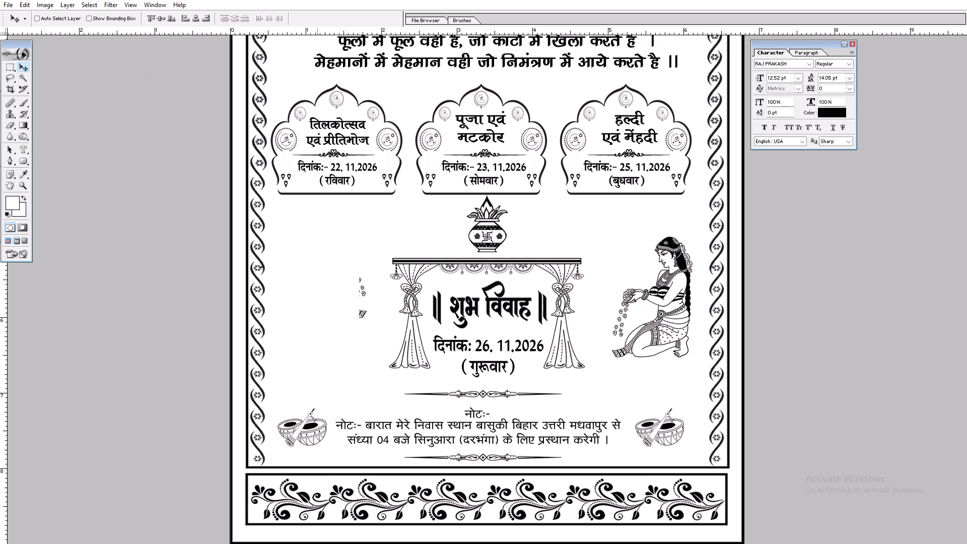
Delete the kneeling woman illustration to the right of the शुभ विवाह canopy.
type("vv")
left_click(658, 292, "ctrl")
key("alt+l")
key("alt+l")
key("alt+l")
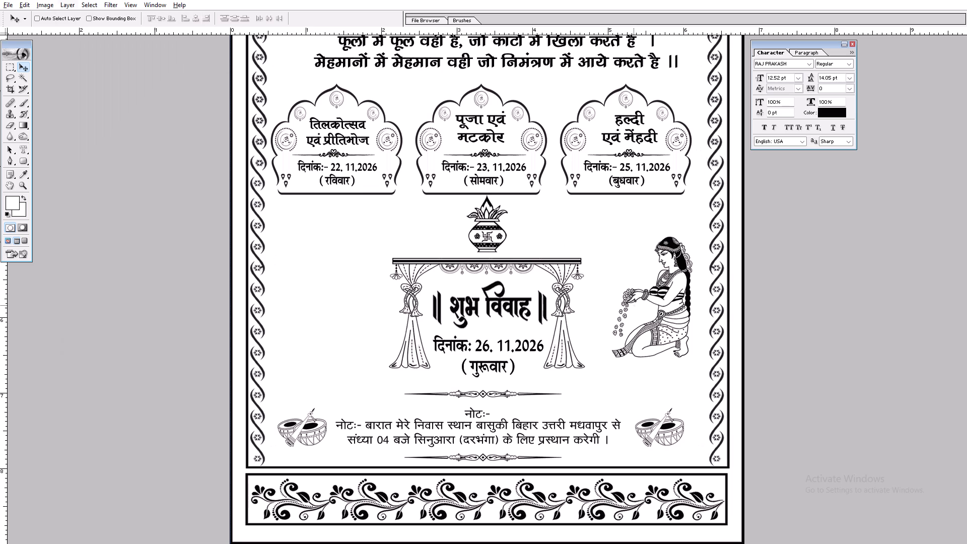
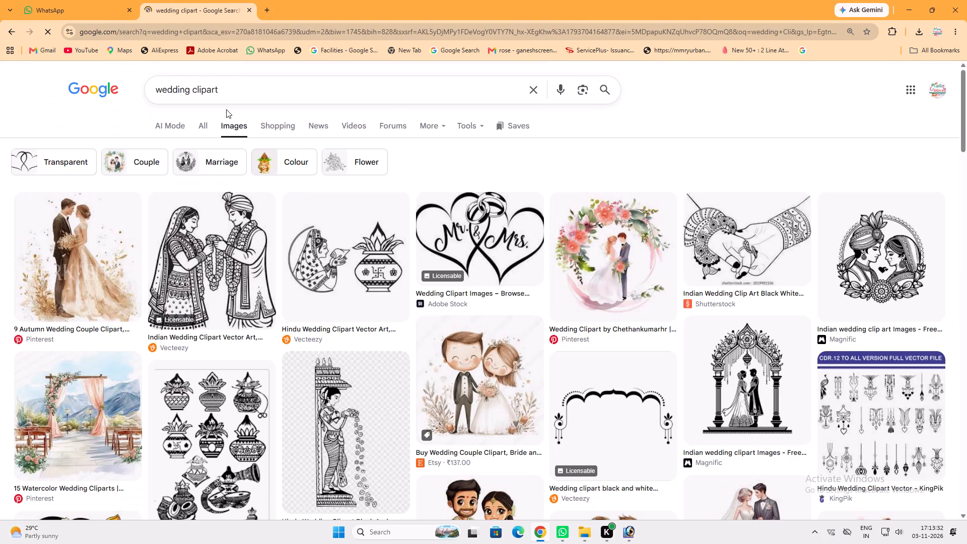
Copy the black-and-white medallion of a turbaned groom facing his bride from the wedding clipart image results.
scroll(256, 195, "down", 4)
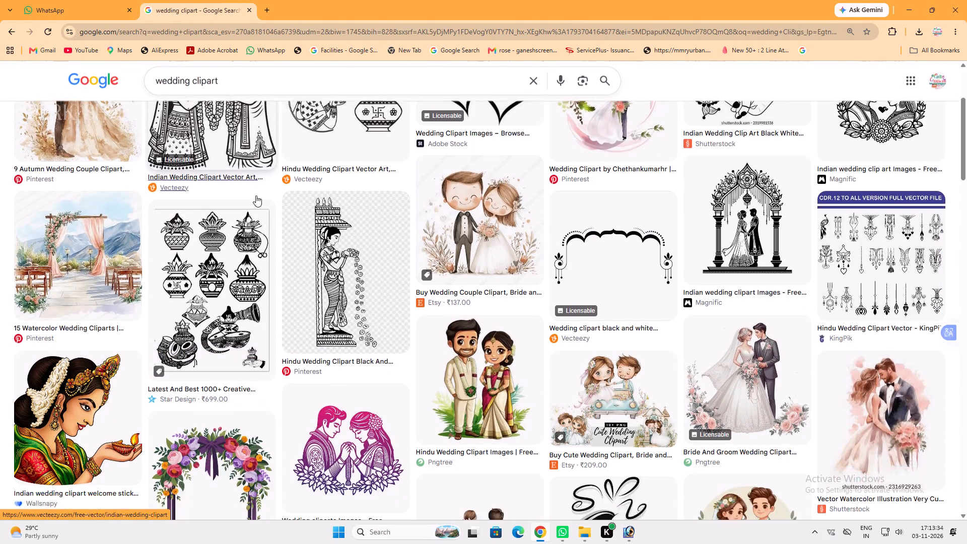
scroll(256, 195, "down", 7)
scroll(256, 195, "up", 12)
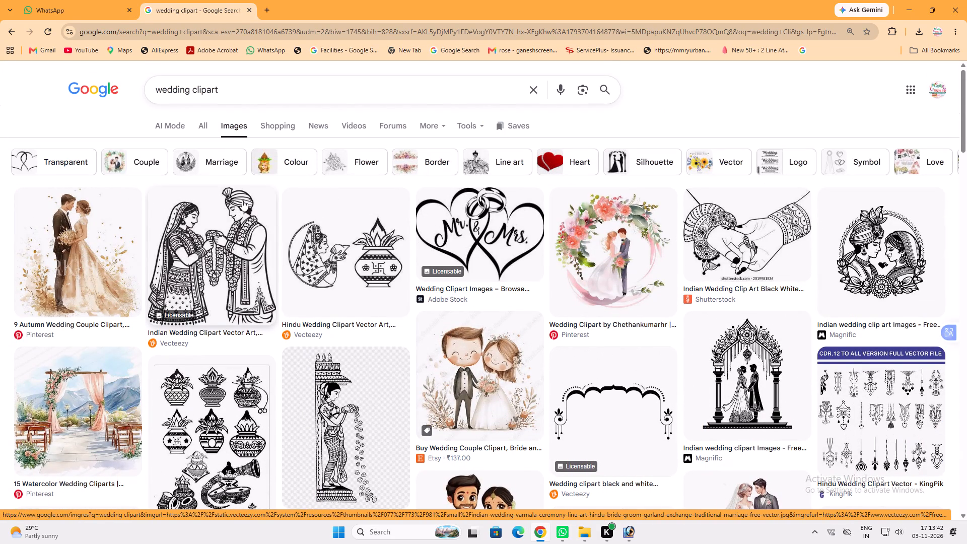
left_click(838, 217)
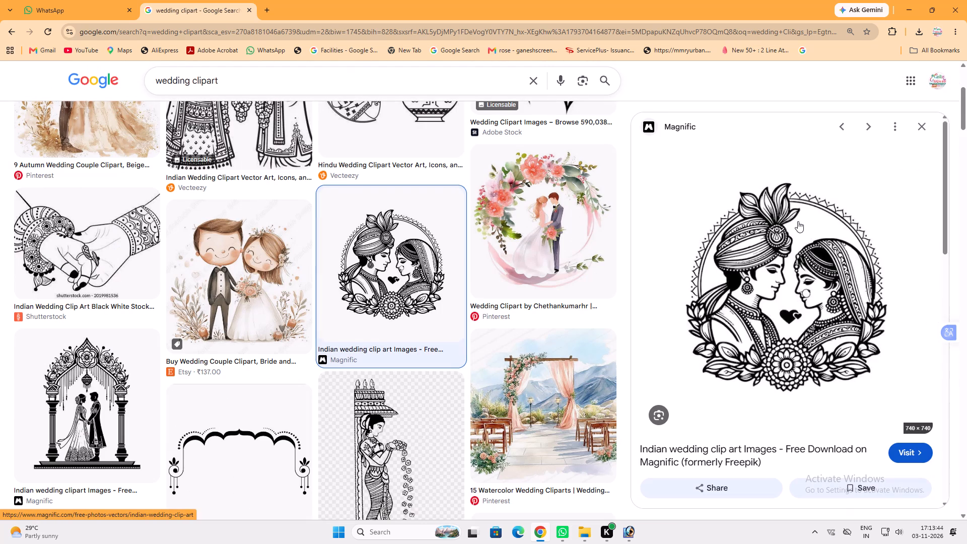
right_click(775, 227)
left_click(831, 386)
scroll(821, 363, "down", 4)
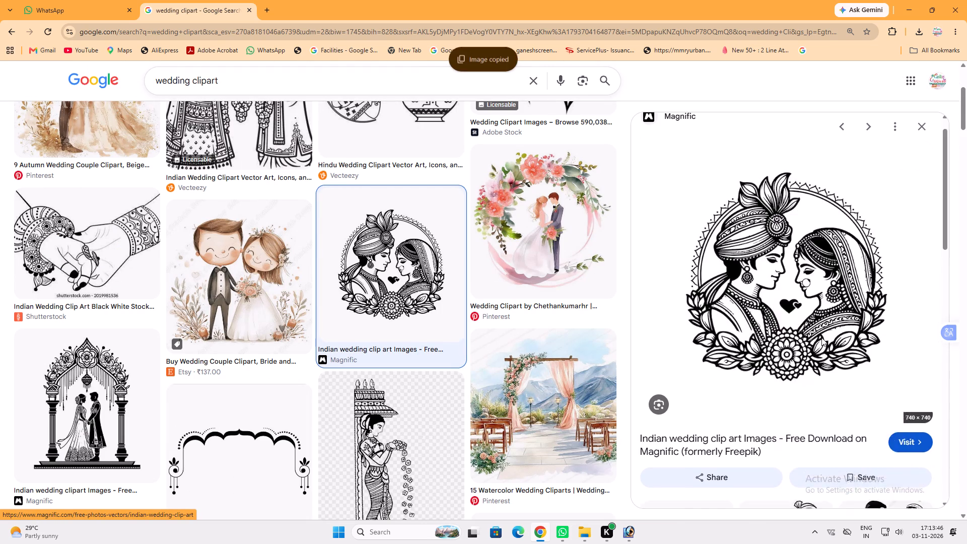
scroll(821, 337, "down", 2)
scroll(583, 369, "down", 2)
scroll(722, 324, "down", 4)
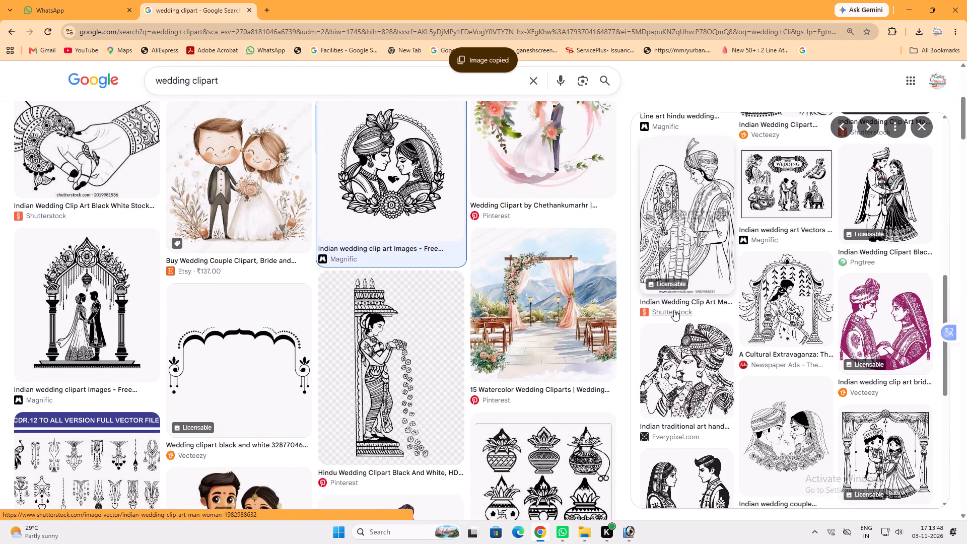
scroll(674, 310, "down", 2)
Switch to Photoshop, paste the couple clipart into the 3.tif card page and place it beside the शुभ विवाह canopy's left curtain.
left_click(628, 528)
key("ctrl+v")
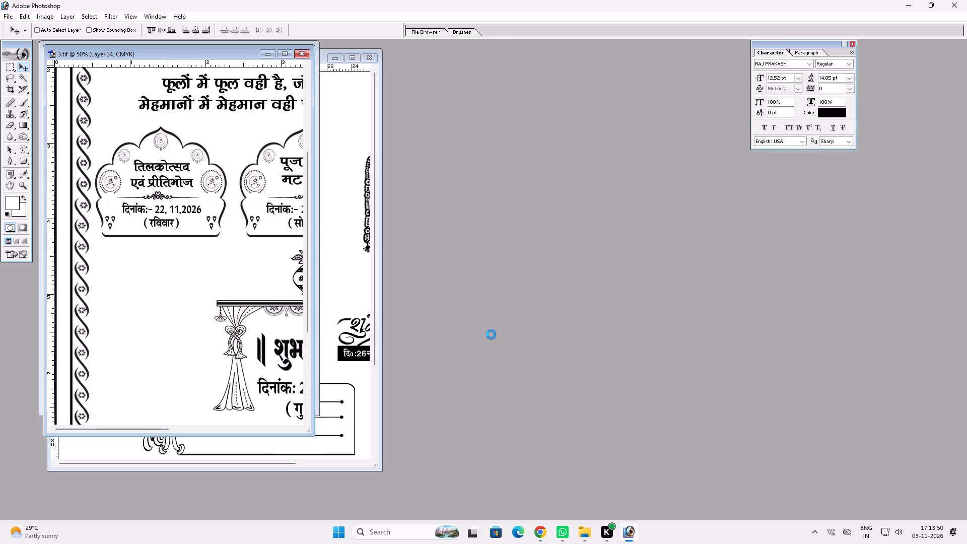
left_click(288, 53)
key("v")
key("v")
left_click_drag(395, 252, 379, 334)
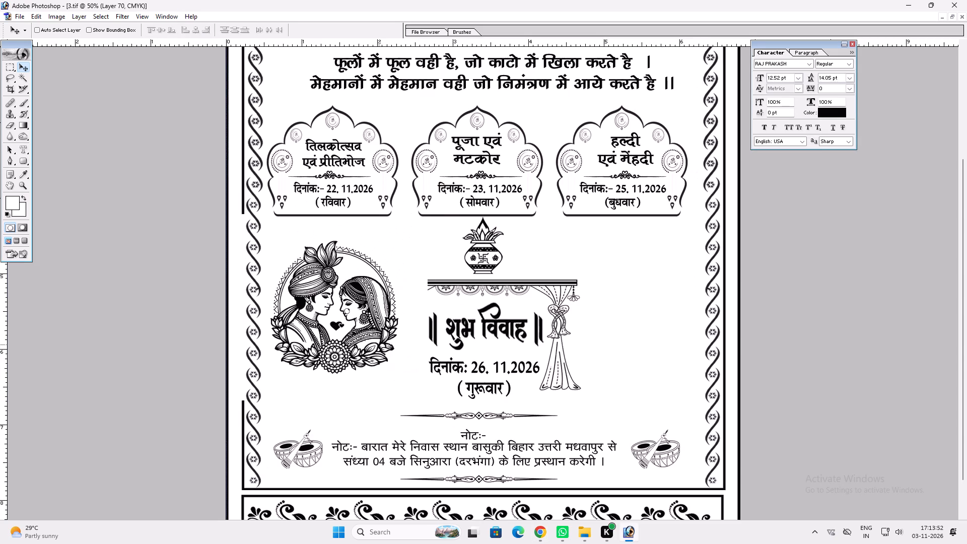
left_click_drag(379, 334, 377, 337)
Remove the white background around the pasted couple clipart so the canopy's left curtain shows.
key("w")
left_click(392, 326)
left_click(405, 308)
key("Delete")
key("ctrl+d")
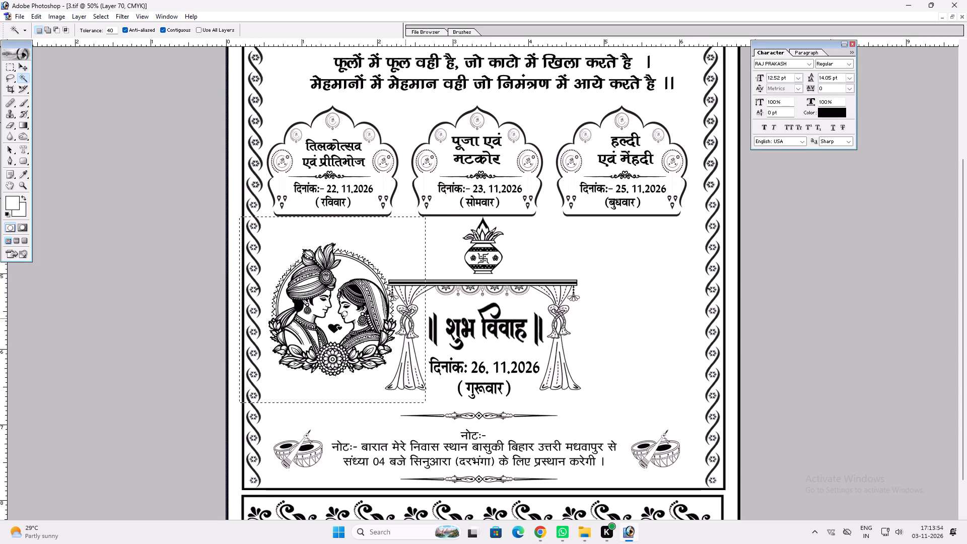
Scale the couple clipart down slightly and centre it between the left border and the शुभ विवाह canopy.
key("ctrl+t")
left_click_drag(396, 245, 383, 253, "alt+shift")
key("Return")
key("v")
left_click_drag(368, 266, 364, 272)
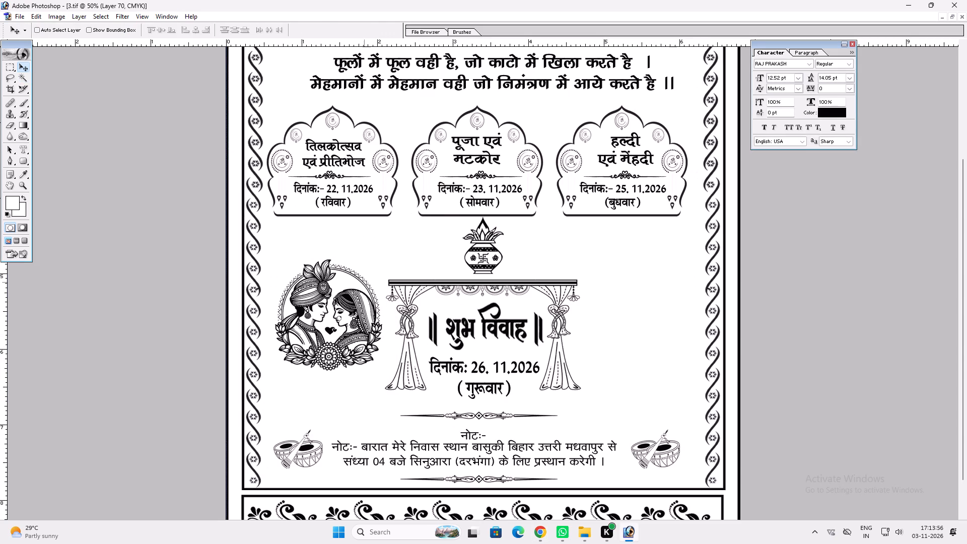
left_click_drag(364, 272, 361, 282)
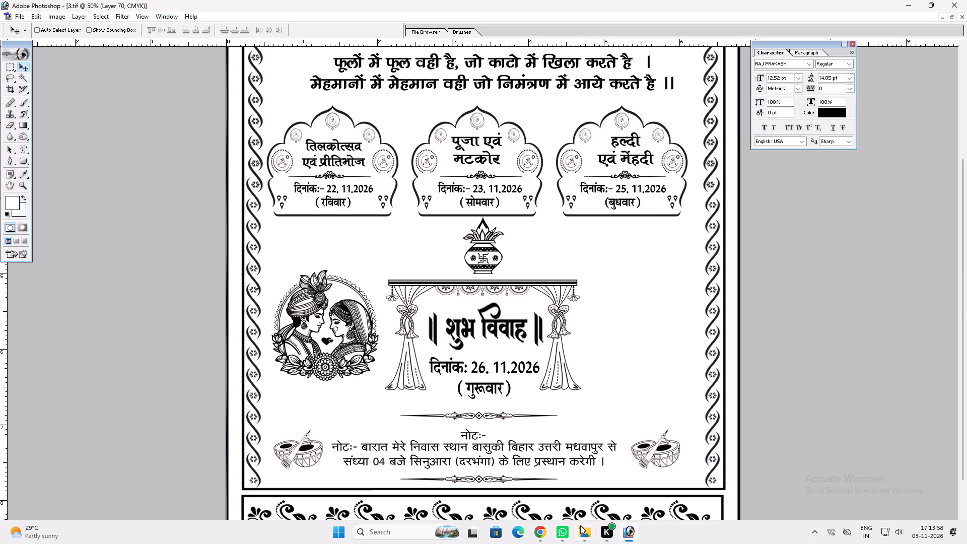
Look through the related Indian wedding couple clipart results in Chrome for further artwork, then return to Photoshop.
left_click(540, 531)
scroll(704, 320, "down", 4)
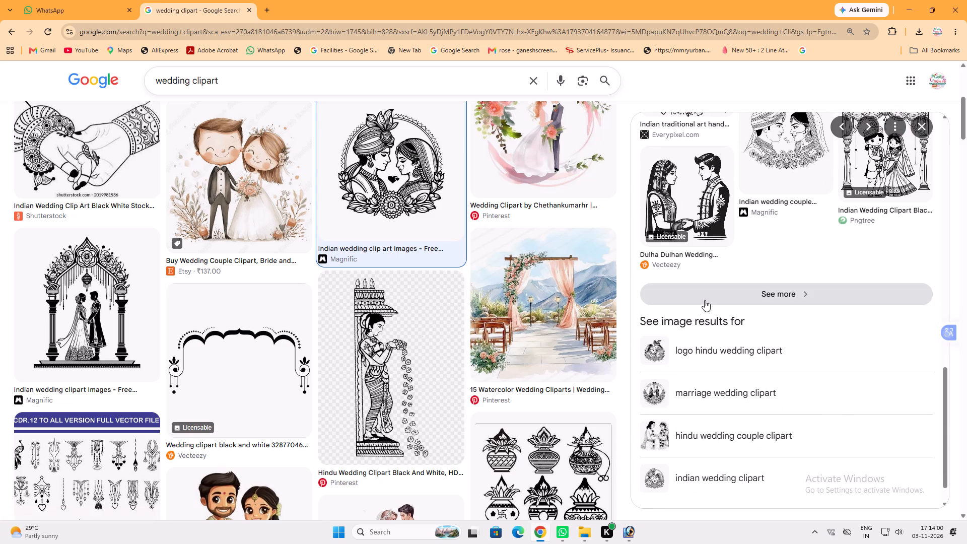
left_click(705, 300)
scroll(260, 282, "down", 2)
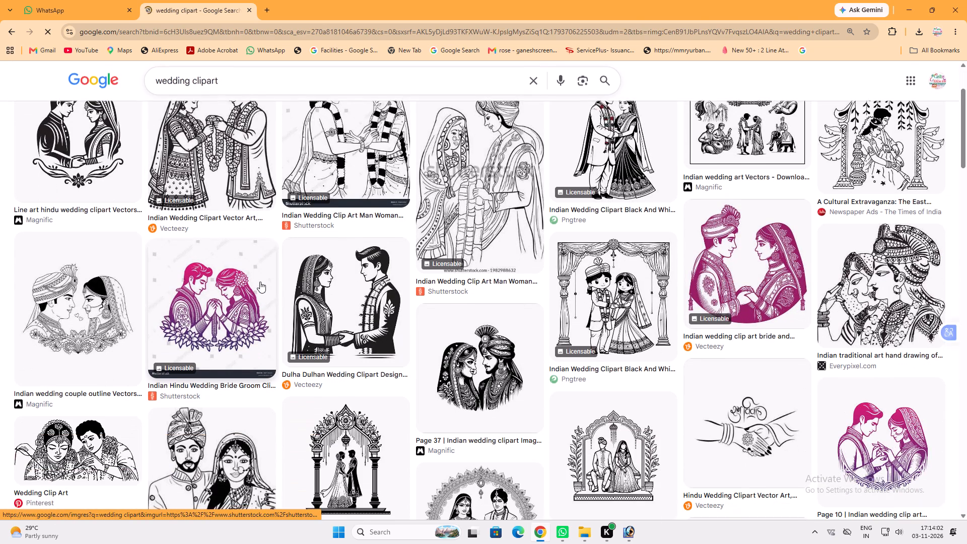
scroll(458, 252, "down", 4)
scroll(267, 260, "down", 2)
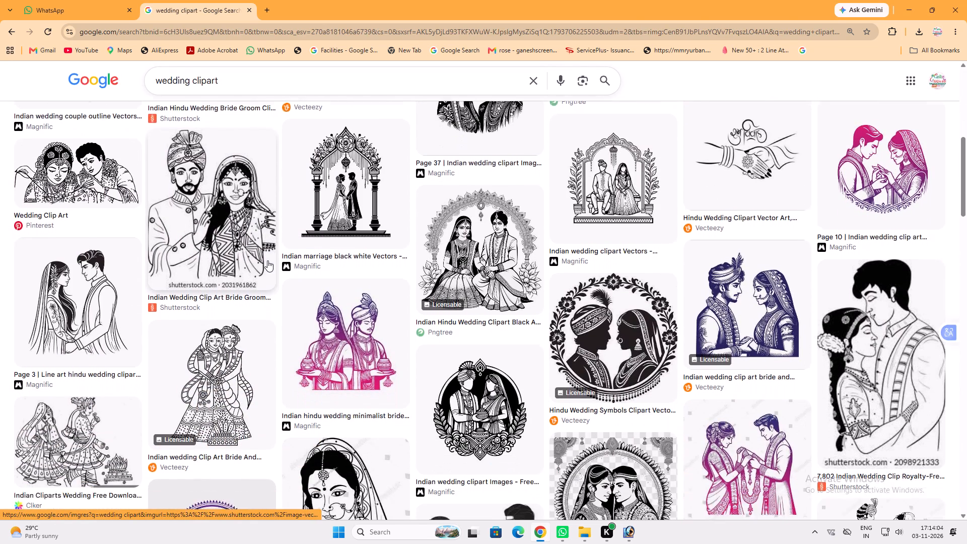
scroll(267, 260, "down", 4)
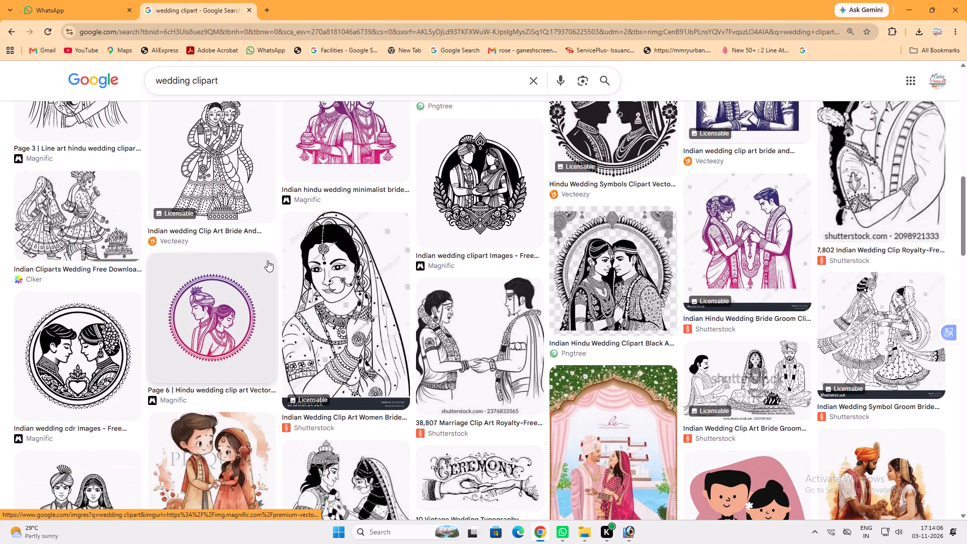
scroll(267, 260, "down", 2)
left_click(631, 530)
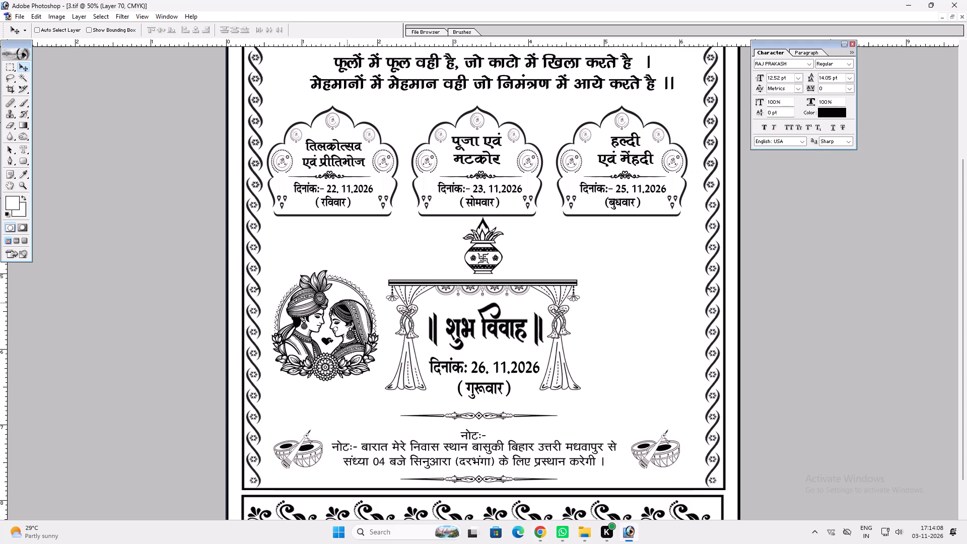
Duplicate the couple clipart to the right of the शुभ विवाह canopy, flip the copy horizontally and align it opposite the original.
right_click(307, 294)
left_click(319, 298)
left_click_drag(315, 298, 650, 307, "alt")
key("ctrl+t")
right_click(640, 305, "ctrl")
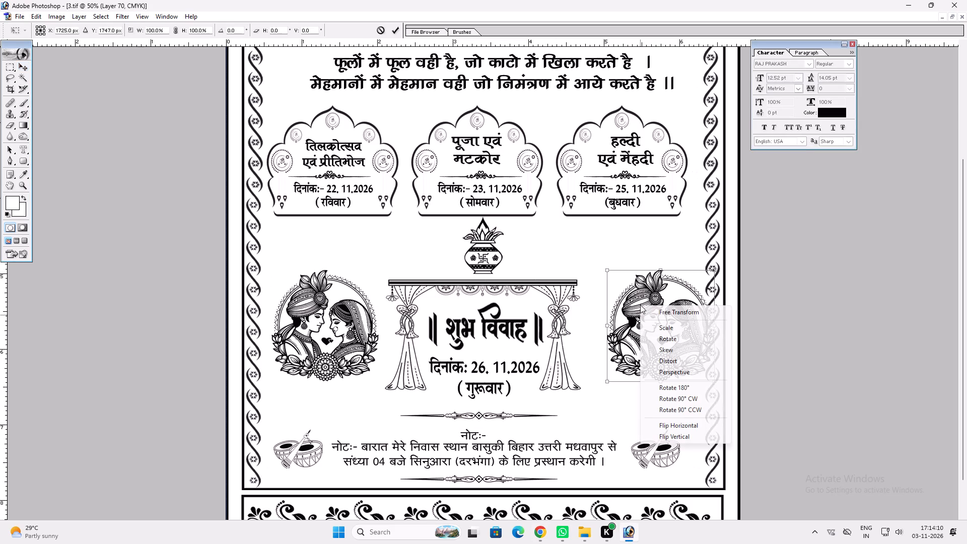
left_click(683, 424)
key("Return")
left_click_drag(665, 358, 651, 359, "shift")
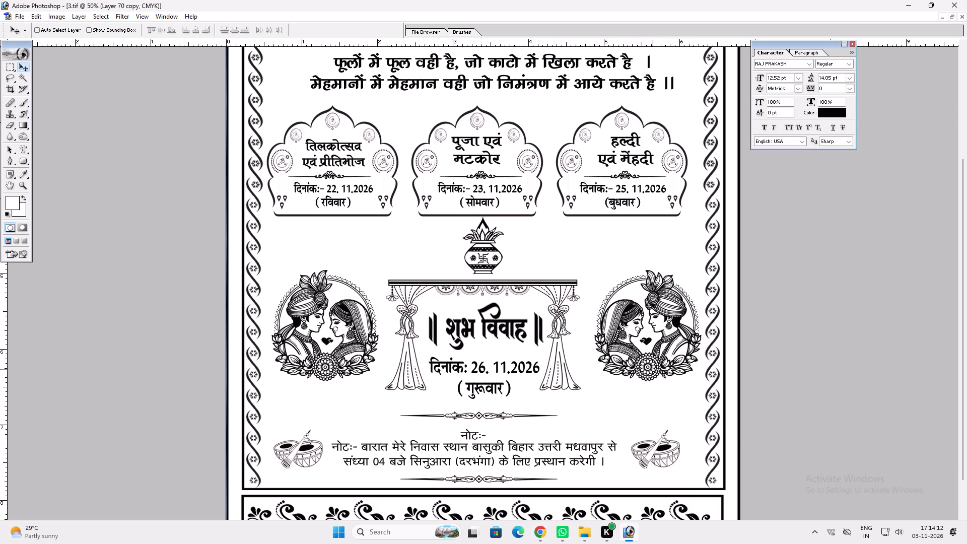
left_click_drag(651, 359, 645, 360, "shift")
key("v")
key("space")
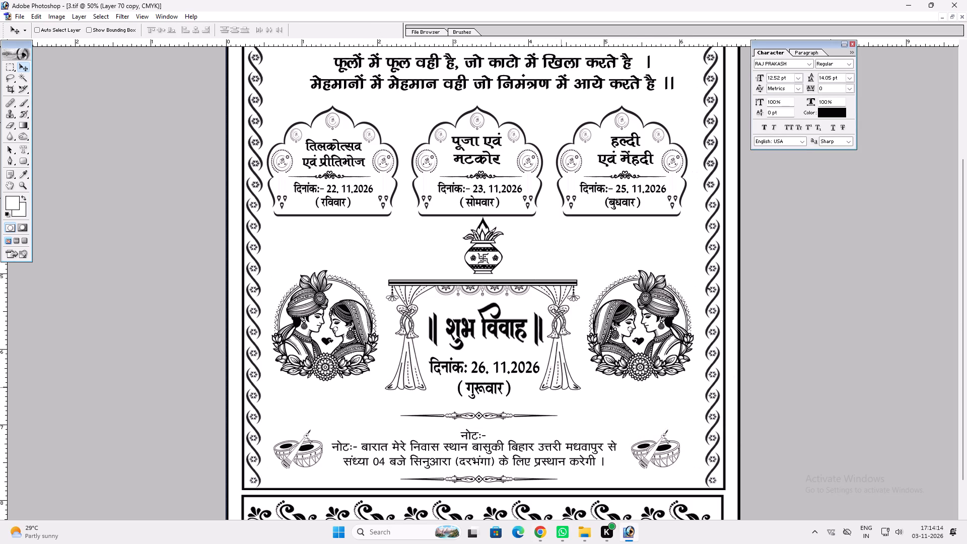
Correct the place name in the नोट text at the page's foot to वासुकी बिहारी.
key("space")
right_click_drag(512, 293, 518, 294)
left_click_drag(522, 295, 528, 299)
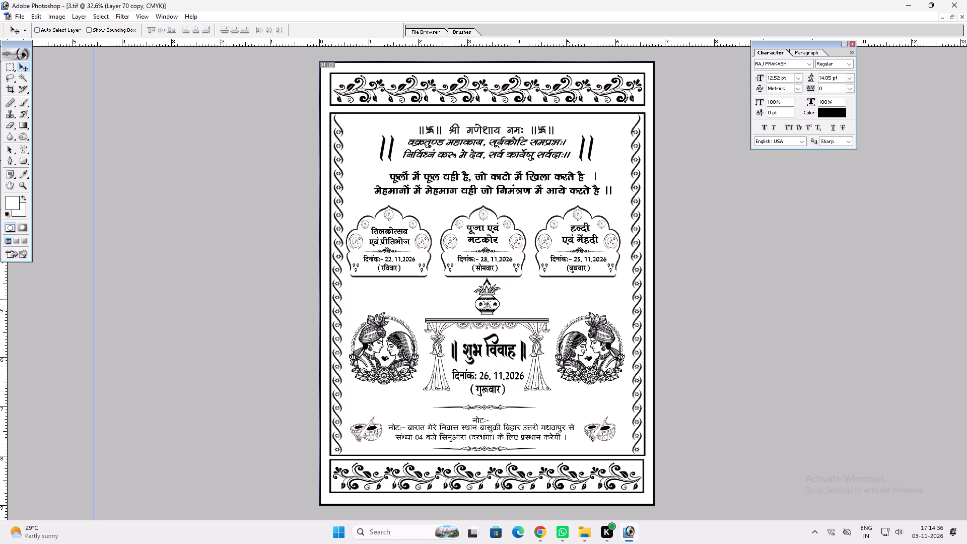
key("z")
left_click_drag(304, 382, 723, 467)
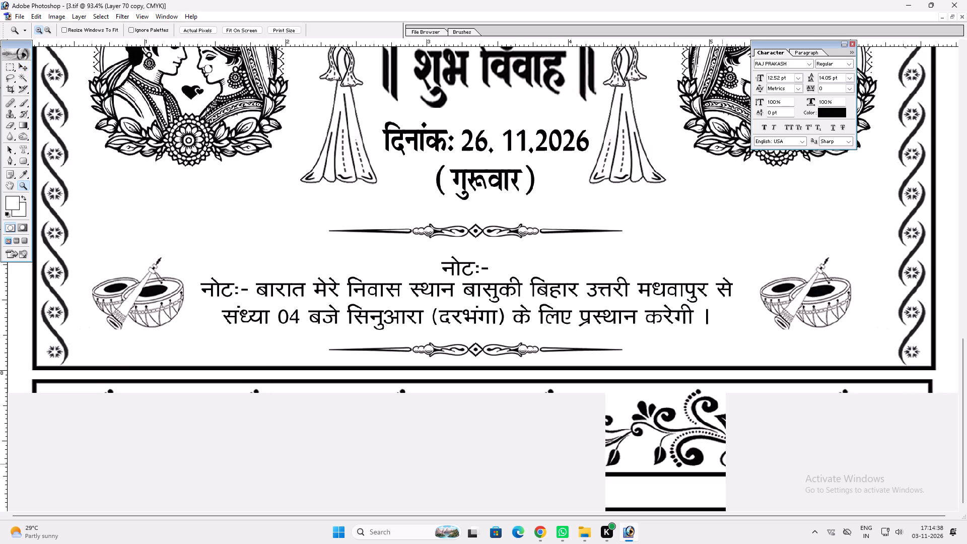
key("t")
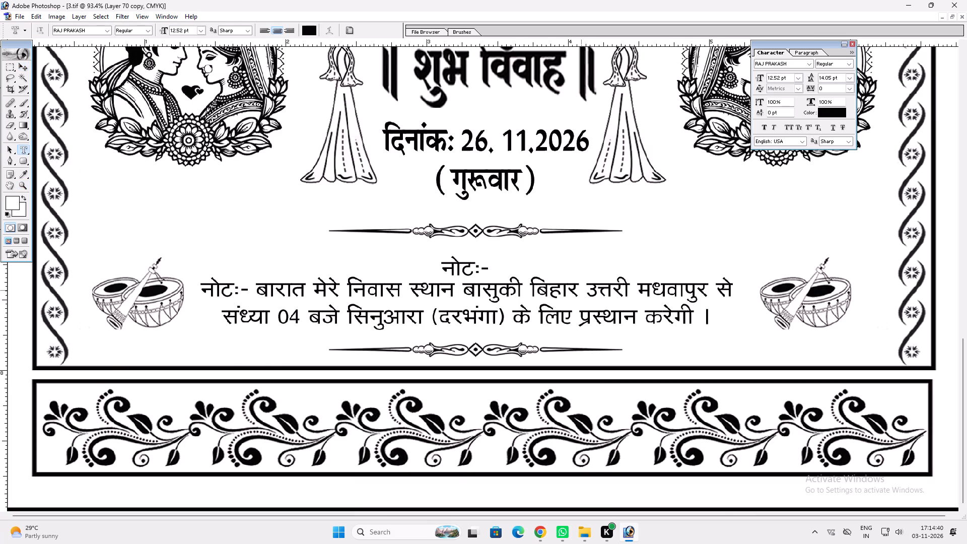
left_click(576, 291)
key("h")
key("Return")
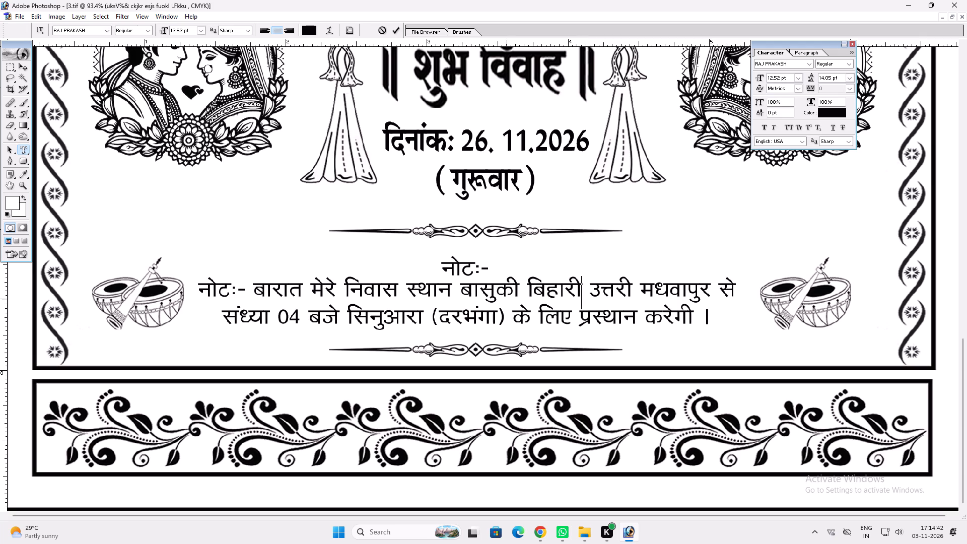
left_click_drag(475, 294, 461, 295)
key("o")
key("Return")
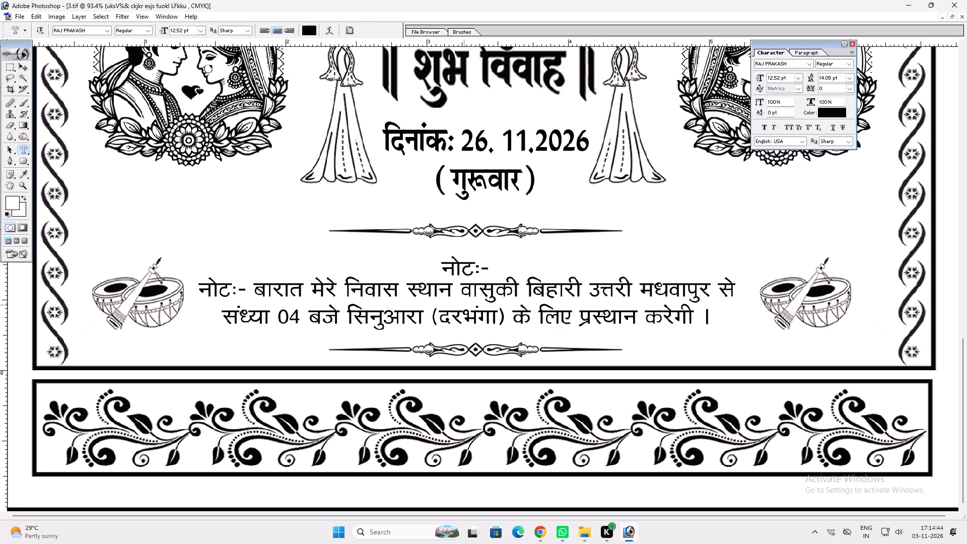
Save the 3.tif card page.
key("ctrl+s")
Insert a comma and लहेरियासराय after सिनुआरा in the second line of the नोट text.
left_click(424, 321)
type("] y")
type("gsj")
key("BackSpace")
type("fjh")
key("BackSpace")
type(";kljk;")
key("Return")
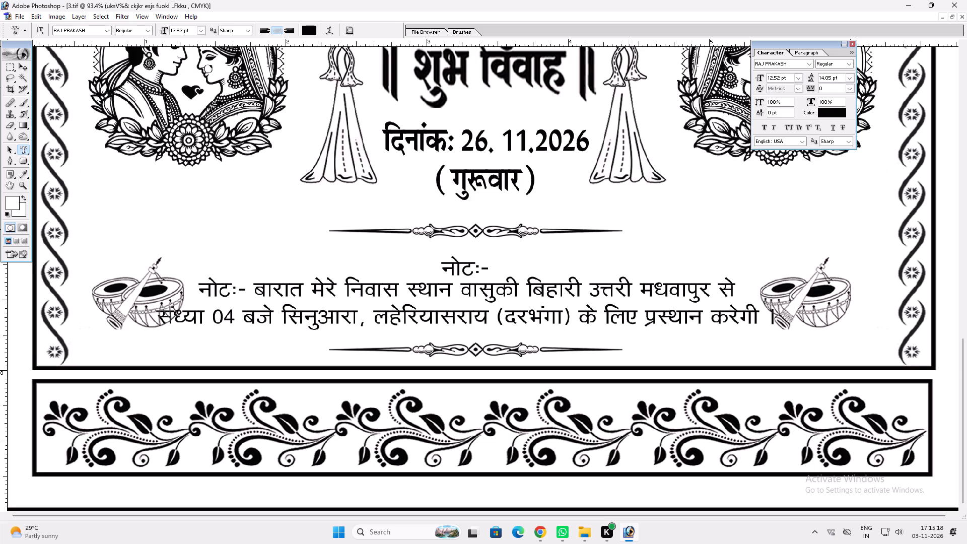
Scale the नोट heading and text down about their centre to 10.88 pt, clear of the drum illustrations.
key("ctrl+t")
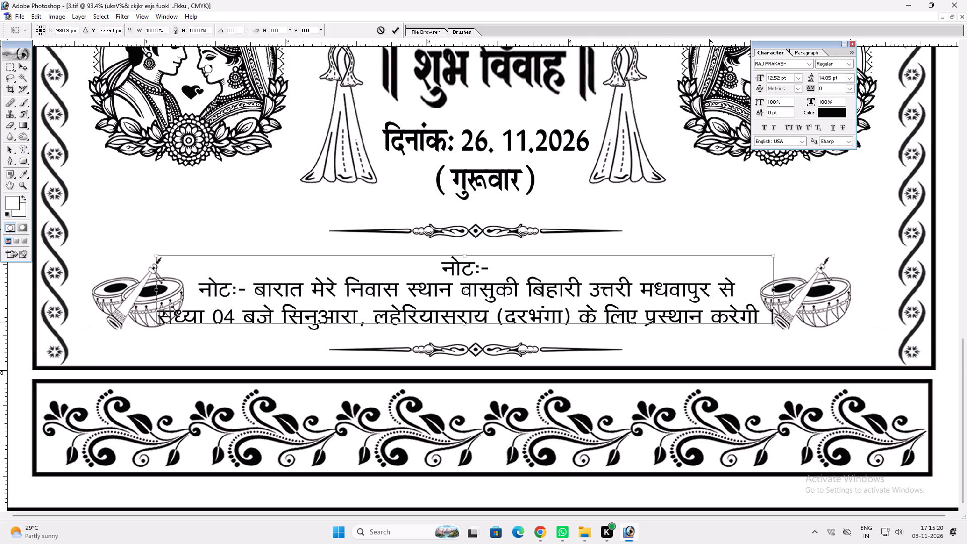
left_click_drag(774, 322, 734, 311, "alt+shift")
key("shift+Return")
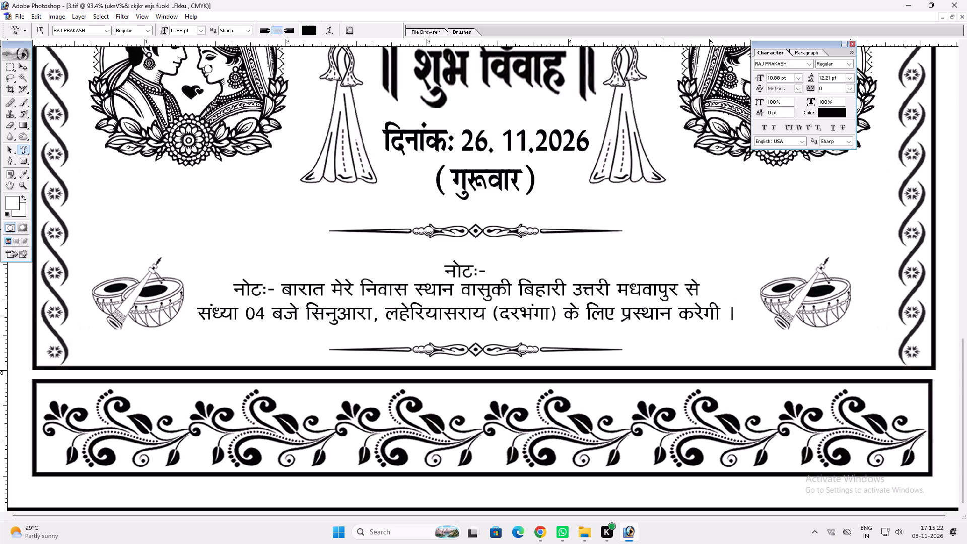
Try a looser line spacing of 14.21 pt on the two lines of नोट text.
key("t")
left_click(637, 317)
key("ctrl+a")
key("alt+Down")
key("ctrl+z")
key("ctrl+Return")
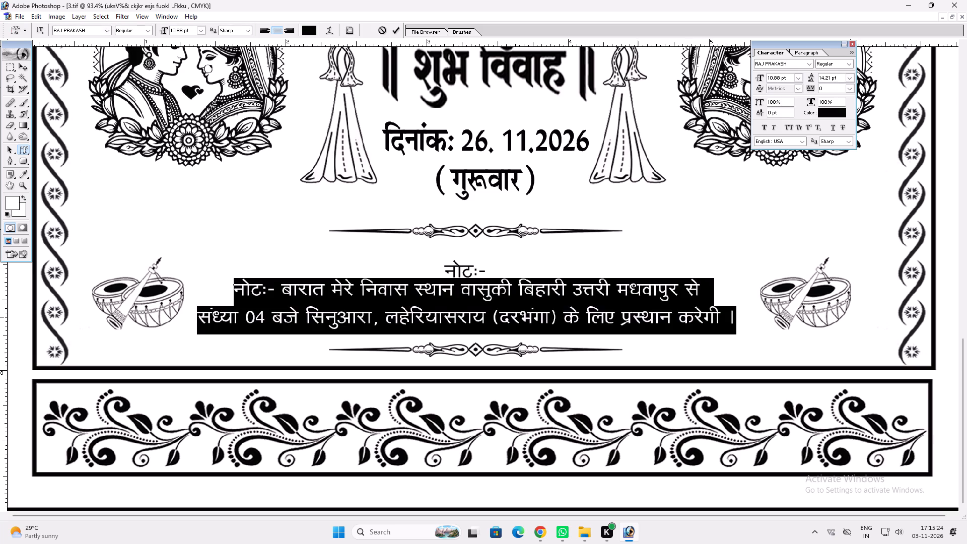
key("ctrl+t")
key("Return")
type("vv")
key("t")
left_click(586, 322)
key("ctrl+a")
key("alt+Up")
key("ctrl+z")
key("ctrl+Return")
Move the नोट heading slightly upward, away from the note text beneath it.
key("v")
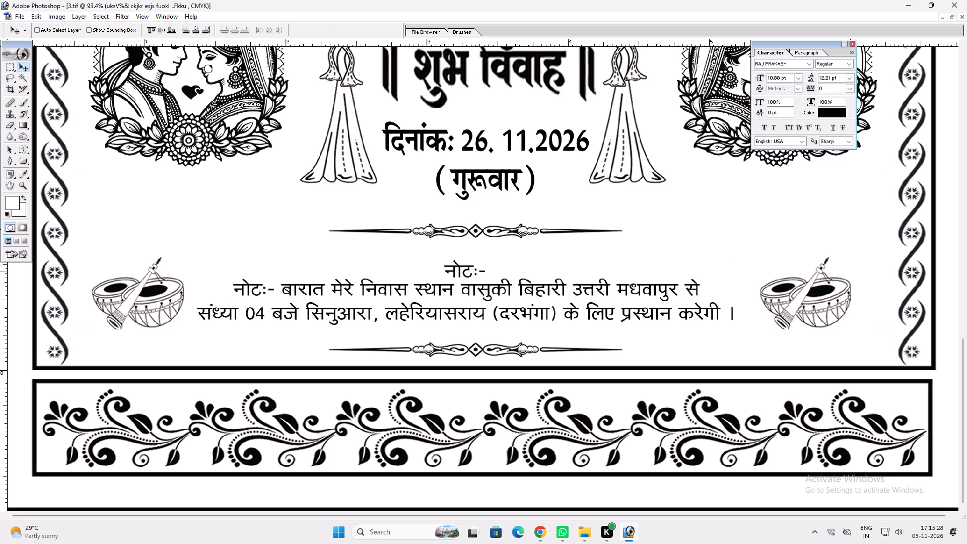
left_click(481, 271, "ctrl")
left_click_drag(481, 271, 482, 265, "shift")
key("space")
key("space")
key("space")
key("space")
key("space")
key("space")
right_click_drag(483, 275, 488, 278)
left_click(512, 281)
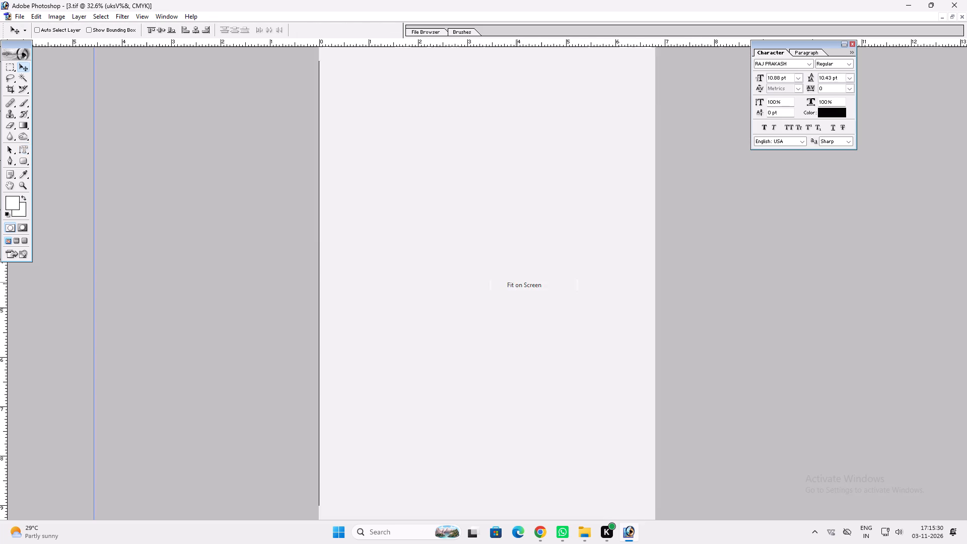
Save the 3.tif card page.
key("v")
key("ctrl+s")
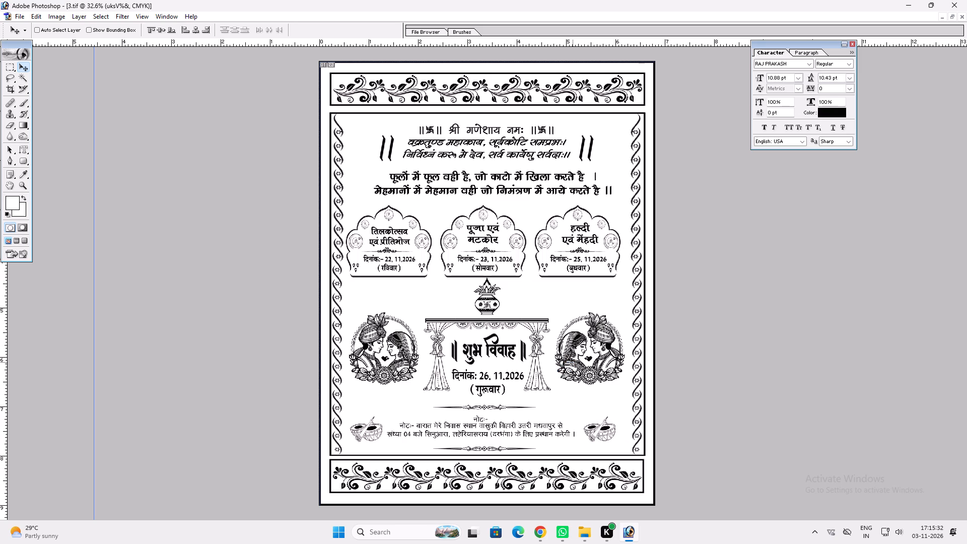
Replace the two-line फूलों में फूल verse above the three event frames with the placeholder letter f.
key("ctrl+plus")
key("ctrl+plus")
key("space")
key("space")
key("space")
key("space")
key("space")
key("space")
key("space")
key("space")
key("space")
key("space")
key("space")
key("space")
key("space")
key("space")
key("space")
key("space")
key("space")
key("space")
left_click_drag(528, 344, 538, 424)
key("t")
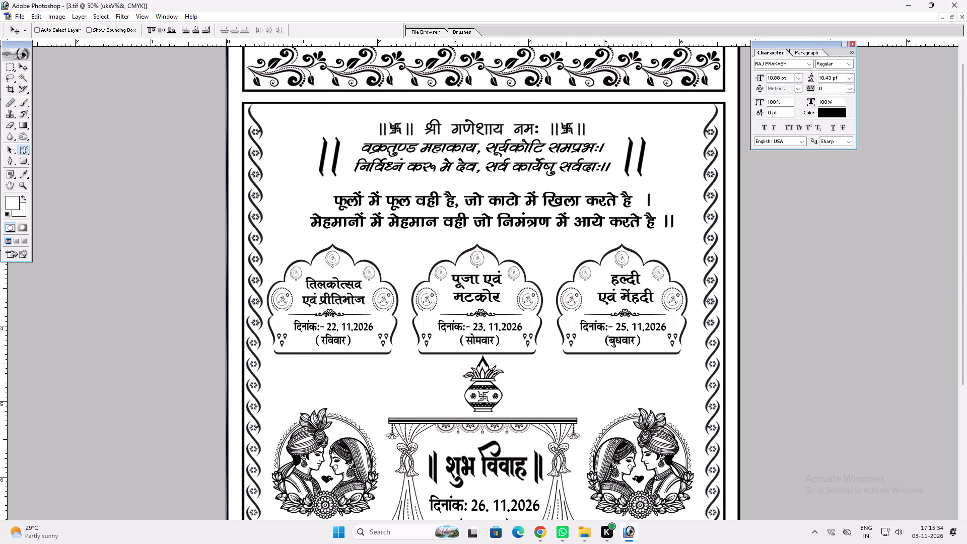
left_click(503, 227)
key("ctrl+a")
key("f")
key("ctrl+a")
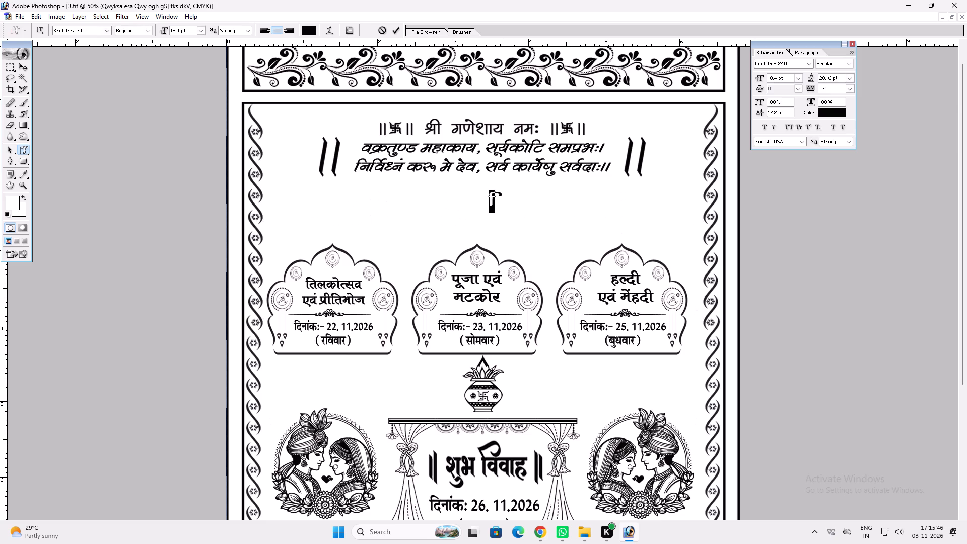
left_click(495, 193)
key("ctrl+a")
key("Return")
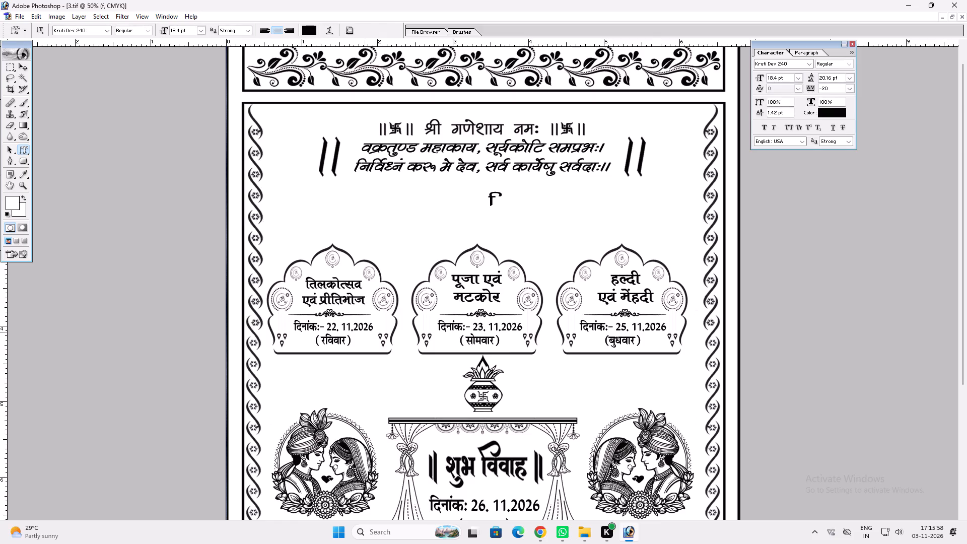
Check the November 2026 dates and weekdays in the system calendar.
left_click(933, 528)
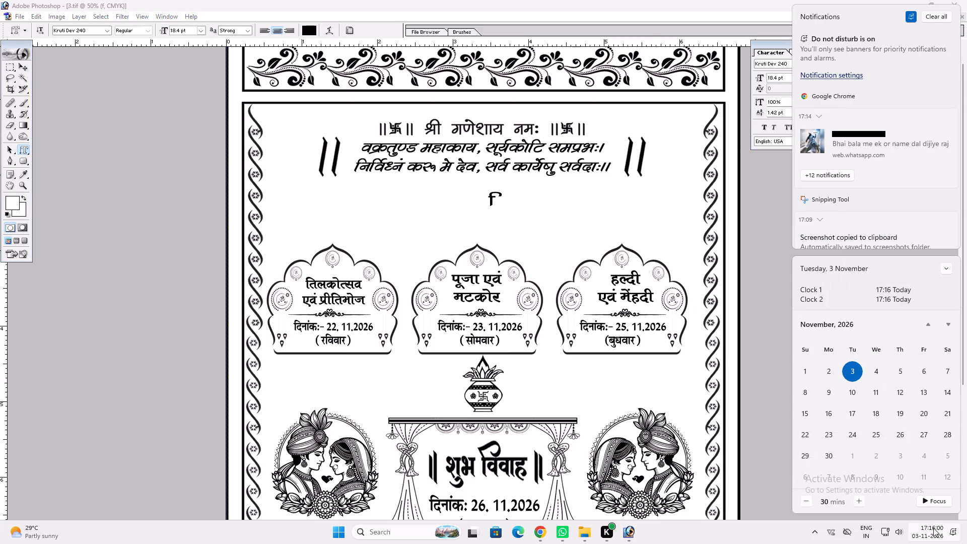
left_click(621, 338)
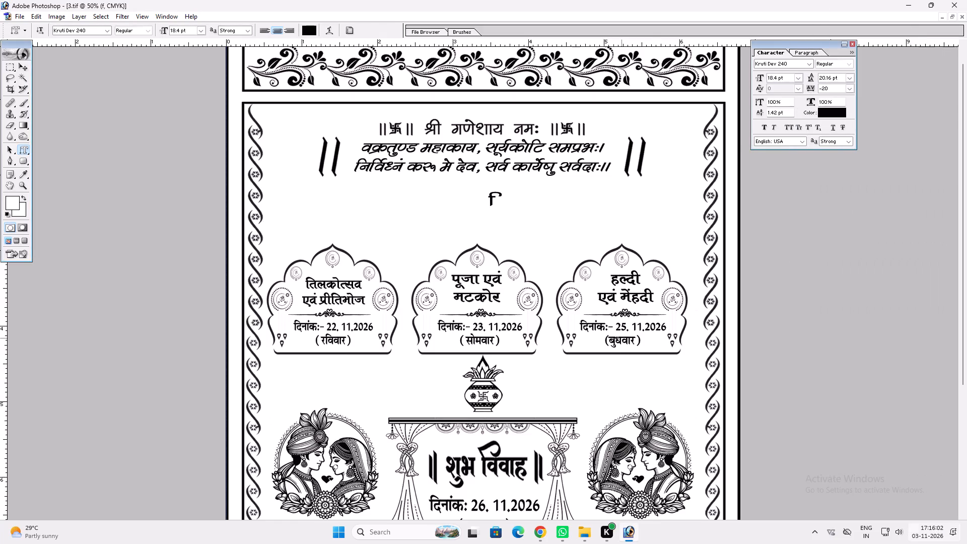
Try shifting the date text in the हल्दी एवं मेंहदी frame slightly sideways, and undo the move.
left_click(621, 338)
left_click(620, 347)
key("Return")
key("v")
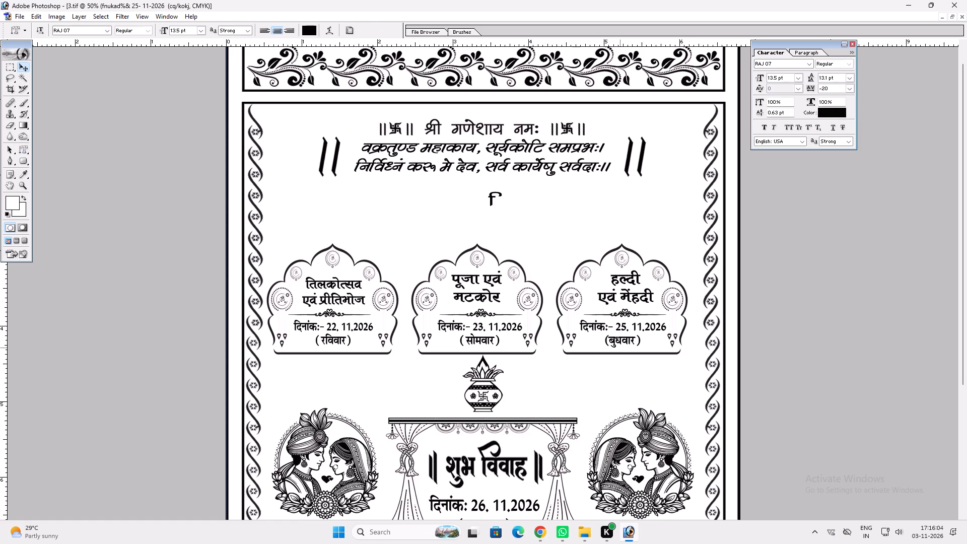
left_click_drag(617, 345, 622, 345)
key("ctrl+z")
Save the 3.tif card page.
key("ctrl+s")
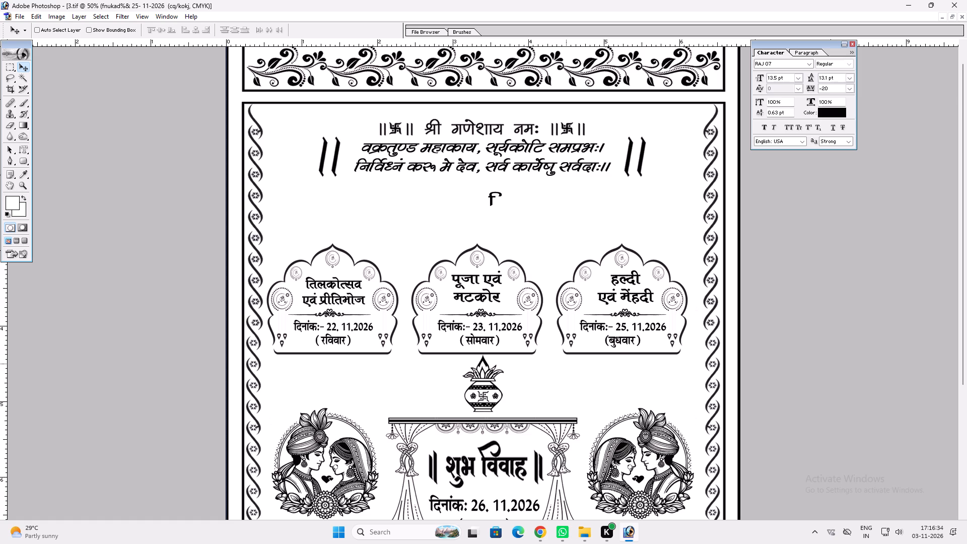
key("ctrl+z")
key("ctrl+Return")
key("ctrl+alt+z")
Switch to the couple's card page, move the के badge, शुभ विवाहोत्सव heading and invitation lines upward, and scale them down slightly.
key("ctrl+Tab")
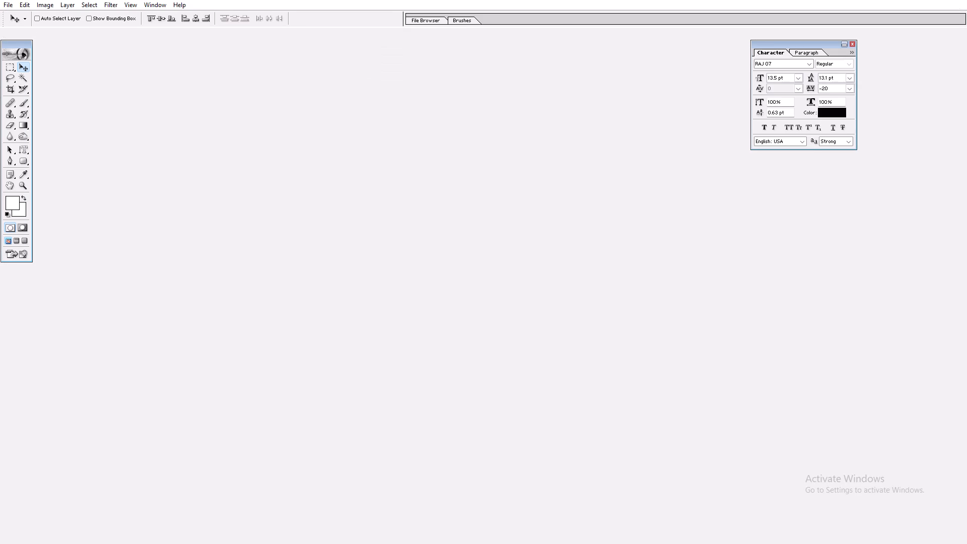
key("ctrl+plus")
key("ctrl+plus")
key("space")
left_click_drag(556, 325, 544, 125)
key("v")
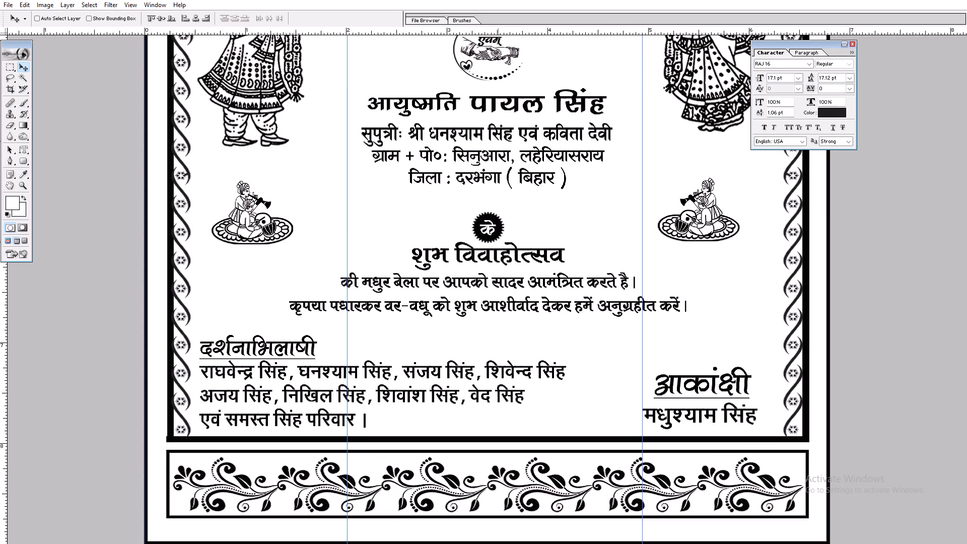
left_click(490, 223, "ctrl")
left_click_drag(489, 221, 488, 206, "shift")
key("ctrl+t")
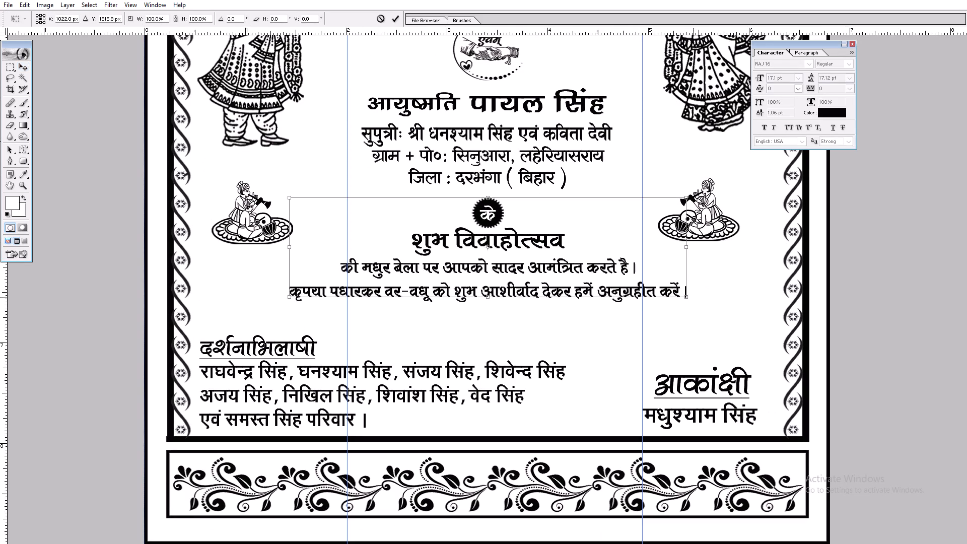
left_click_drag(682, 297, 665, 292, "alt+shift")
key("shift+Return")
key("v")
left_click_drag(638, 285, 636, 278)
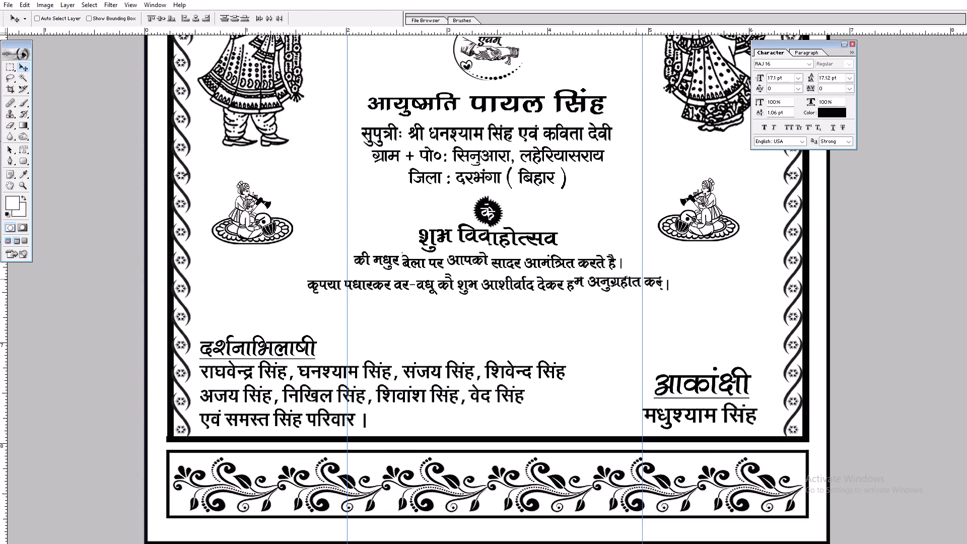
left_click_drag(636, 278, 636, 278)
Scale down the round एवम् joined-hands emblem between the groom and bride details and nudge it upward.
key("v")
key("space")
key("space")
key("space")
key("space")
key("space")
left_click_drag(499, 184, 513, 325)
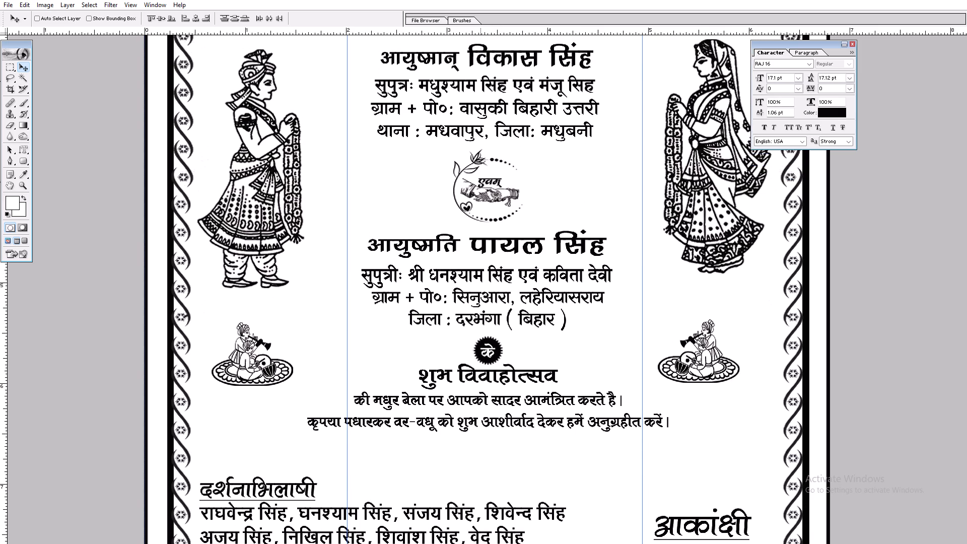
left_click(492, 194, "ctrl")
key("ctrl+t")
left_click(536, 218, "shift")
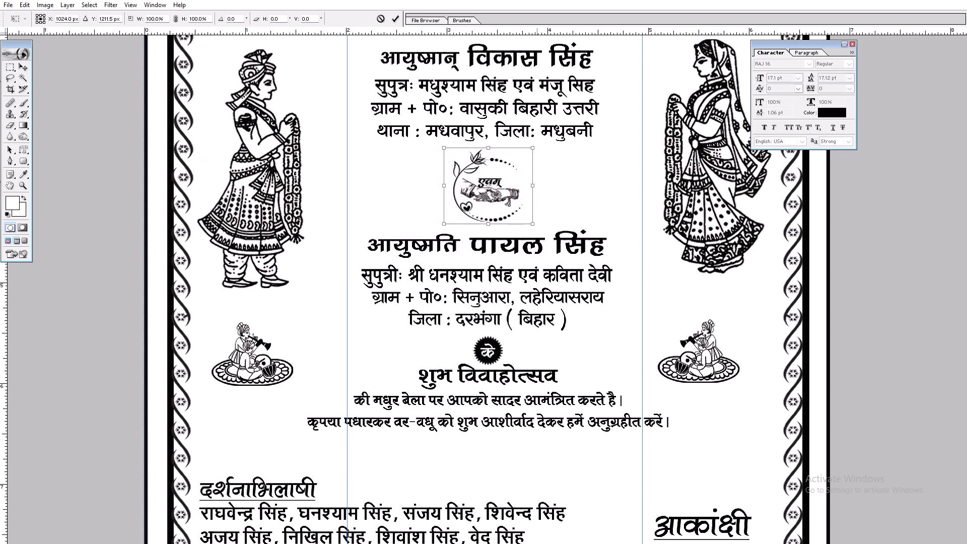
left_click_drag(532, 224, 521, 221, "alt+shift")
key("shift+Return")
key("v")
left_click_drag(492, 213, 491, 204, "shift")
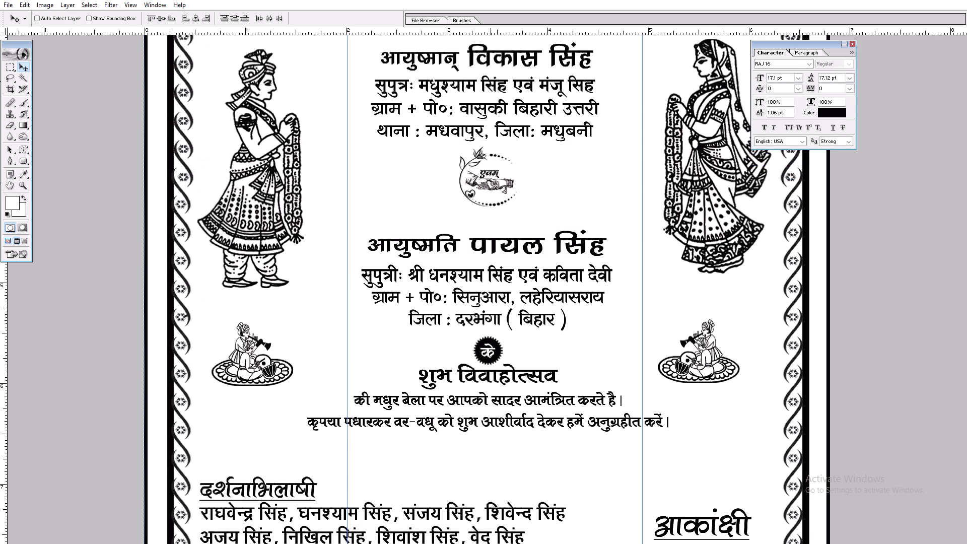
Move the bride's name, parentage and address lines up beneath the एवम् emblem and centre them horizontally.
left_click(494, 243, "ctrl")
left_click_drag(494, 243, 493, 225)
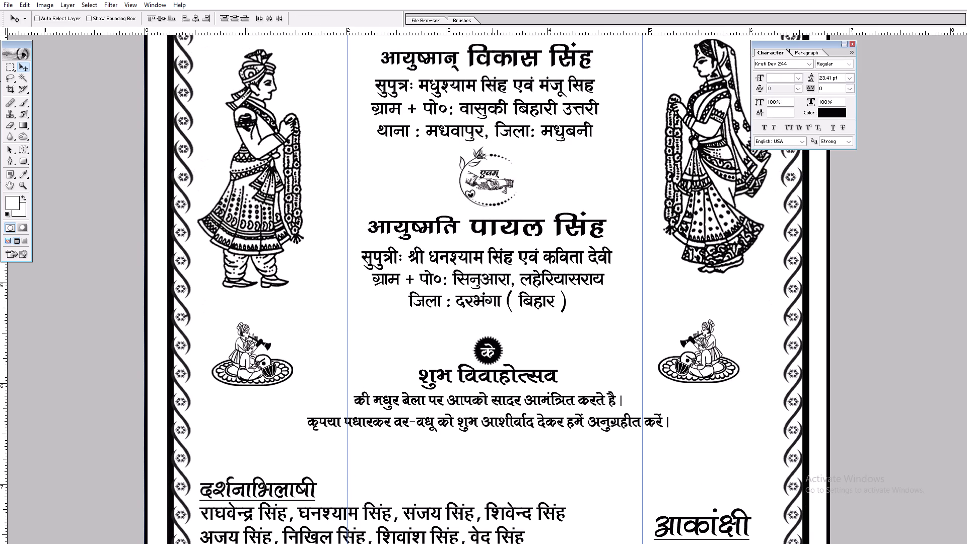
left_click(198, 21)
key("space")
Move the के badge, शुभ विवाहोत्सव heading and invitation lines up, close beneath the bride's address.
left_click(484, 350, "ctrl")
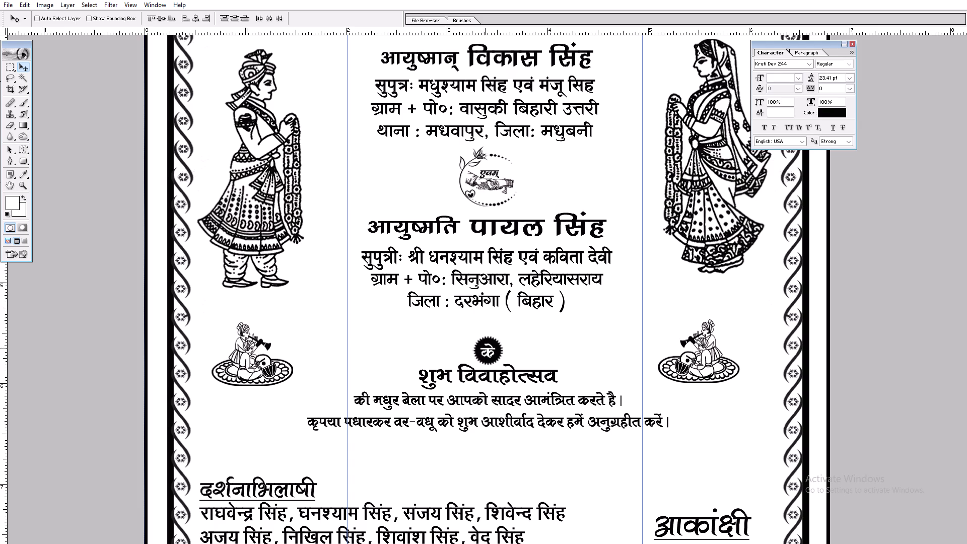
left_click_drag(483, 342, 479, 321)
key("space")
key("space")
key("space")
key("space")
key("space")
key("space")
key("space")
left_click_drag(476, 375, 454, 236)
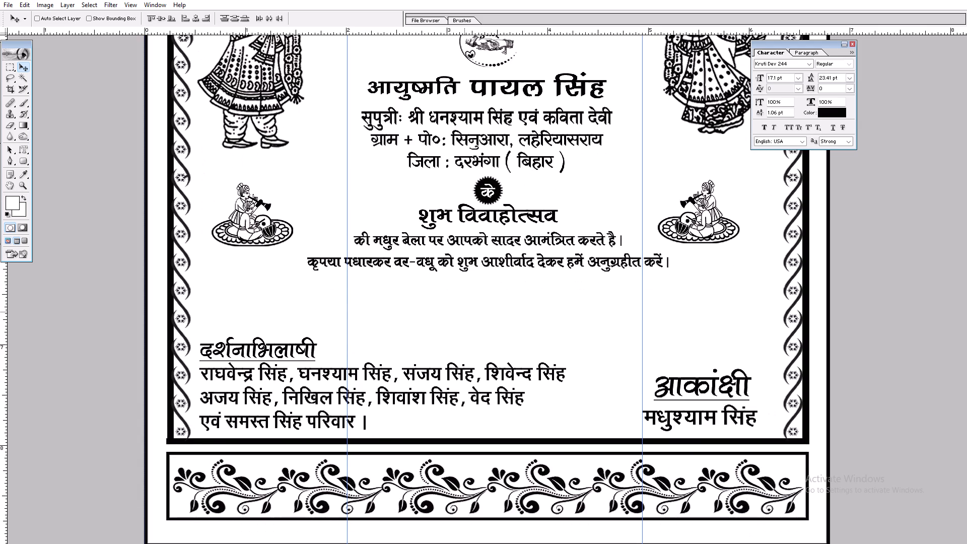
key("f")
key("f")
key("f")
left_click(598, 224)
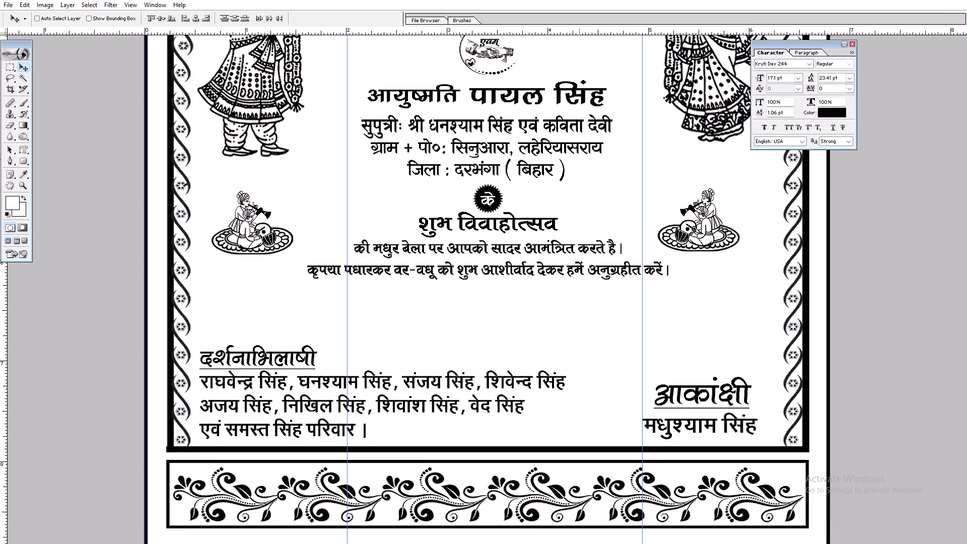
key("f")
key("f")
double_click(575, 229)
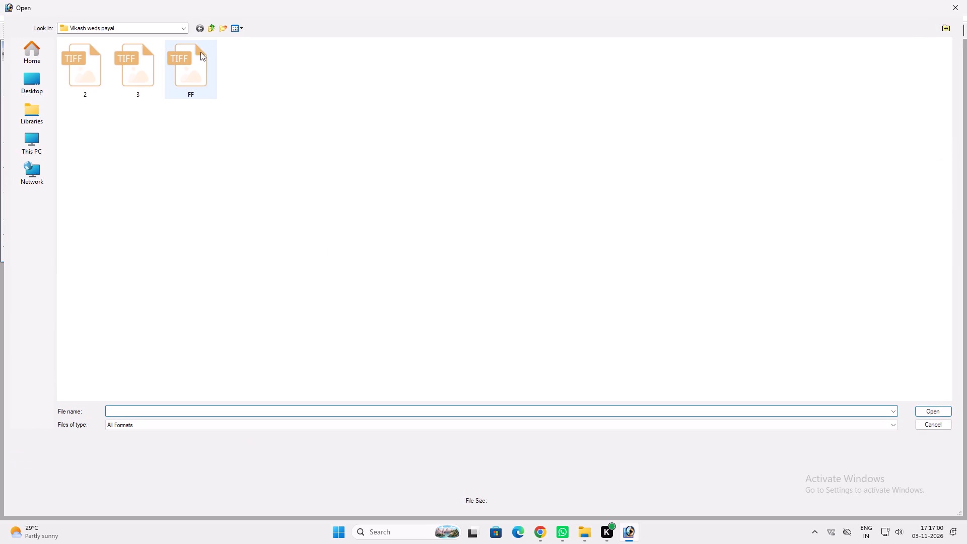
left_click(212, 28)
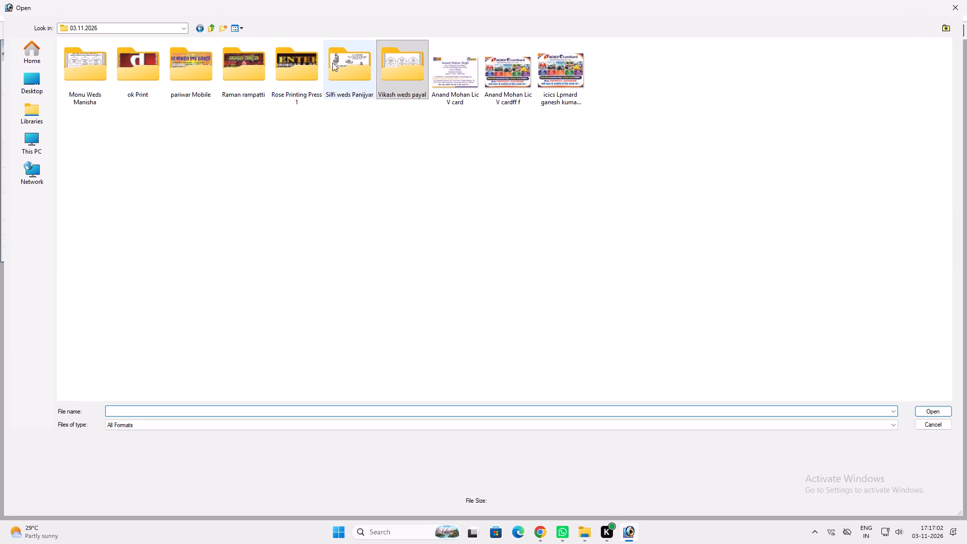
double_click(333, 62)
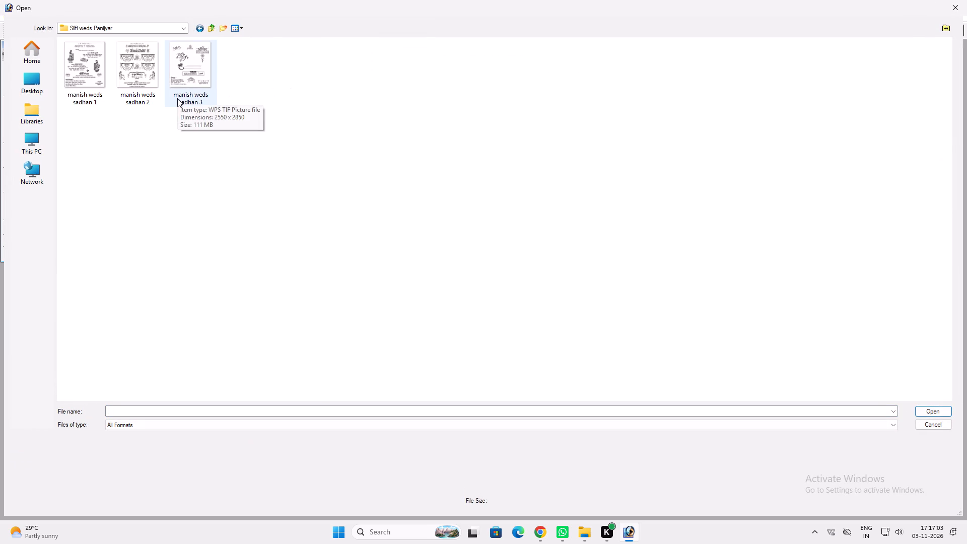
key("BackSpace")
double_click(106, 61)
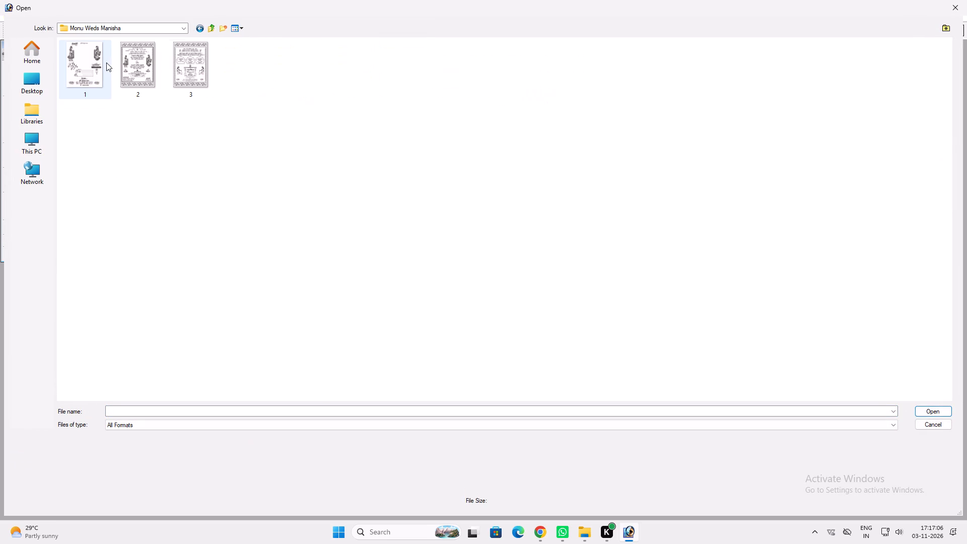
left_click(142, 72)
key("Return")
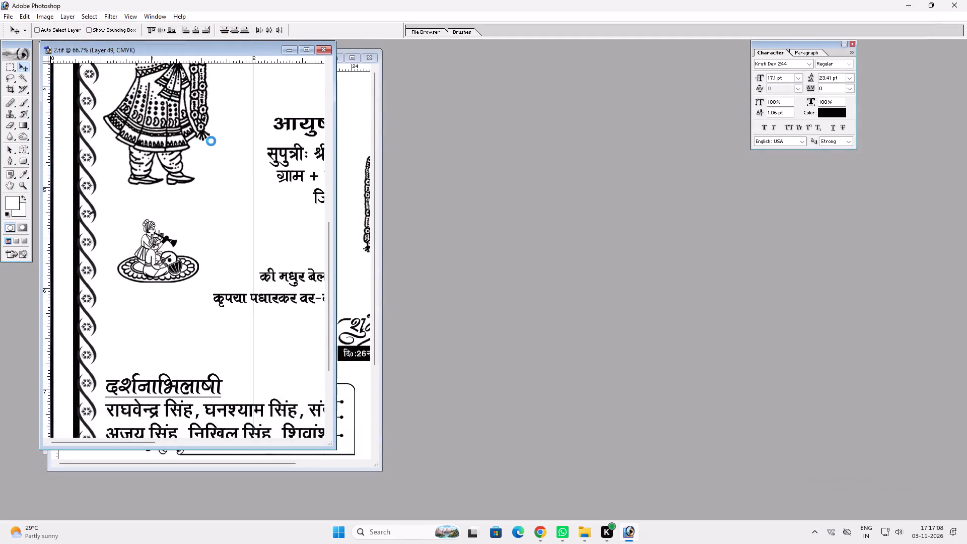
key("Return")
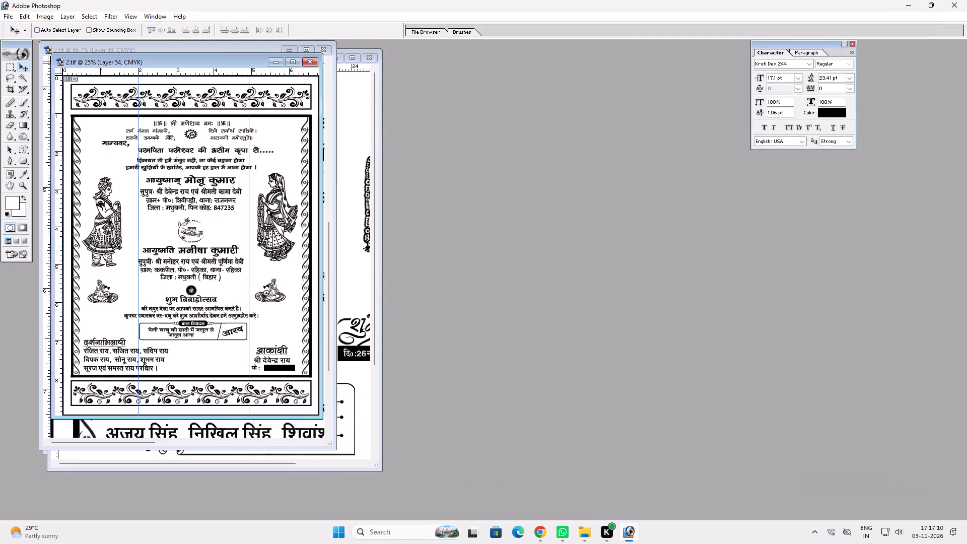
Copy the बाल निवेदन box with its text into the couple's page, placing it between the invitation lines and the दर्शनाभिलाषी names.
left_click(191, 321, "ctrl")
left_click_drag(189, 321, 206, 324)
key("ctrl+z")
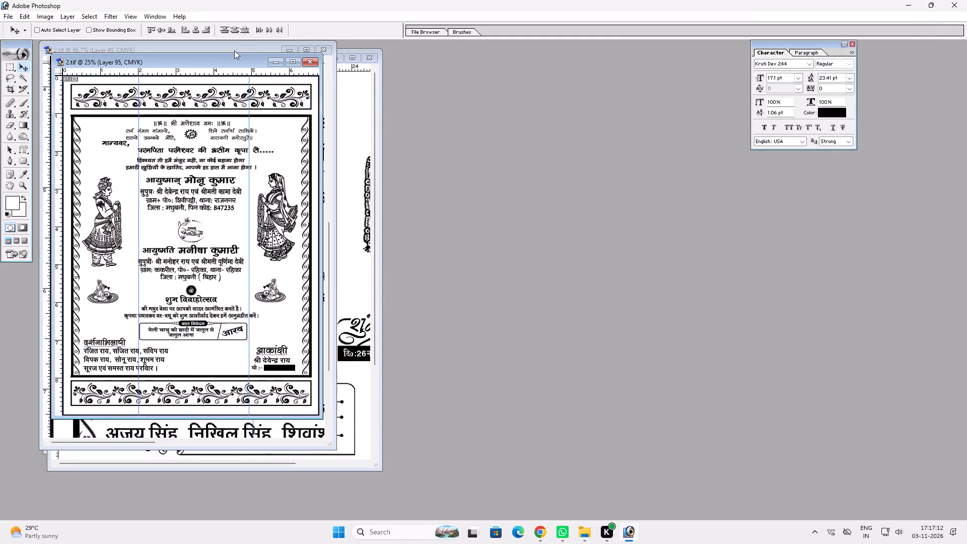
left_click_drag(230, 62, 574, 96)
left_click_drag(572, 264, 291, 245)
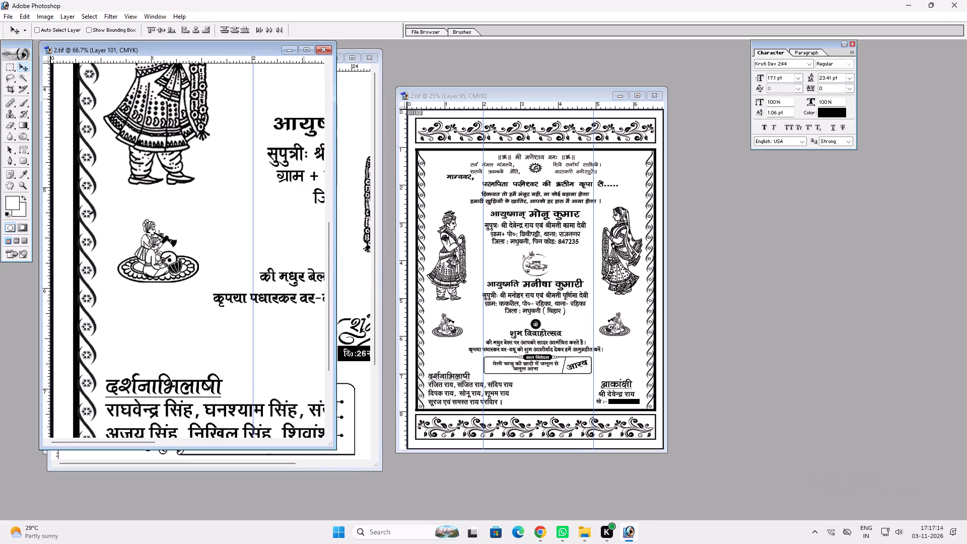
left_click(308, 49)
left_click_drag(530, 314, 593, 207)
left_click_drag(426, 388, 556, 334)
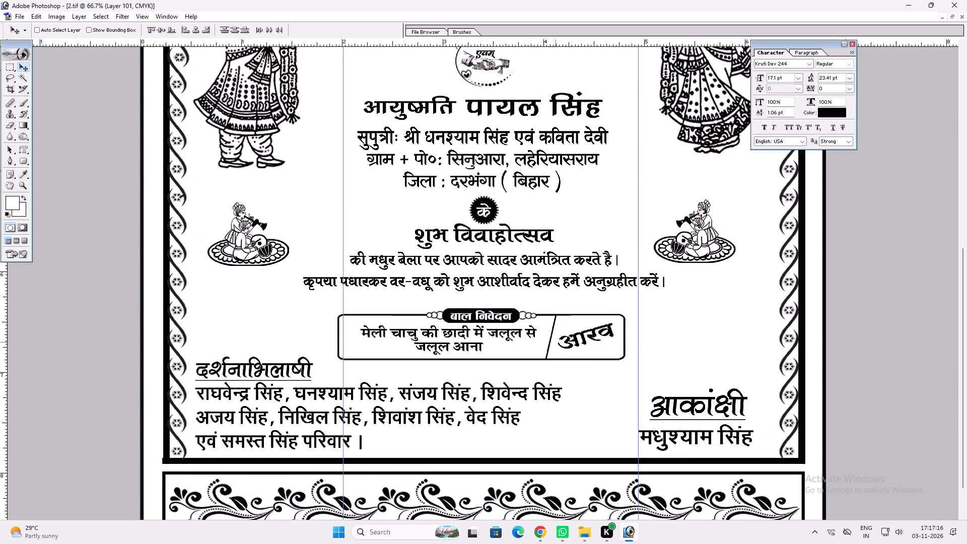
left_click_drag(556, 334, 547, 330)
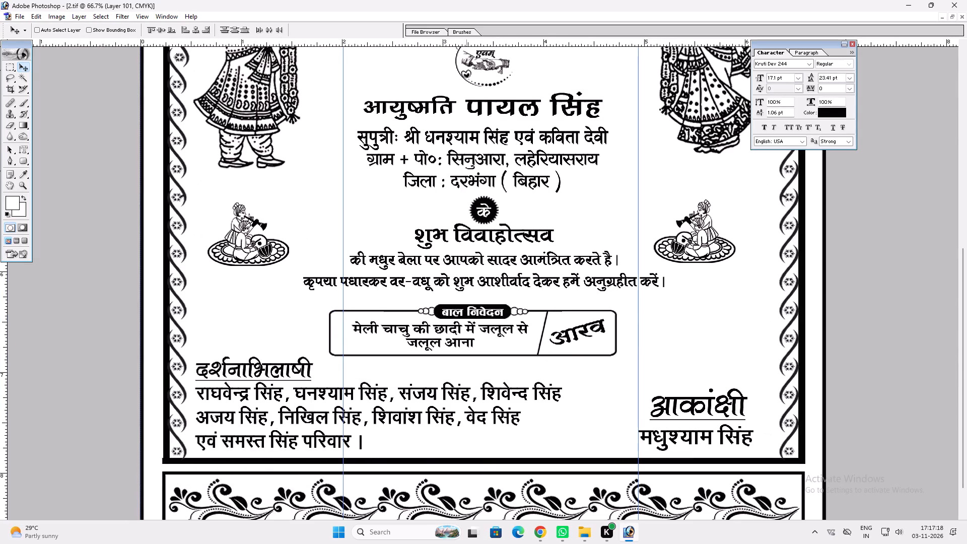
Replace the child's message in the बाल निवेदन box with the placeholder ff and shift it to the box's left end.
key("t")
left_click(409, 331)
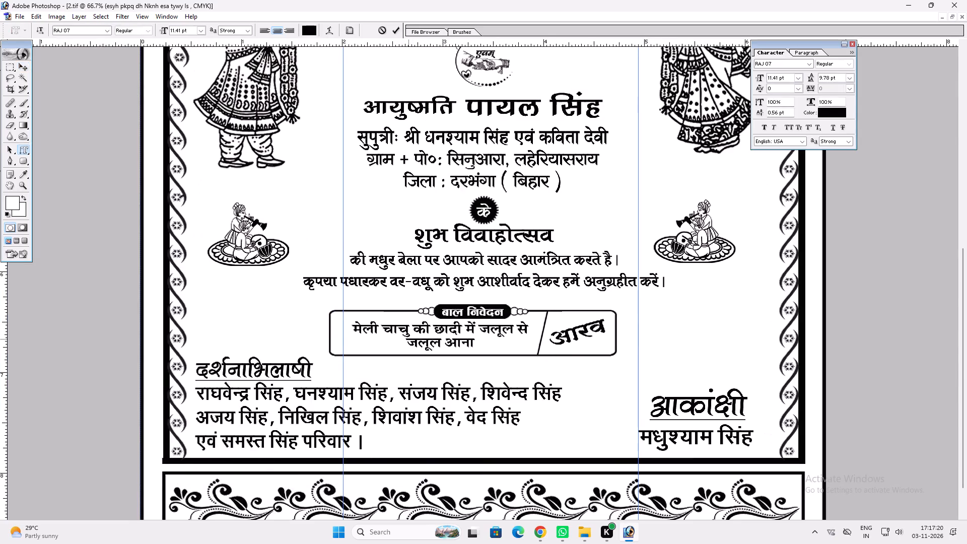
key("ctrl+a")
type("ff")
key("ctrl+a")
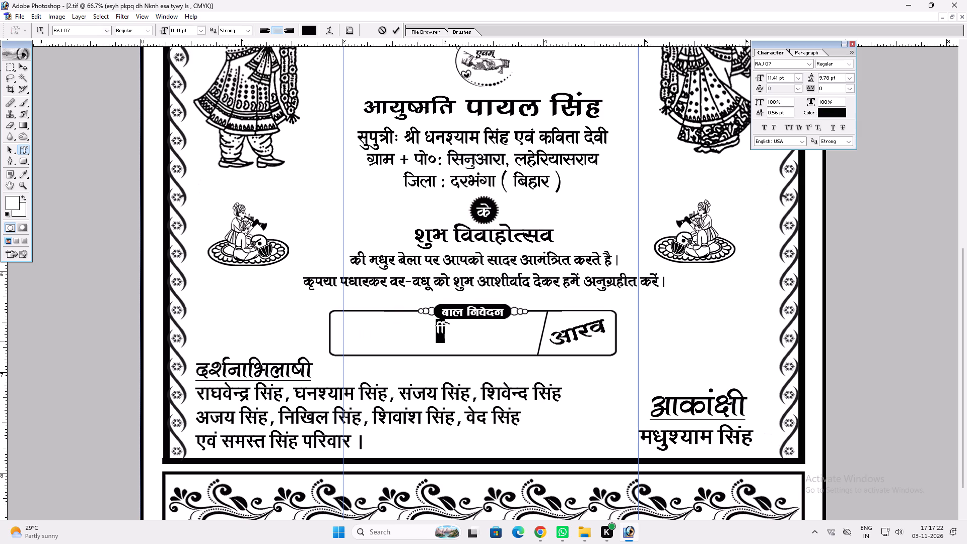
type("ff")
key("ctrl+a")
left_click_drag(486, 334, 422, 335)
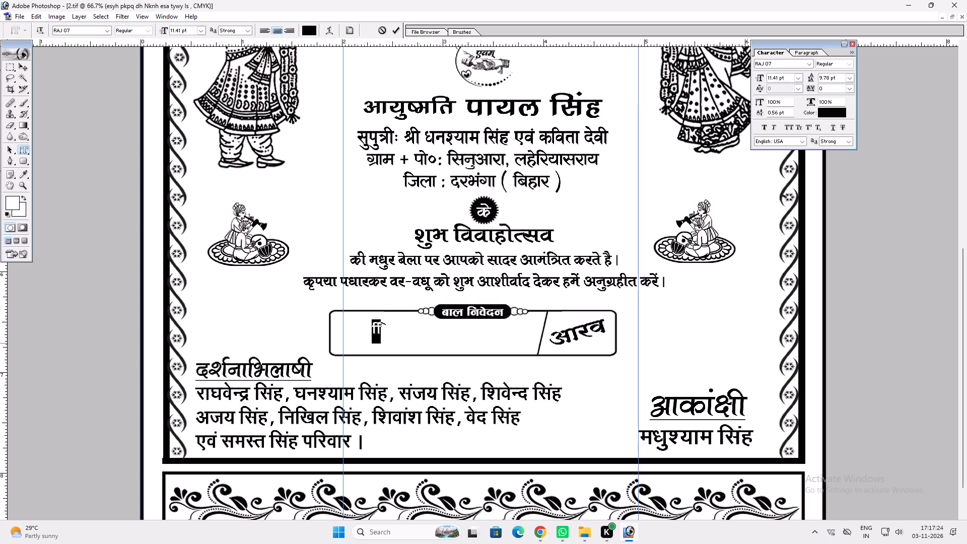
left_click_drag(422, 335, 406, 334)
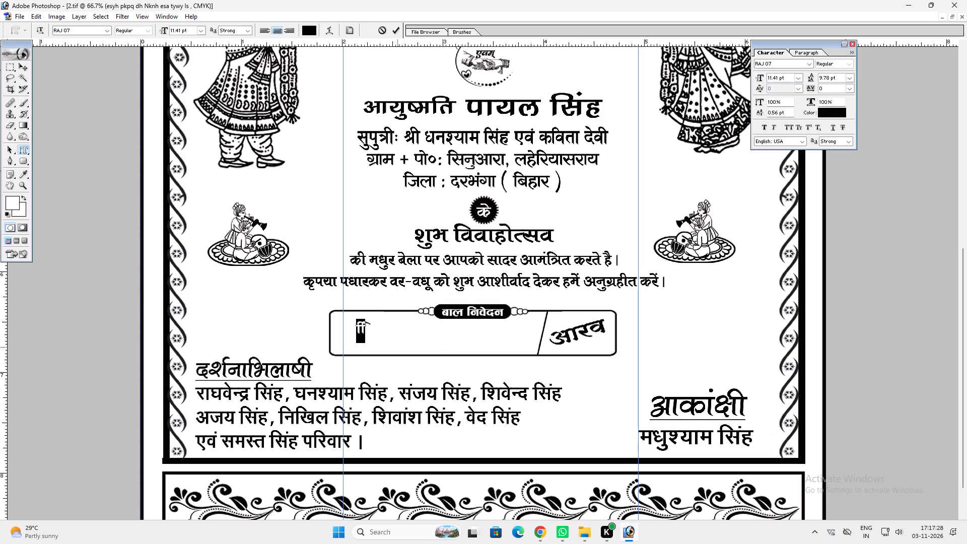
key("Return")
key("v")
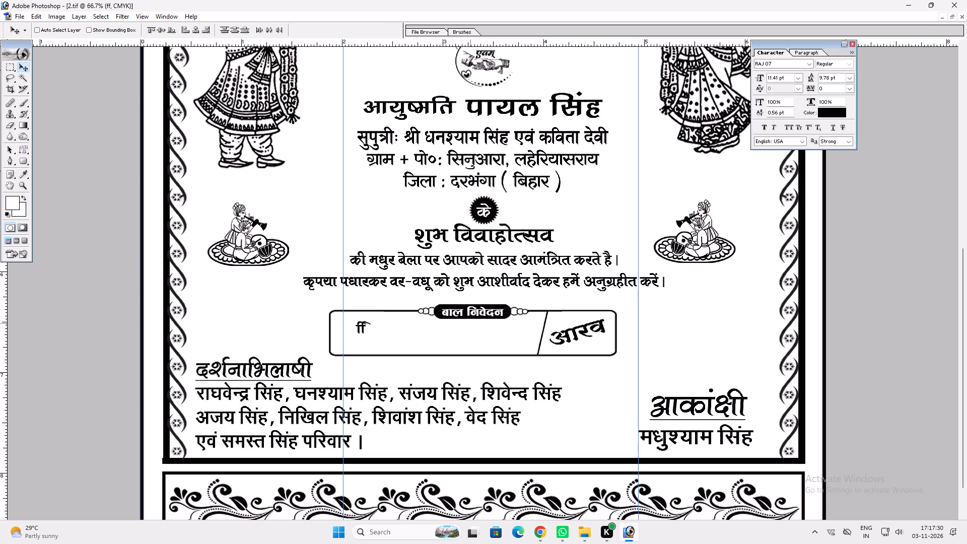
Delete the black ornamental label shape behind the बाल निवेदन heading.
left_click(464, 315, "ctrl")
key("alt+l")
key("alt+l")
key("alt+l")
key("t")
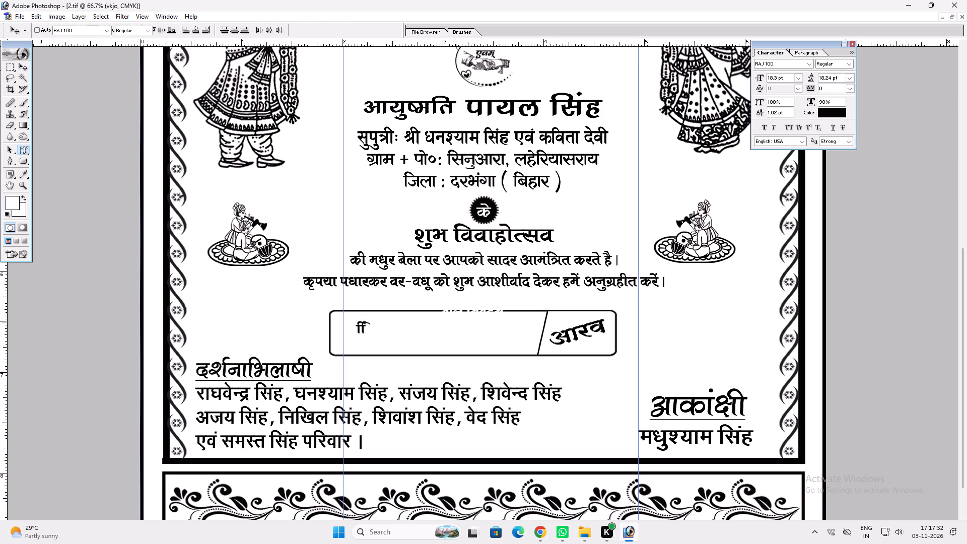
Clear the white बाल निवेदन heading text from the top edge of the child-request box.
left_click(459, 313)
key("ctrl+a")
key("BackSpace")
key("Return")
Delete the rounded box outline and its slanted divider around the ff placeholder and आरव.
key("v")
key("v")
left_click(461, 325, "ctrl")
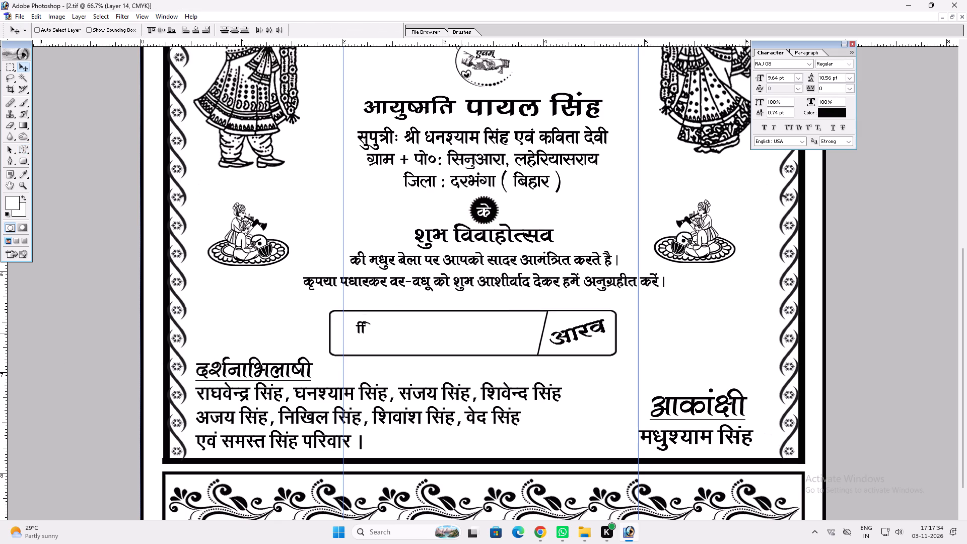
key("alt+l")
key("alt+l")
key("alt+l")
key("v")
Replace the ff placeholder with नन्हे नन्हे पाँव हमारे कैसे, shifting it up just beneath the invitation lines.
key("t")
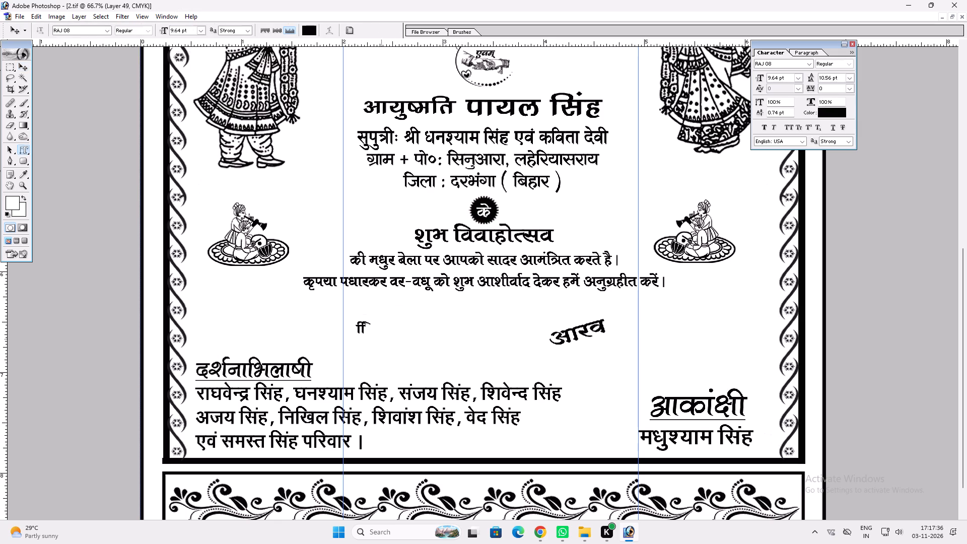
left_click(363, 328)
key("ctrl+a")
left_click_drag(432, 336, 446, 316)
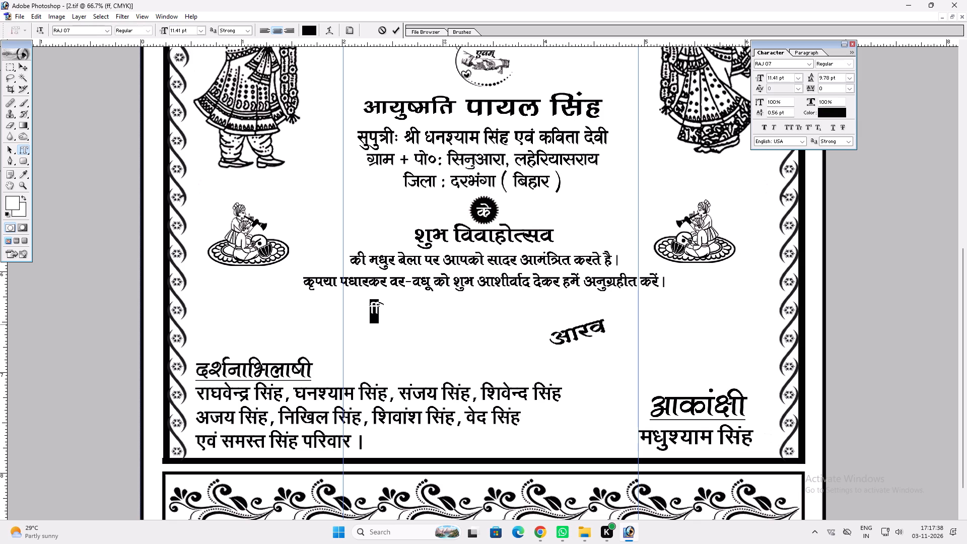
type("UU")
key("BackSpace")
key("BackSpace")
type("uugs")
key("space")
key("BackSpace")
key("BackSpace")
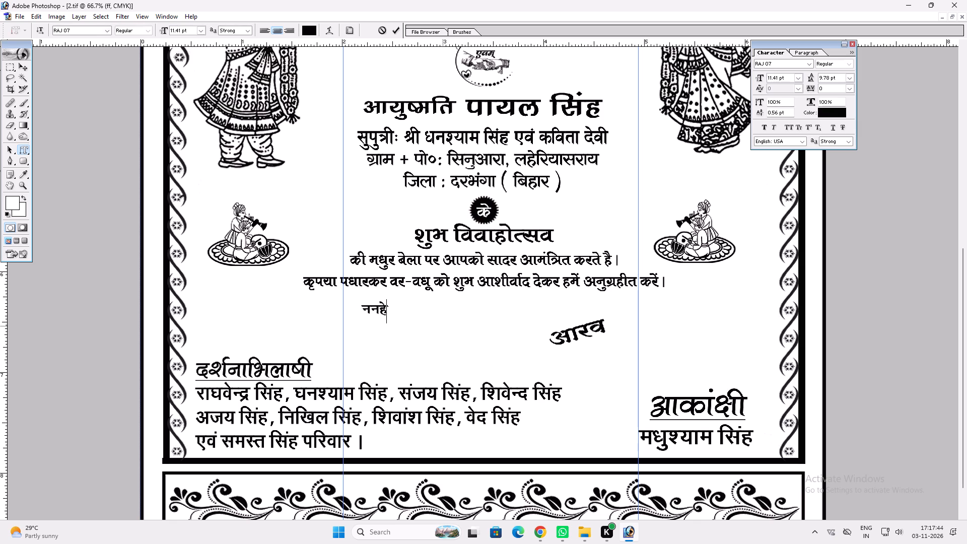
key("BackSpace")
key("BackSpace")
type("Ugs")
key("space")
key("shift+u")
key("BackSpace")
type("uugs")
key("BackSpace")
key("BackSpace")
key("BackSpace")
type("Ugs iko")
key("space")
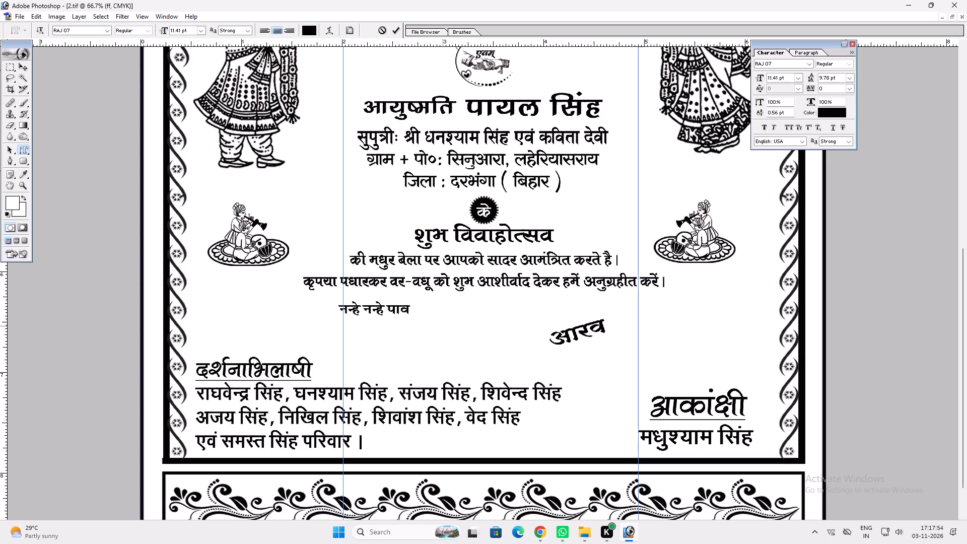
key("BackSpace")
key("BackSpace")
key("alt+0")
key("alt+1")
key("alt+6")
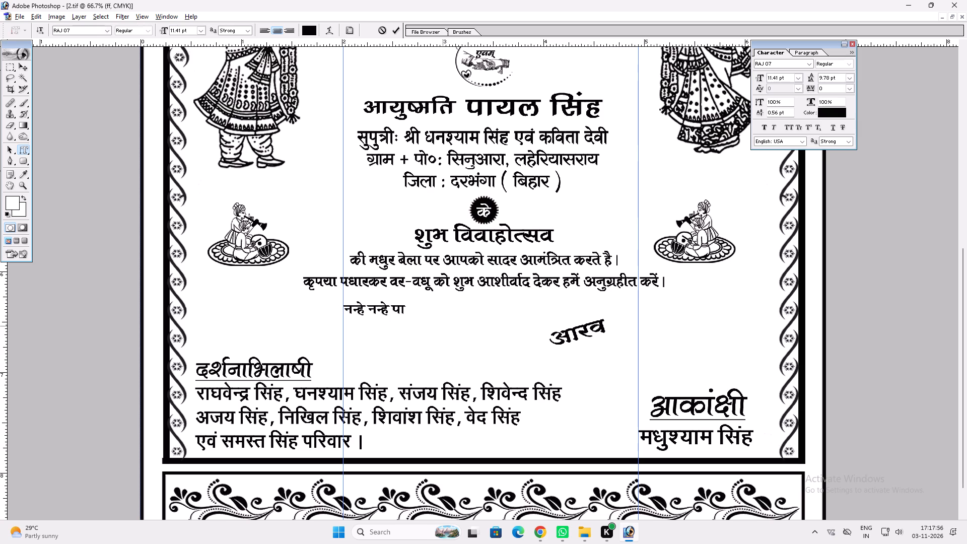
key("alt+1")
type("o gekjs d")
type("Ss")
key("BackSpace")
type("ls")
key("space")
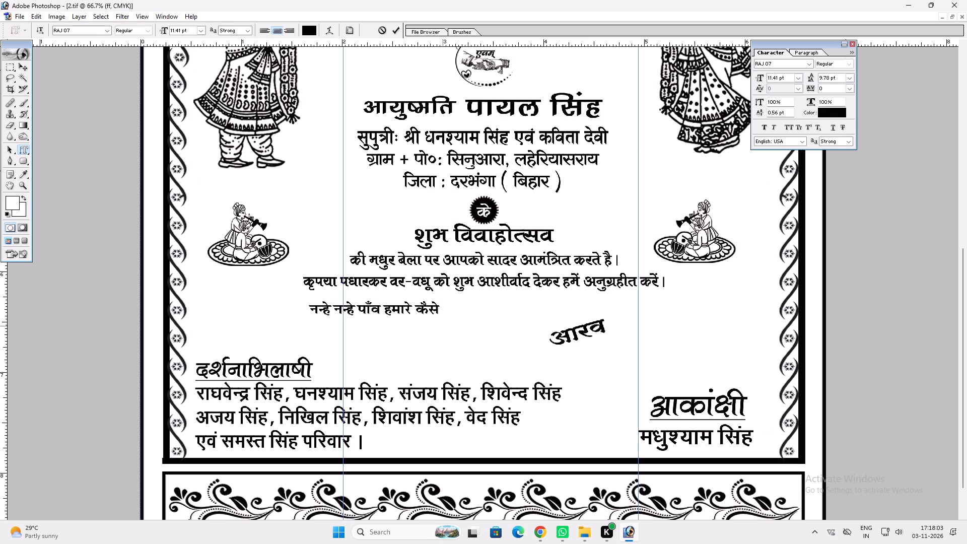
Continue the child's message with आये बुलाने को हमारे चाचा.
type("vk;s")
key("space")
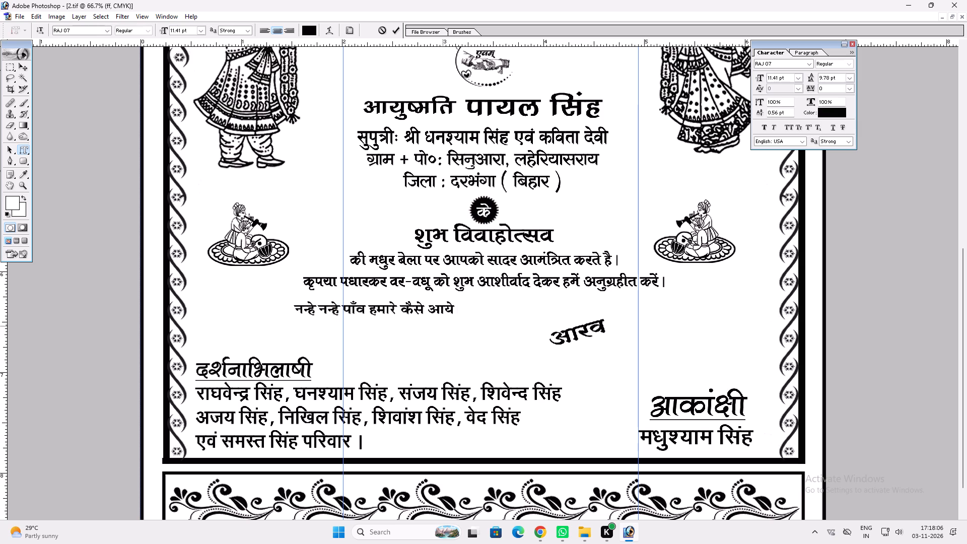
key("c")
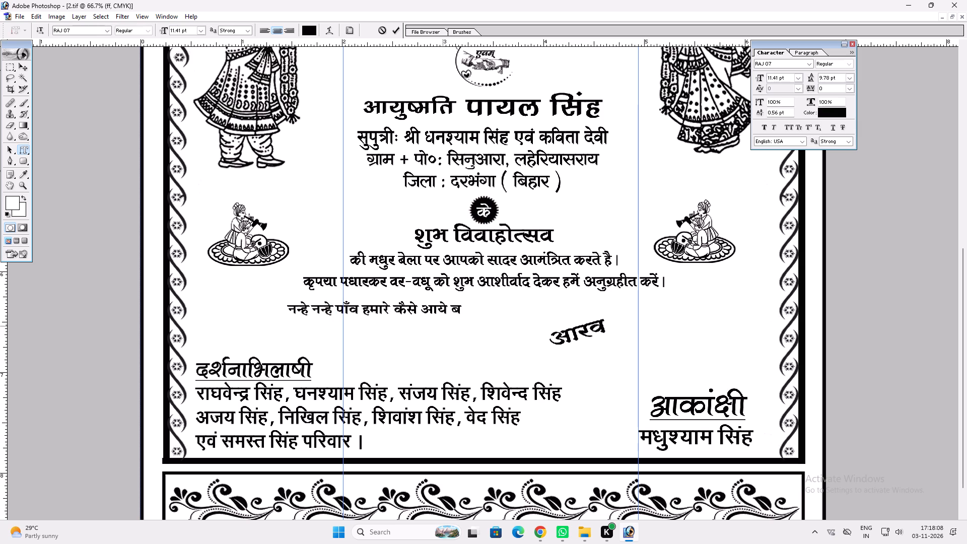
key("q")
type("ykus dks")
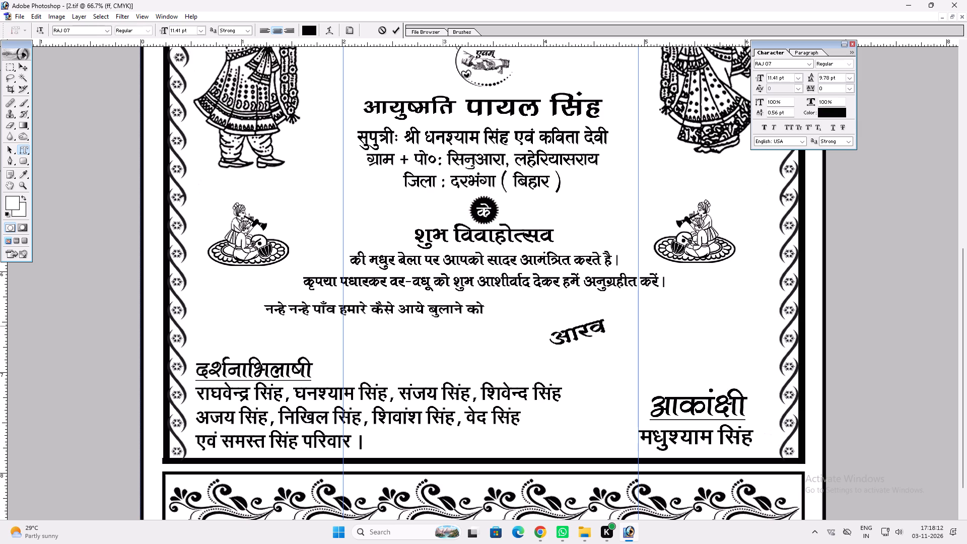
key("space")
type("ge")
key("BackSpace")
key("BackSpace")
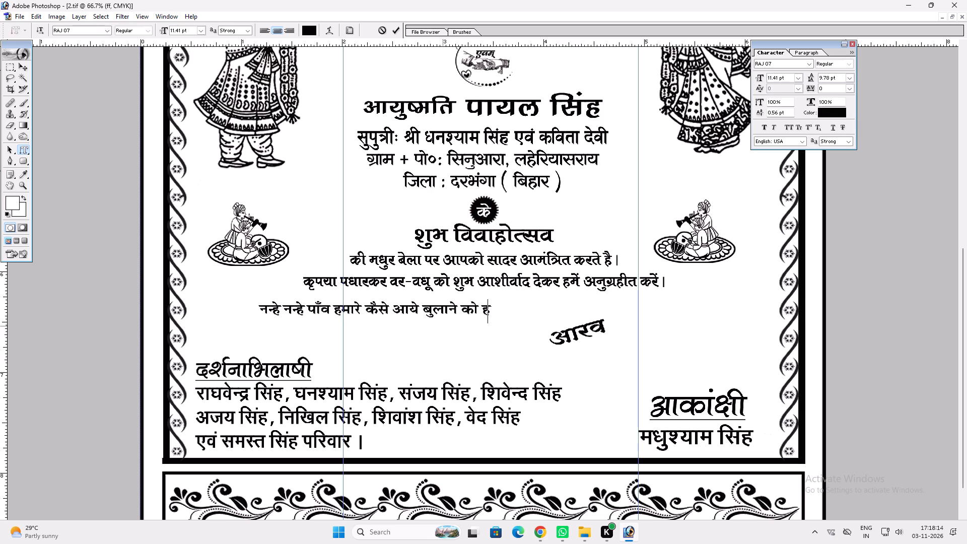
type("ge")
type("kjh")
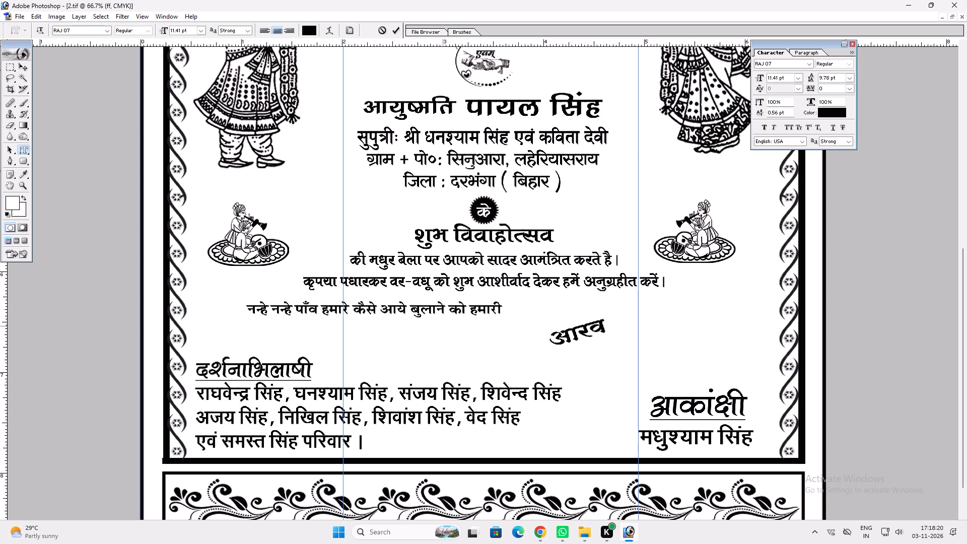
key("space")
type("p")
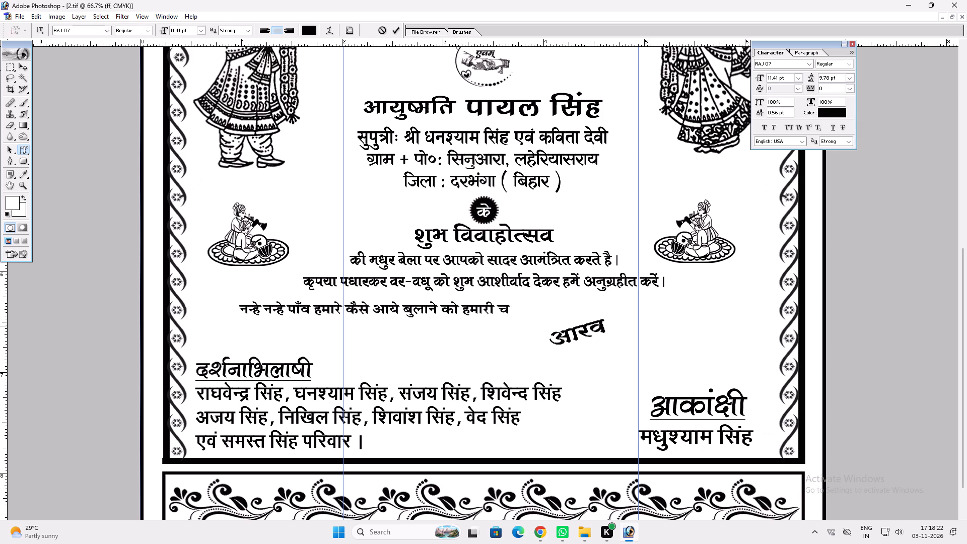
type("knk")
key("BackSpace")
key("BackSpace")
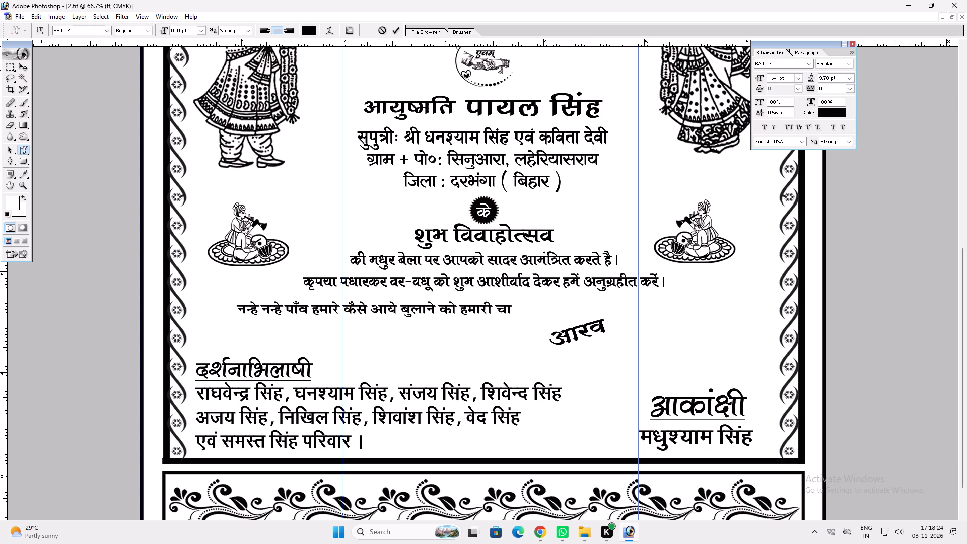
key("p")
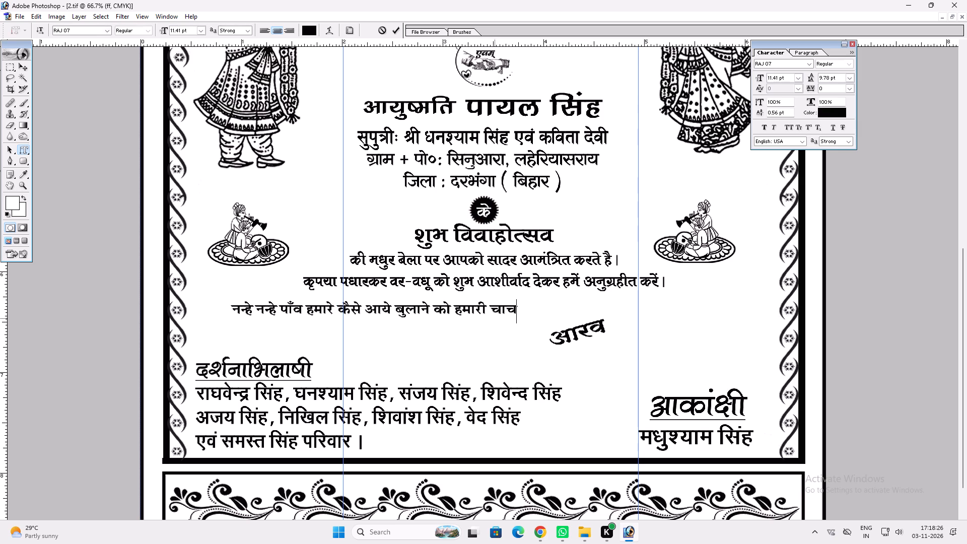
left_click(482, 308)
left_click(488, 311)
key("BackSpace")
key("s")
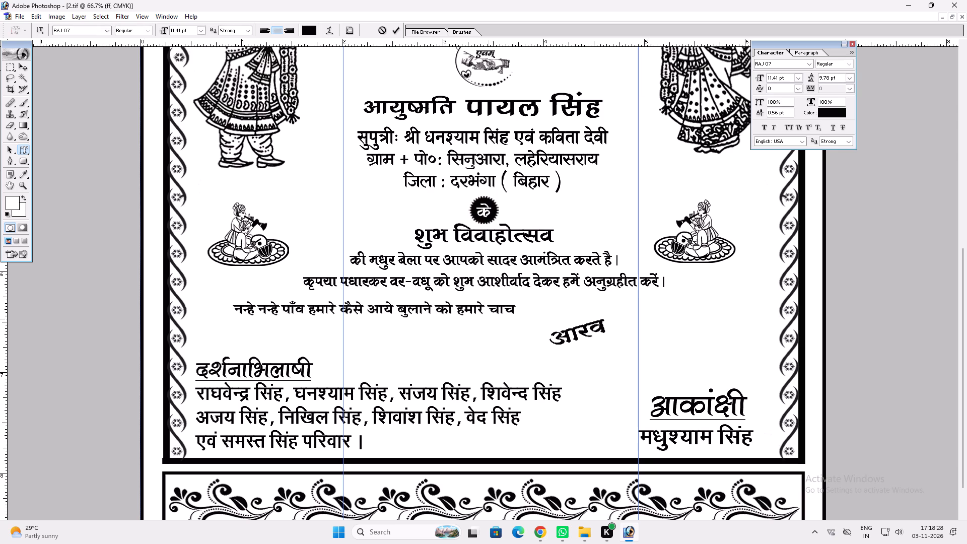
left_click(513, 311)
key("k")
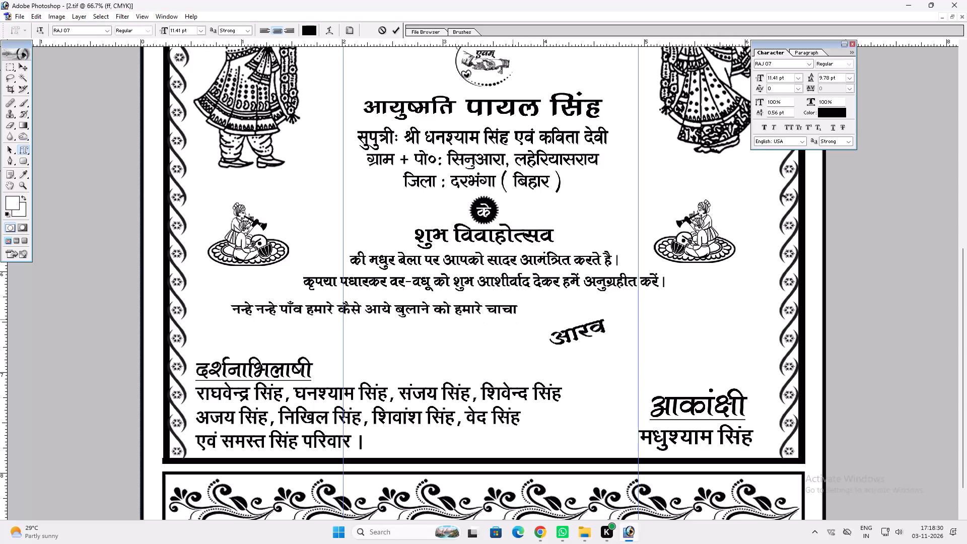
Shift the child's message toward the page centre and complete it with की शादी में भूल न जाना आने को.
left_click_drag(490, 339, 545, 333)
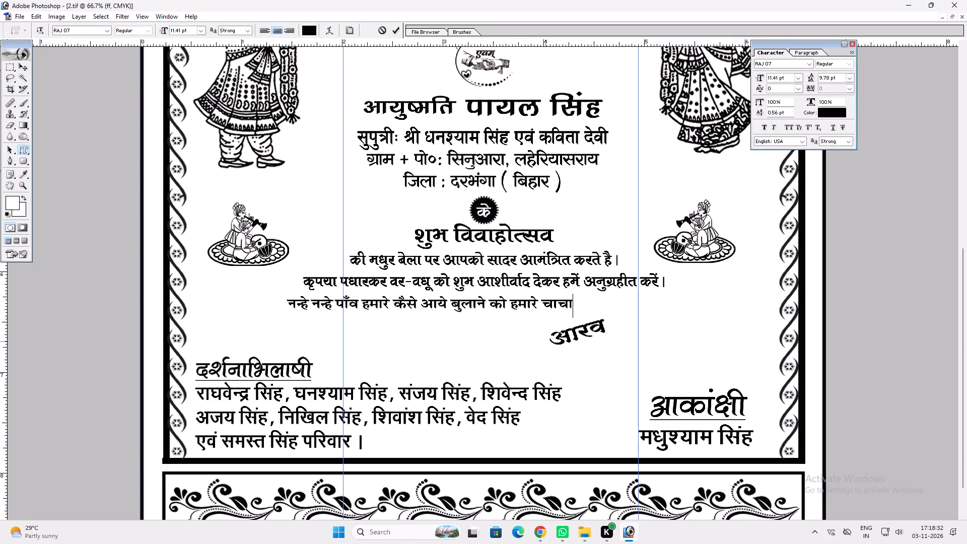
left_click_drag(545, 333, 546, 334)
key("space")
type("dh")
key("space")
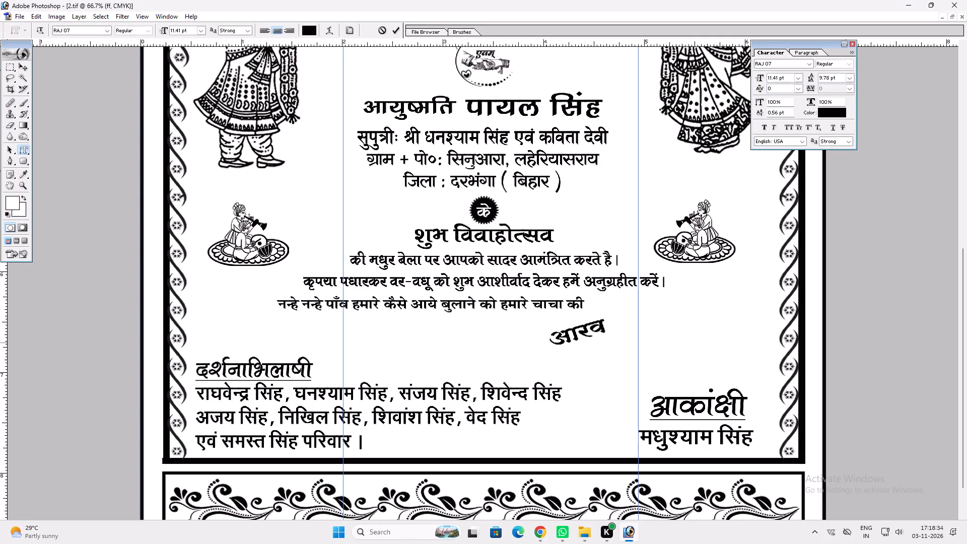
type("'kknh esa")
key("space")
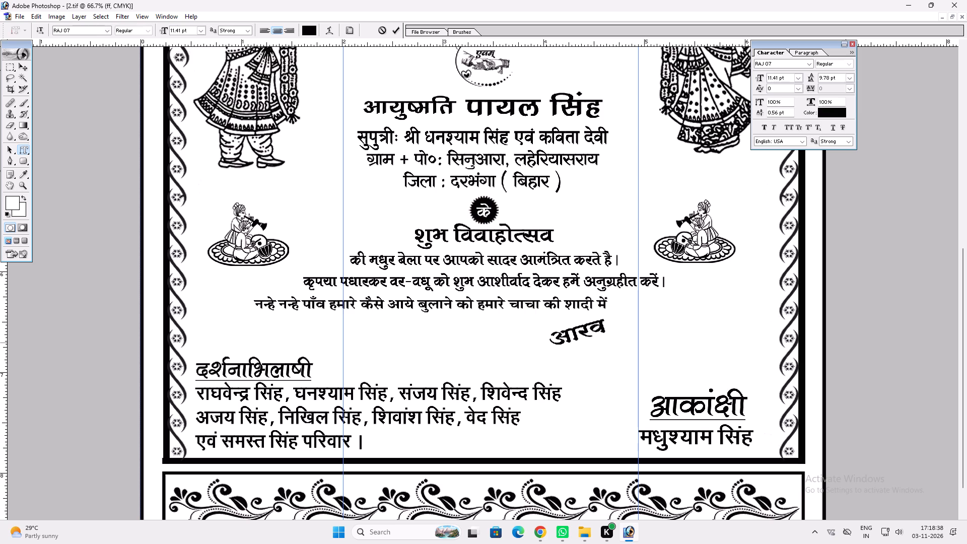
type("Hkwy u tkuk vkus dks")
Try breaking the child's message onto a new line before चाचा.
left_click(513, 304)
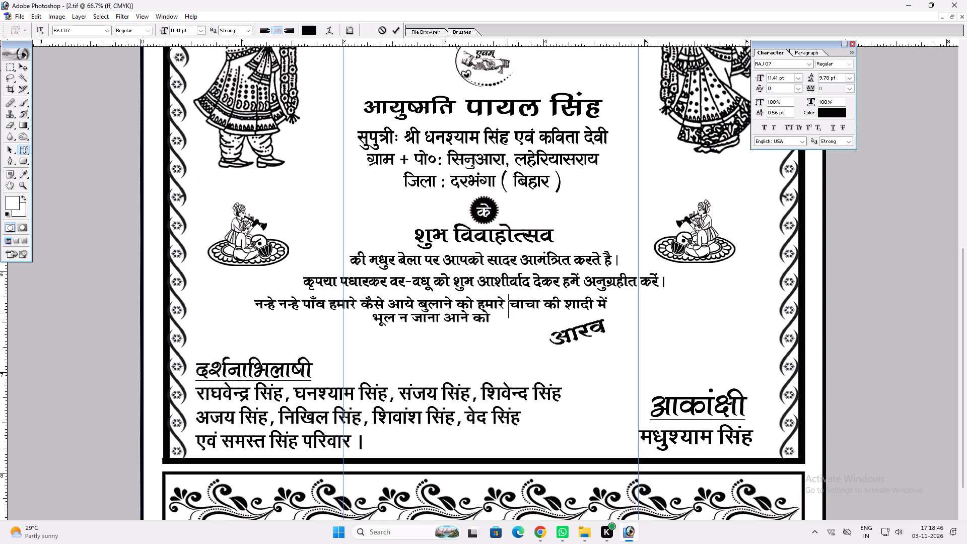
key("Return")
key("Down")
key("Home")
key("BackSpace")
Set the whole child's message to a font size of 6 pt.
key("ctrl+a")
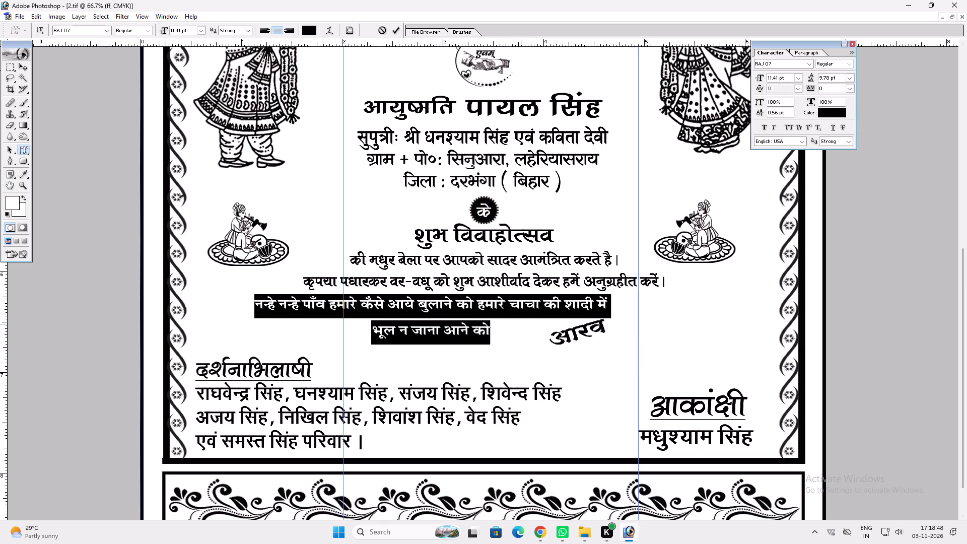
key("ctrl+t")
key("ctrl+t")
left_click(759, 76)
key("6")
key("Return")
key("Return")
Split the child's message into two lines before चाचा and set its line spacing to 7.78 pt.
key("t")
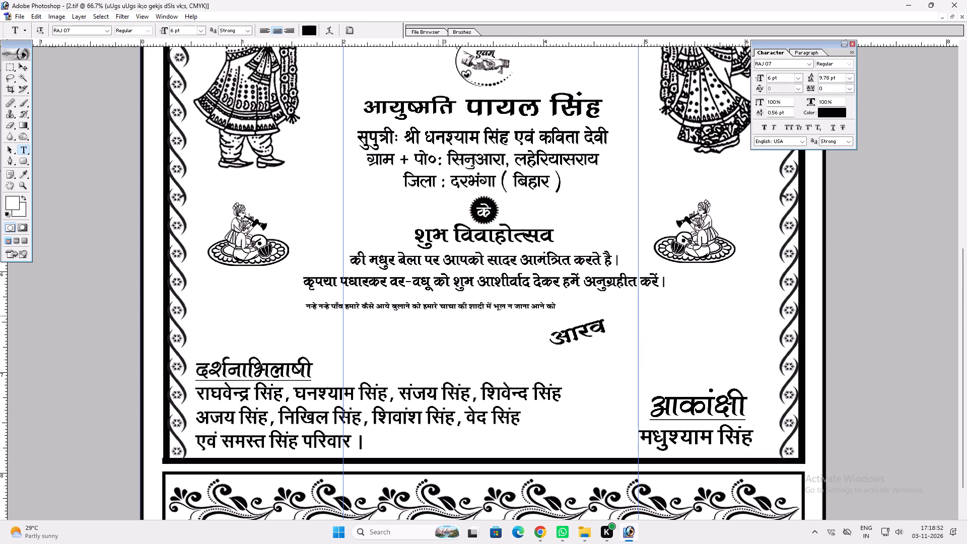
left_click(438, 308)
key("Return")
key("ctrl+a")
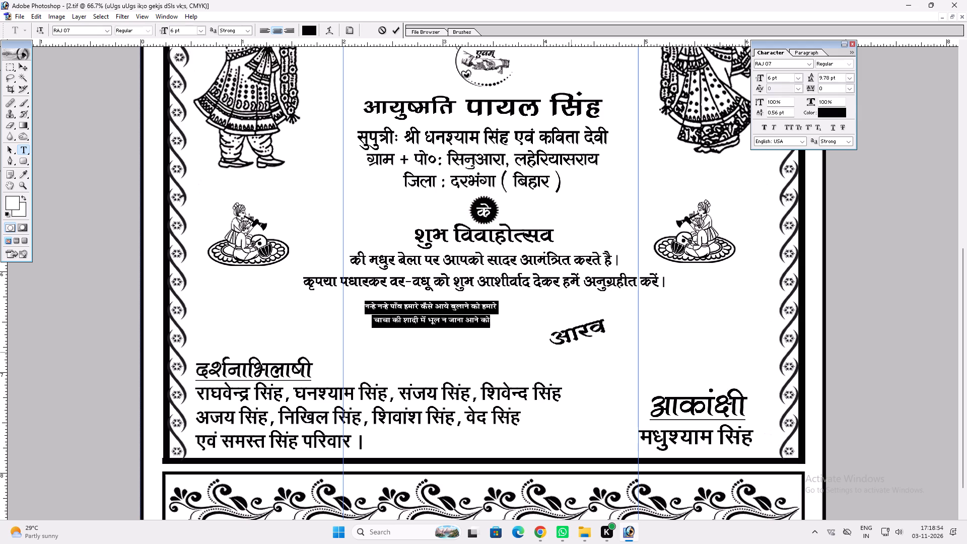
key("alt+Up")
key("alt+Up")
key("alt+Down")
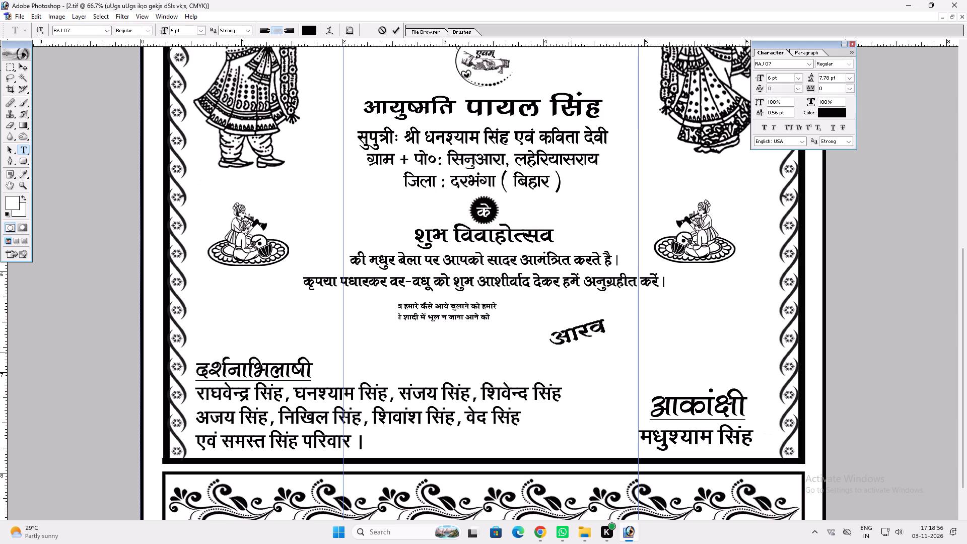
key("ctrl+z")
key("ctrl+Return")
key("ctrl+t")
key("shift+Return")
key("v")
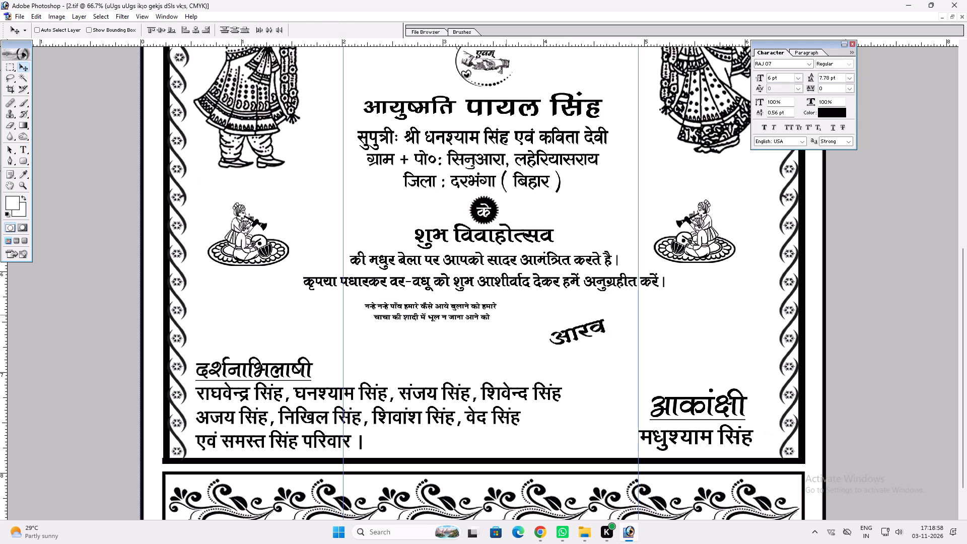
Enlarge the child's message with Free Transform to about 11.9 pt, keeping it beneath the invitation lines.
right_click(487, 306, "ctrl+shift")
left_click(499, 311, "ctrl+shift")
key("ctrl+t")
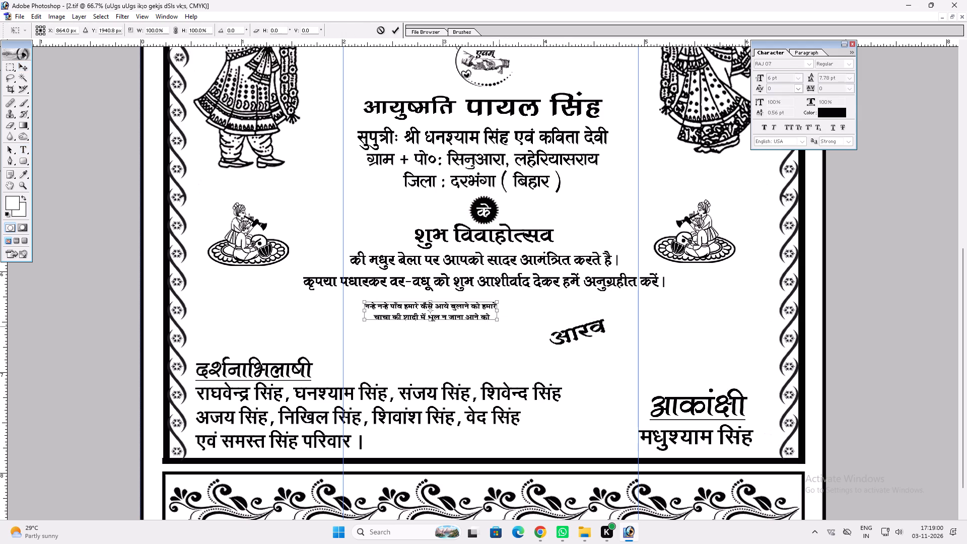
left_click_drag(497, 321, 582, 333, "shift")
key("shift+Return")
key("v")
left_click_drag(563, 338, 552, 333)
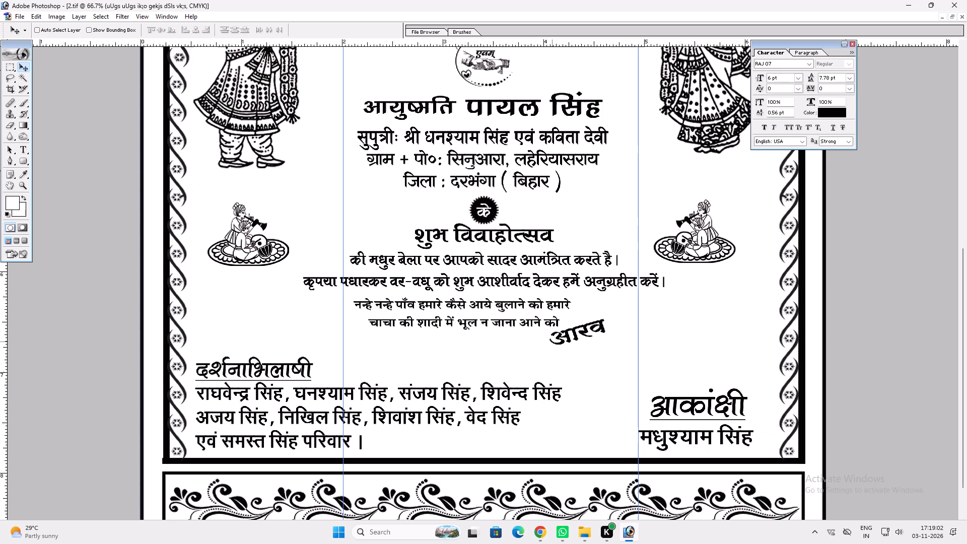
left_click_drag(552, 333, 552, 334)
key("ctrl+t")
left_click_drag(523, 325, 521, 331)
key("shift+Return")
Tighten the line spacing of the enlarged child's message to 13.44 pt.
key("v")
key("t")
left_click(514, 332)
key("ctrl+a")
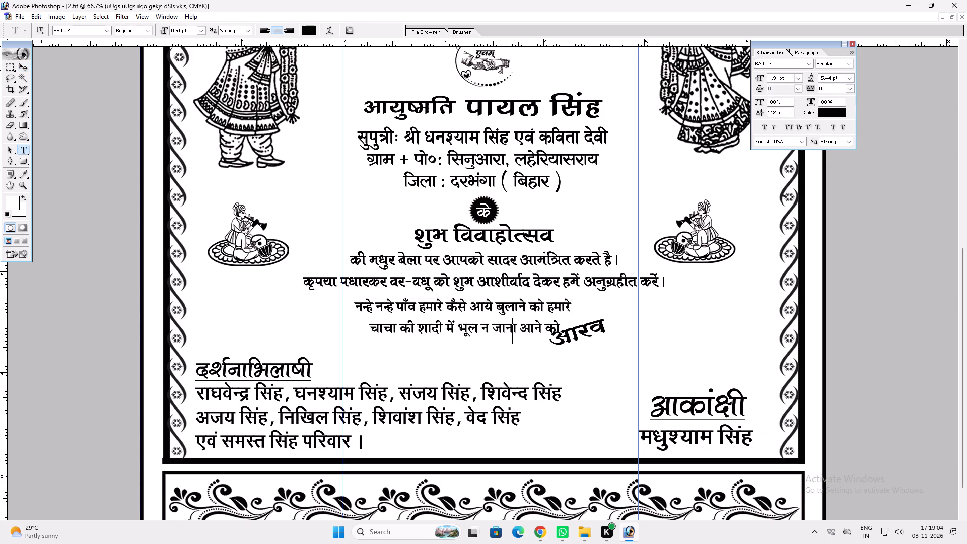
key("alt+Up")
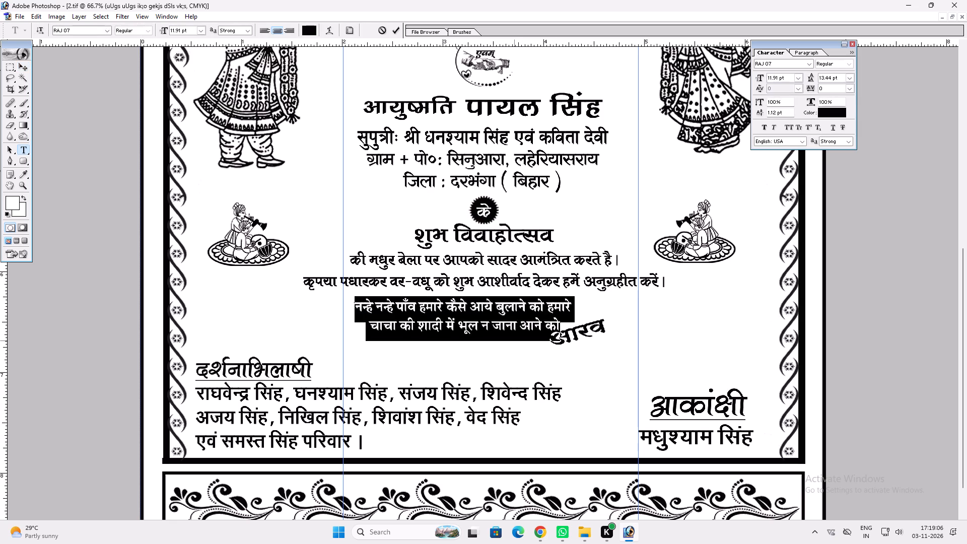
key("ctrl+z")
key("Return")
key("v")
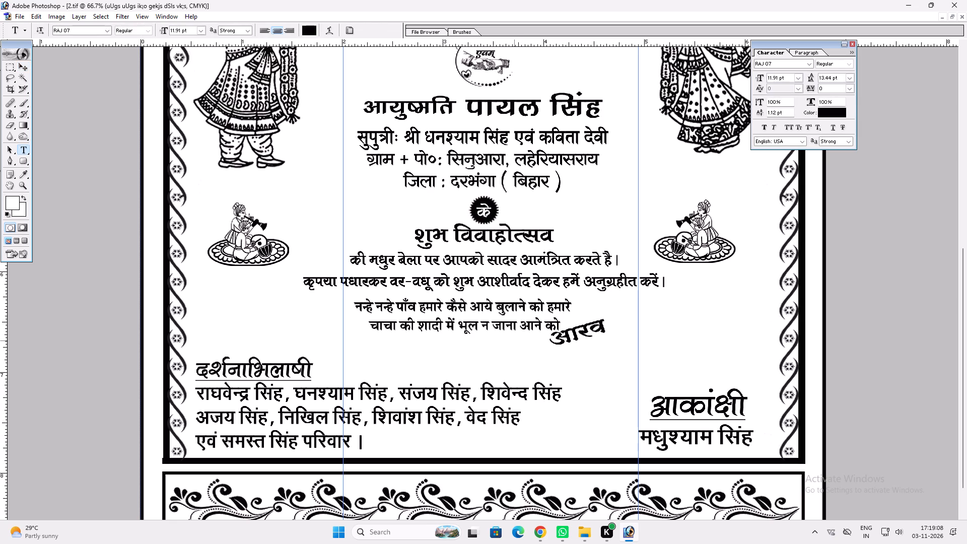
Join the two lines of the child's message into a single line.
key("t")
left_click(506, 330)
key("Home")
key("BackSpace")
key("Return")
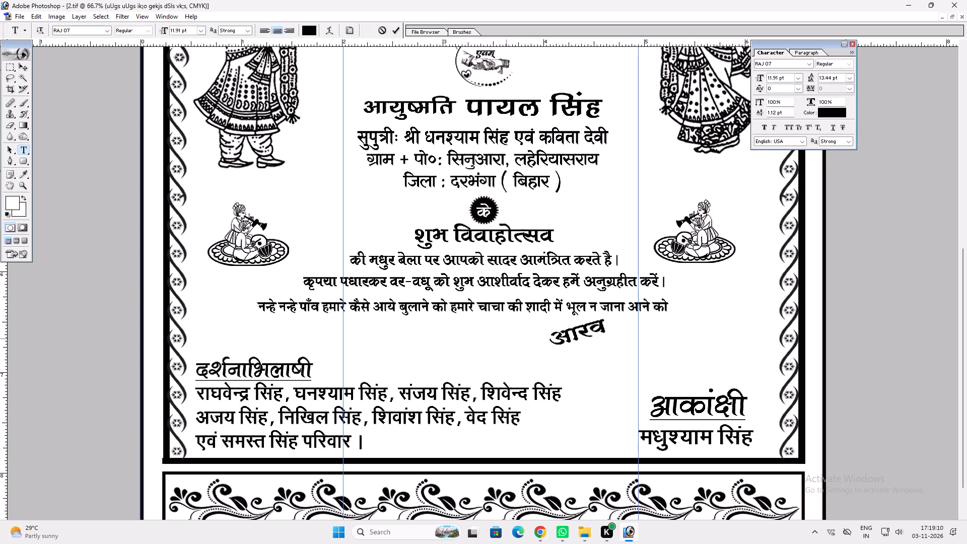
Stretch the single-line child's message wider with Free Transform so it extends beyond the invitation line above.
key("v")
key("ctrl+t")
left_click_drag(669, 311, 703, 313, "shift")
key("shift+Return")
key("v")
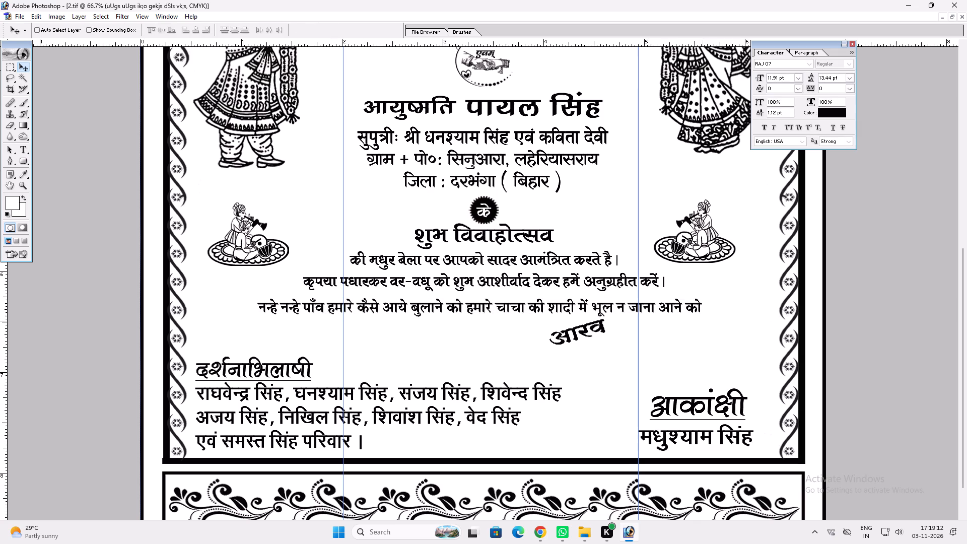
Enclose the child's message line in double quotation marks, with a space after the opening pair, and nudge it slightly into place.
left_click(680, 319)
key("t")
left_click(261, 307)
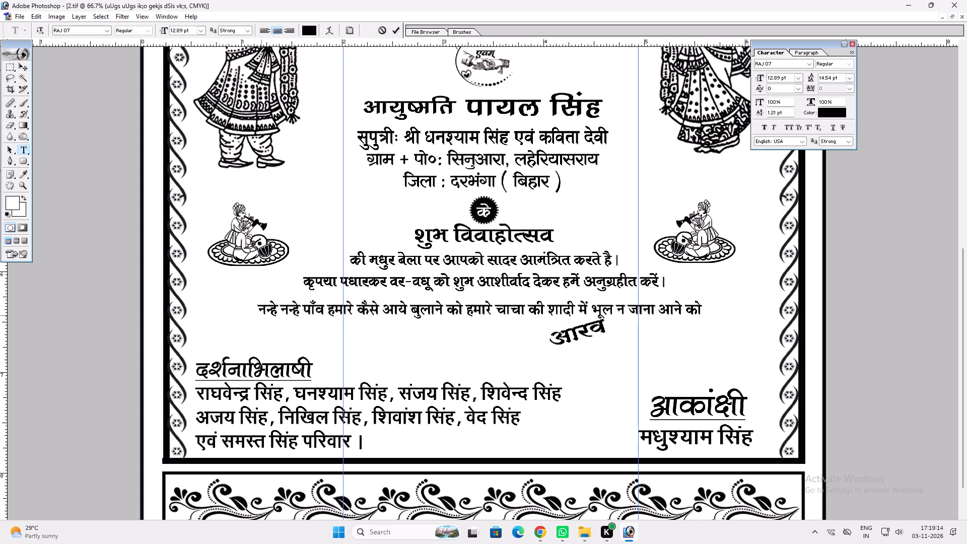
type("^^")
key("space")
left_click(607, 291)
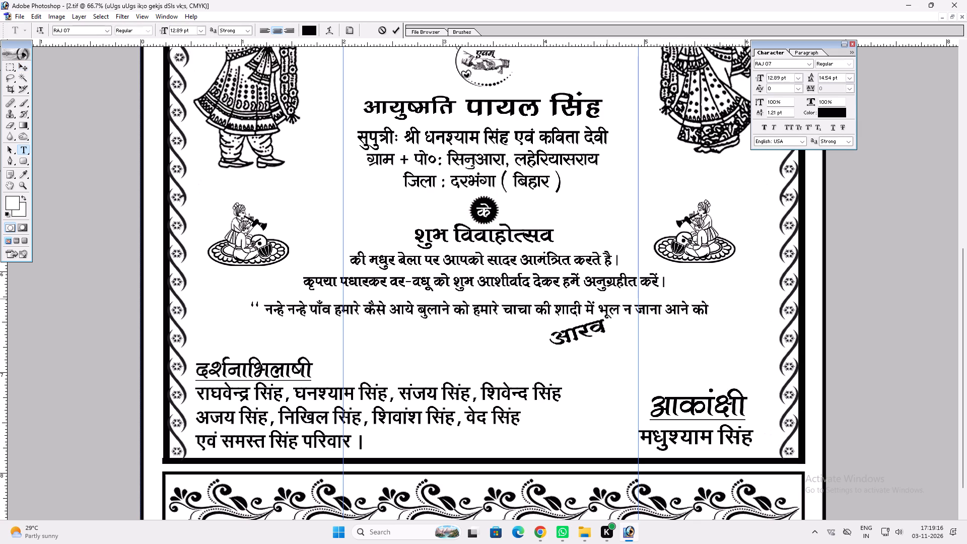
left_click(595, 310)
key("End")
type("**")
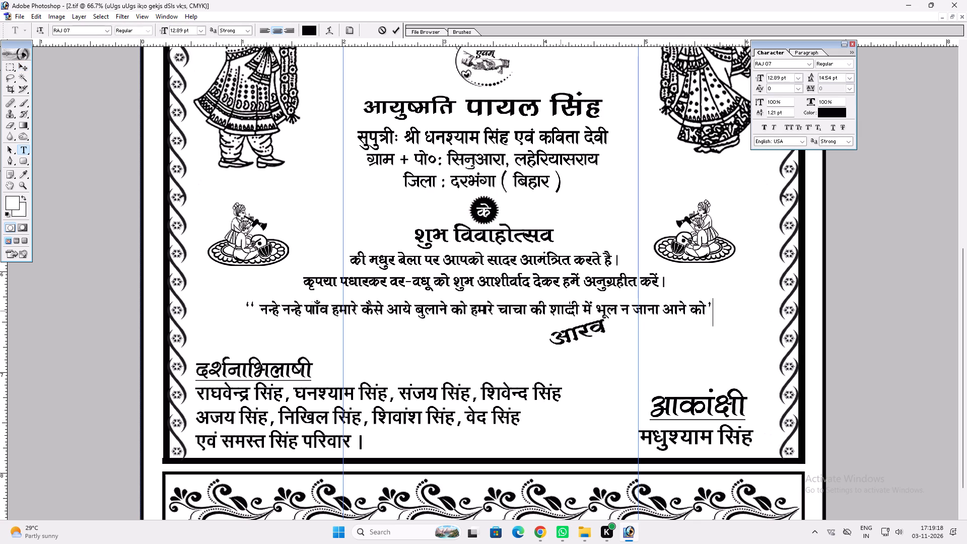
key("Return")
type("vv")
left_click_drag(555, 308, 560, 308)
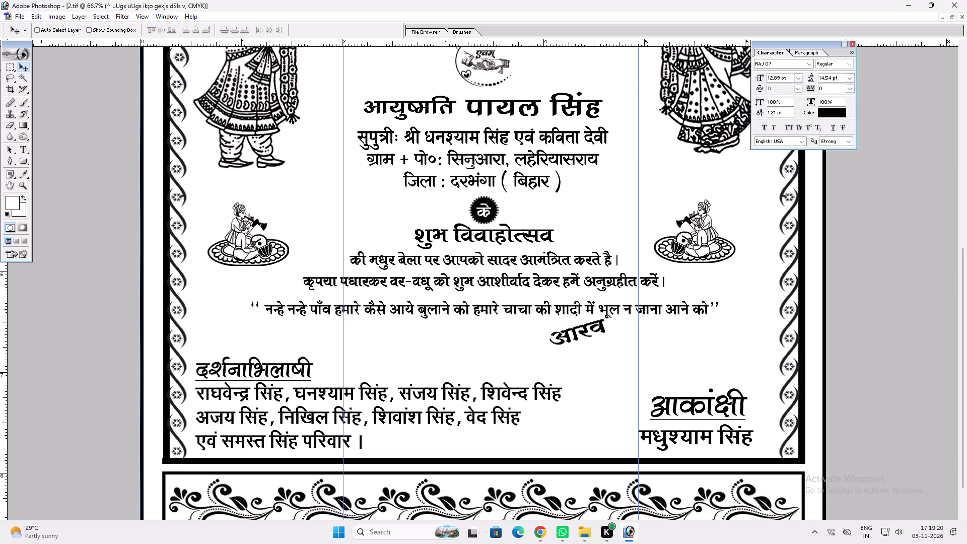
left_click_drag(560, 308, 561, 308)
Delete the layer holding the slanted name beneath the child's message.
left_click(584, 326, "ctrl")
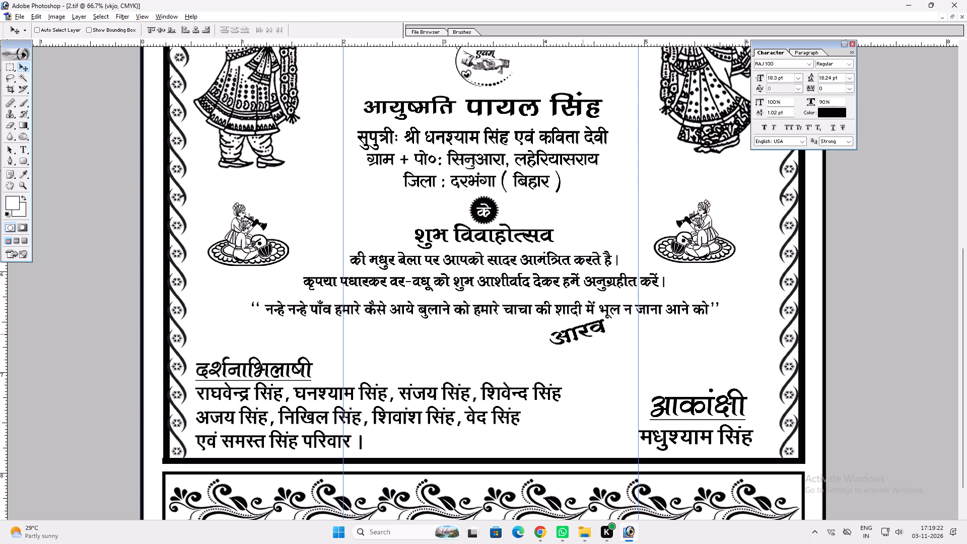
key("alt+l")
key("alt+l")
key("alt+l")
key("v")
Duplicate the child's message directly below itself and replace the copy's text with the placeholder ff.
left_click(550, 305, "ctrl")
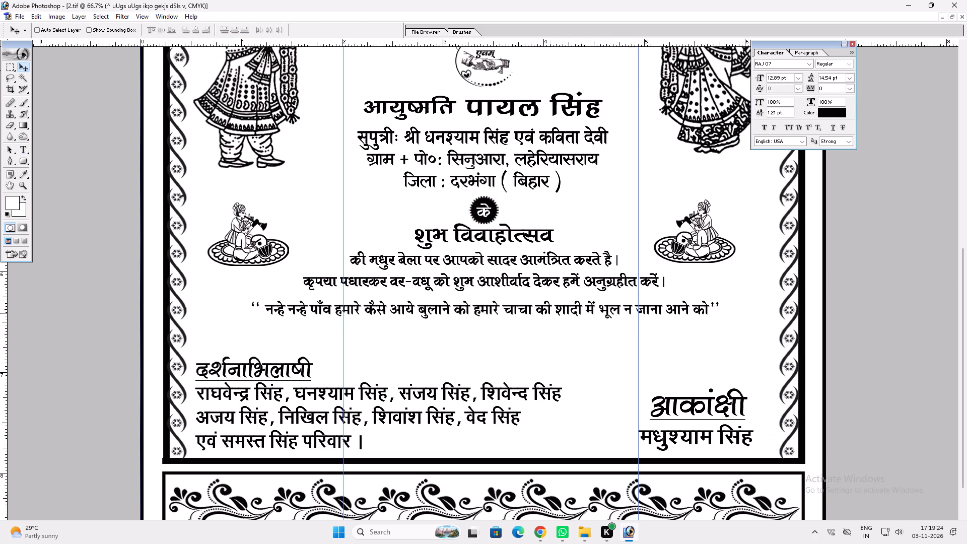
left_click_drag(549, 305, 547, 324, "alt")
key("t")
left_click(479, 334)
key("ctrl+a")
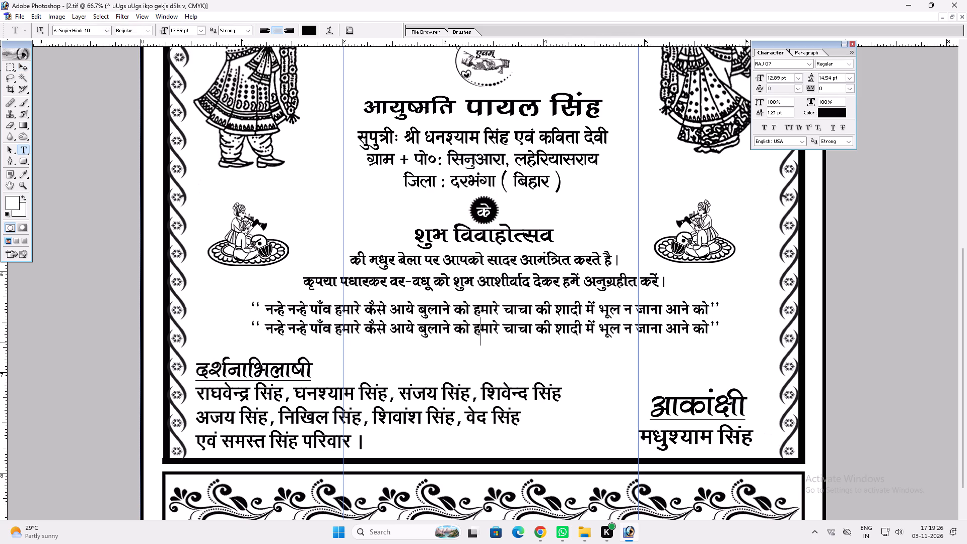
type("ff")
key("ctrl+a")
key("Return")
Correct the word आये to आऐ in the child's message.
left_click_drag(411, 313, 406, 314)
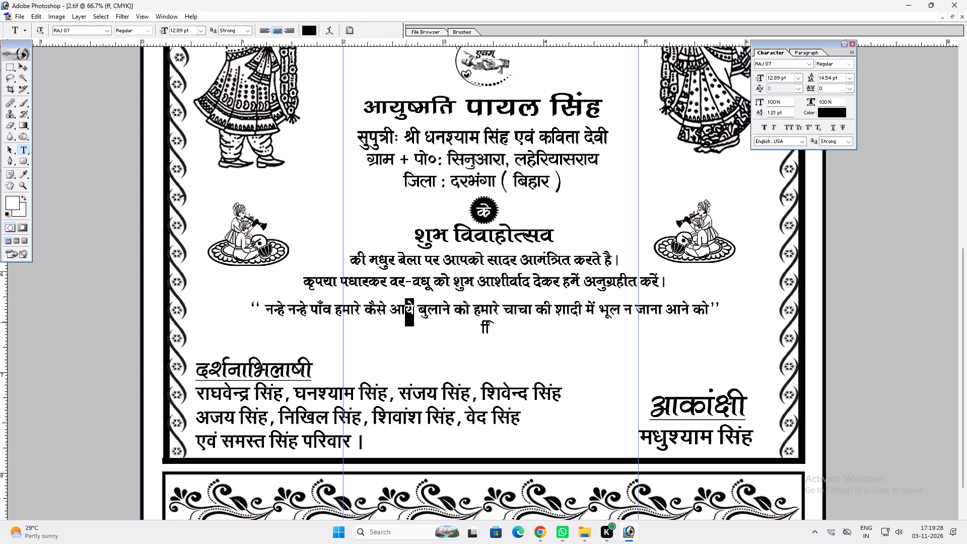
left_click_drag(406, 314, 405, 316)
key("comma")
key("Right")
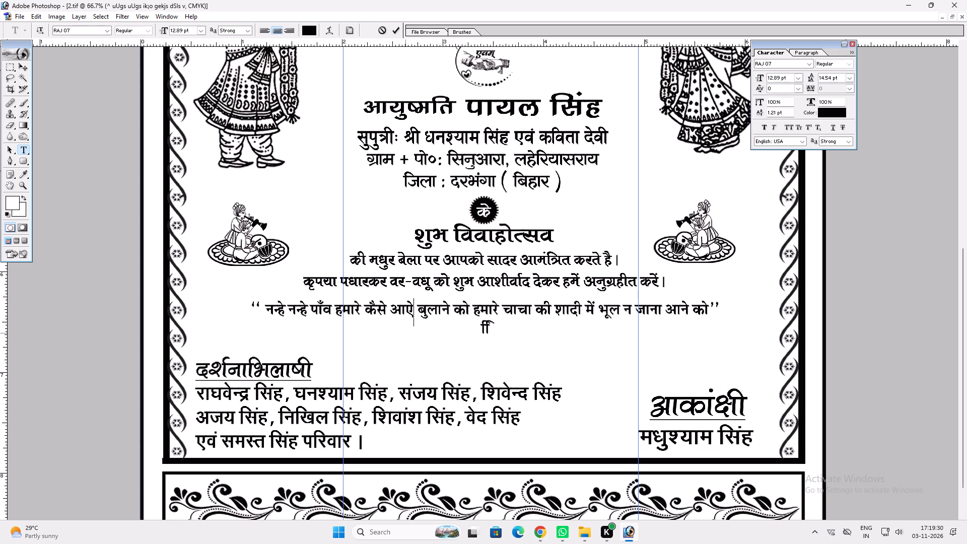
key("BackSpace")
key("Return")
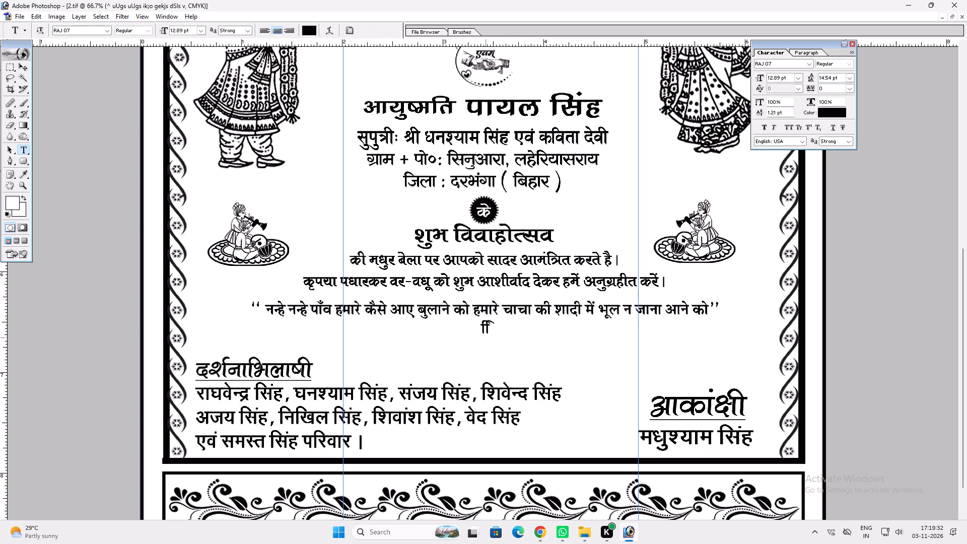
left_click(413, 309)
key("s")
key("Return")
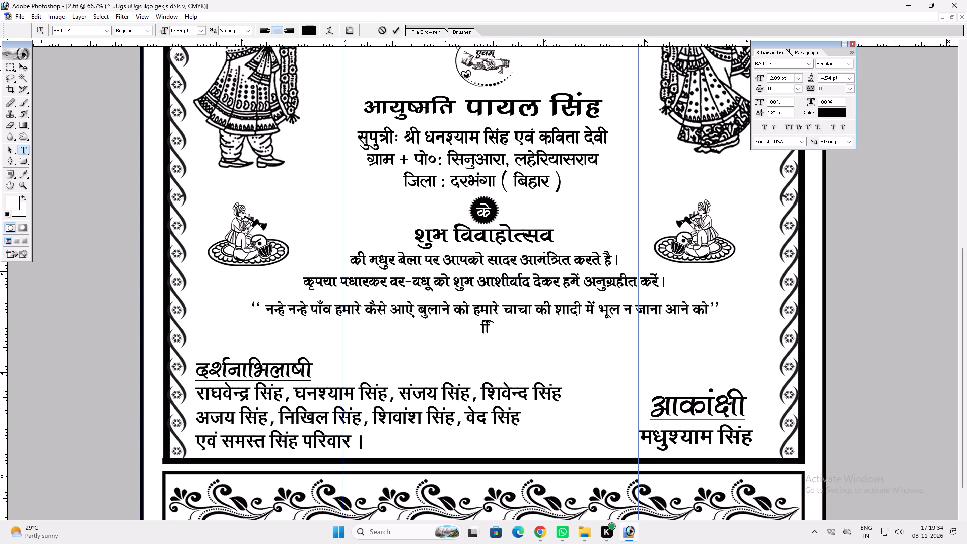
Replace the placeholder below the child's message with the signature "- शिवांश, वेद".
left_click(484, 327)
key("ctrl+a")
left_click_drag(521, 337, 515, 337)
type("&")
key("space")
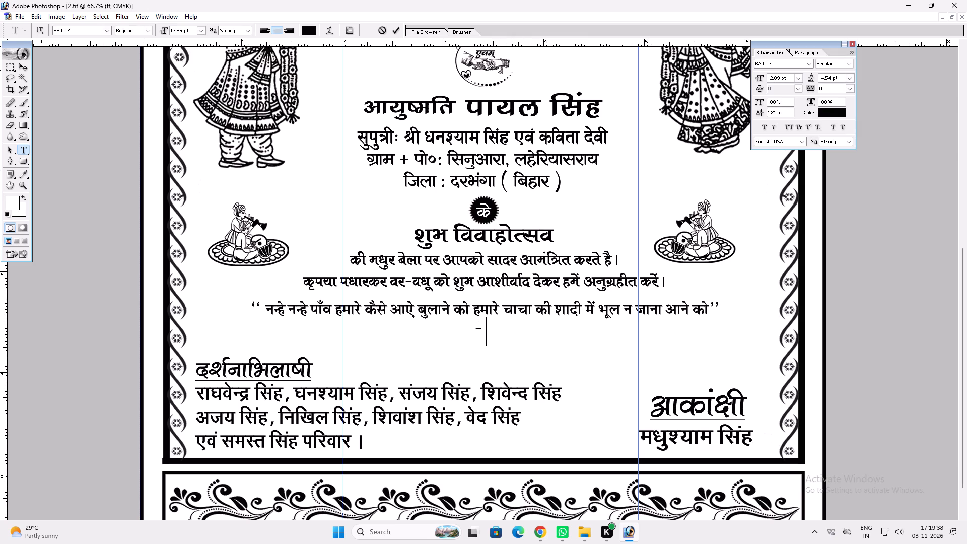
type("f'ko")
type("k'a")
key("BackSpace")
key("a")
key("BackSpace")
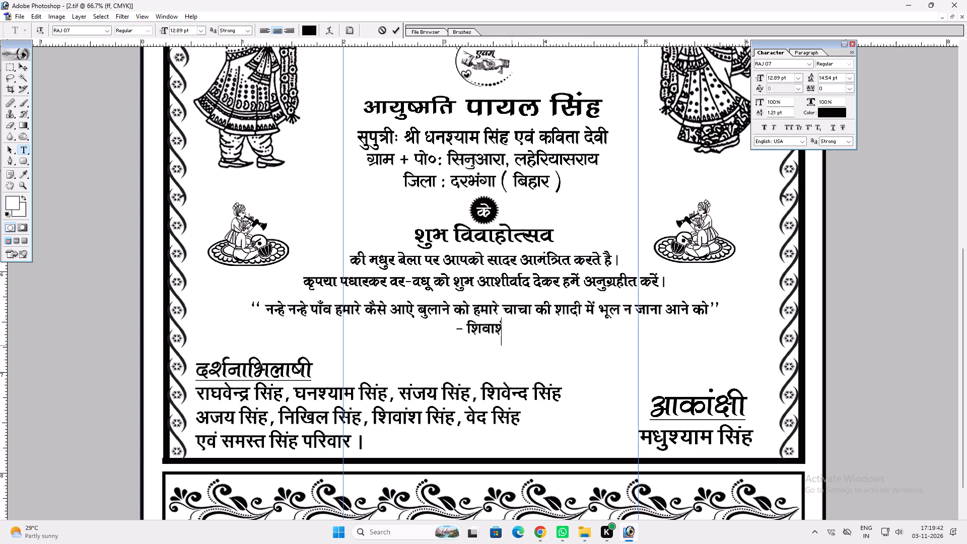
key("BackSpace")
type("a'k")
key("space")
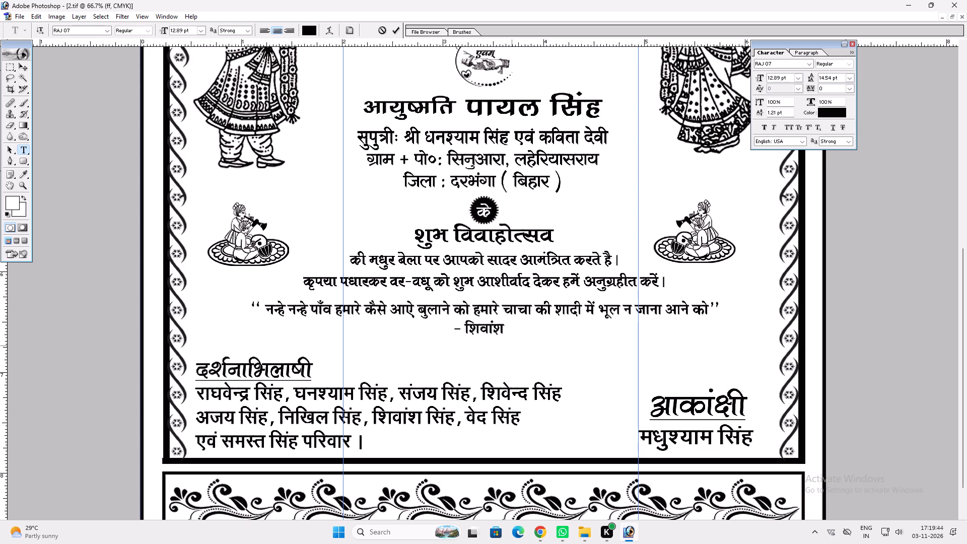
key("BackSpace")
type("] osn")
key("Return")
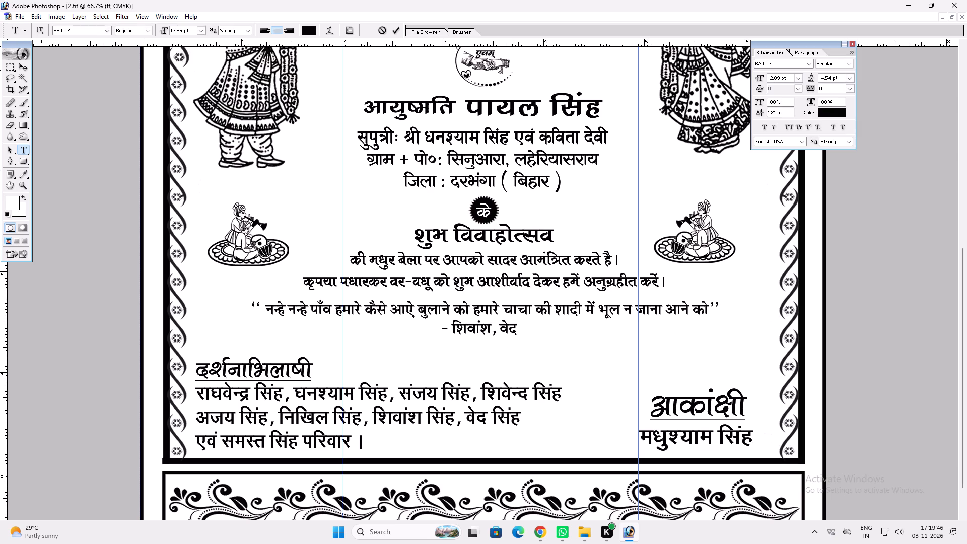
Move the children's signature sideways to sit beneath the end of the message line.
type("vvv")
left_click_drag(503, 335, 685, 338)
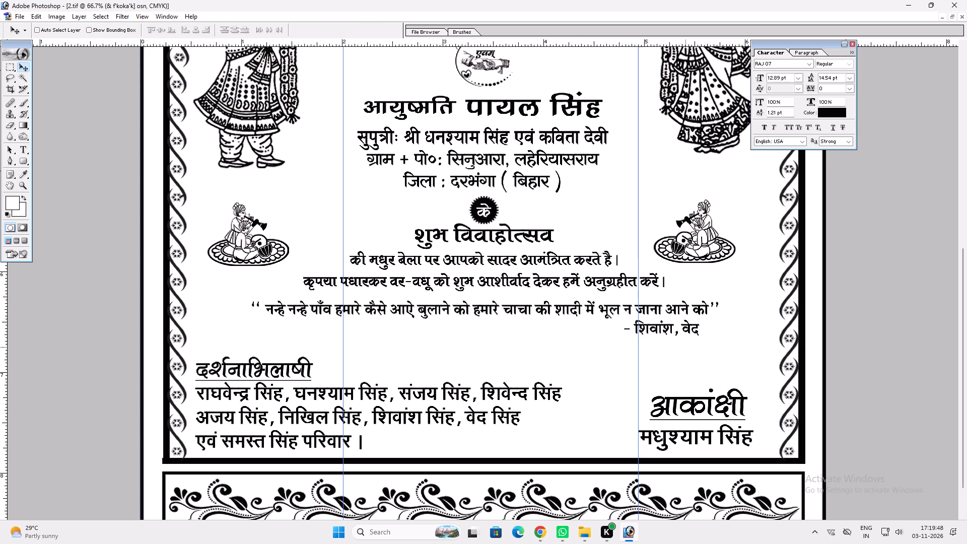
left_click_drag(685, 338, 693, 337)
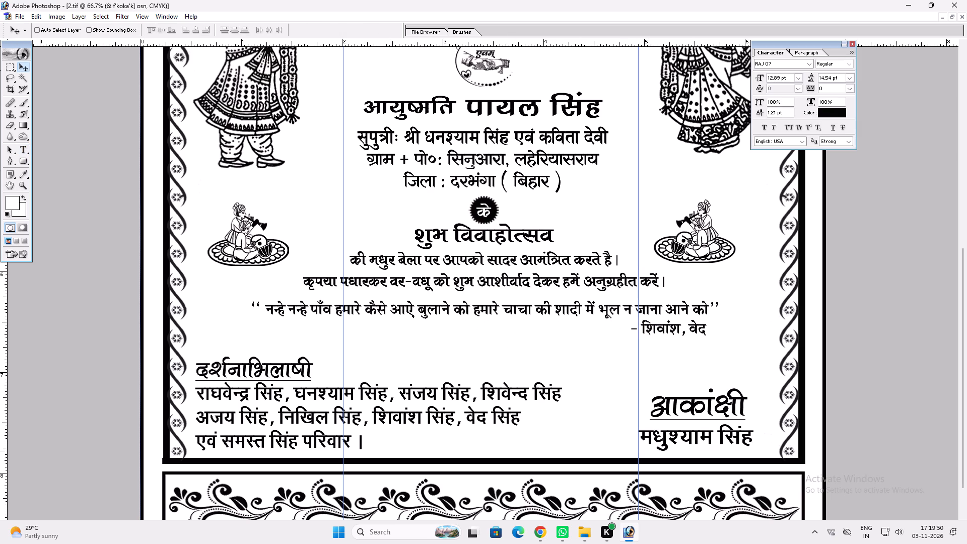
Remove the two signing children's names from the दर्शनाभिलाषी list, keeping एवं समस्त सिंह परिवार on its own line.
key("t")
left_click_drag(374, 414, 591, 414)
key("BackSpace")
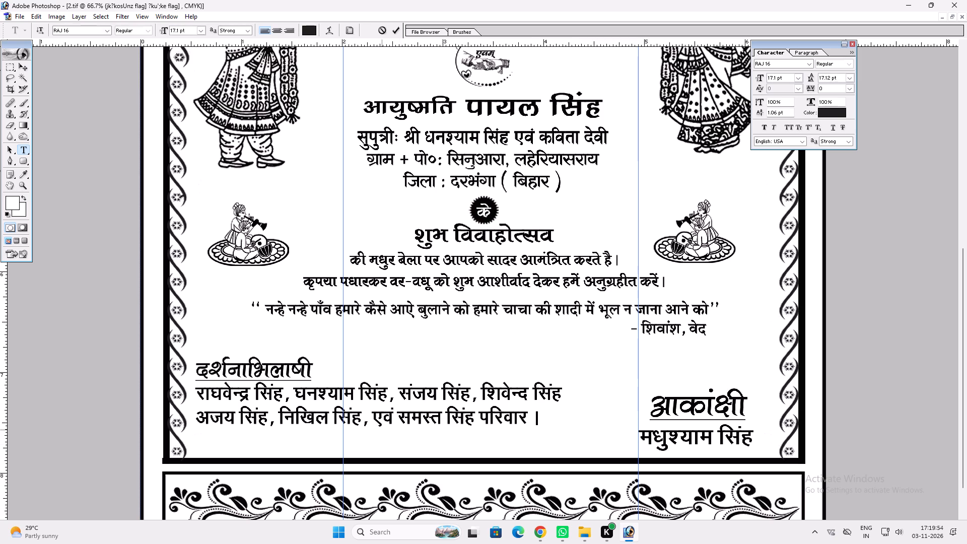
key("Return")
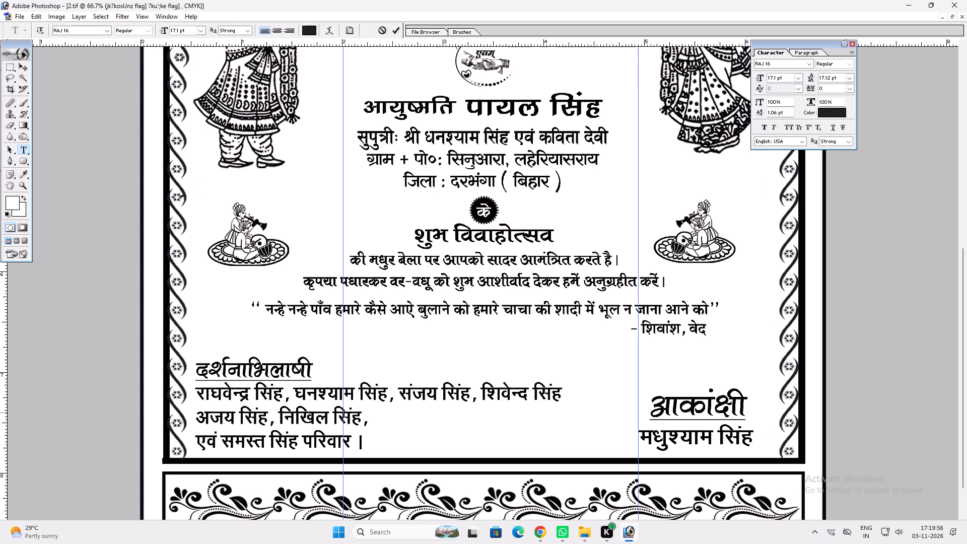
Move the fourth relative's name to the start of the list's second line, followed by a comma, and drop the first line's trailing comma.
left_click(474, 393)
key("BackSpace")
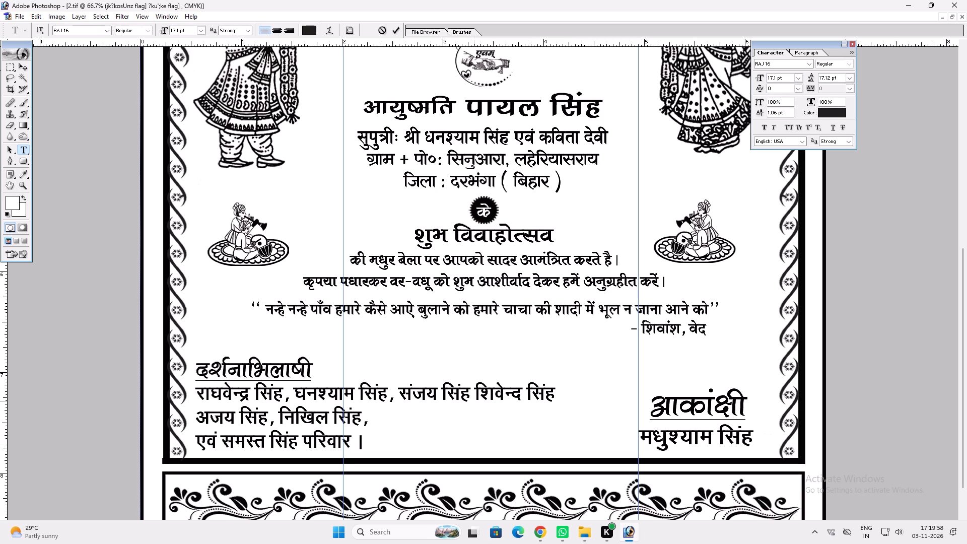
key("Return")
key("Down")
key("Right")
key("Home")
key("BackSpace")
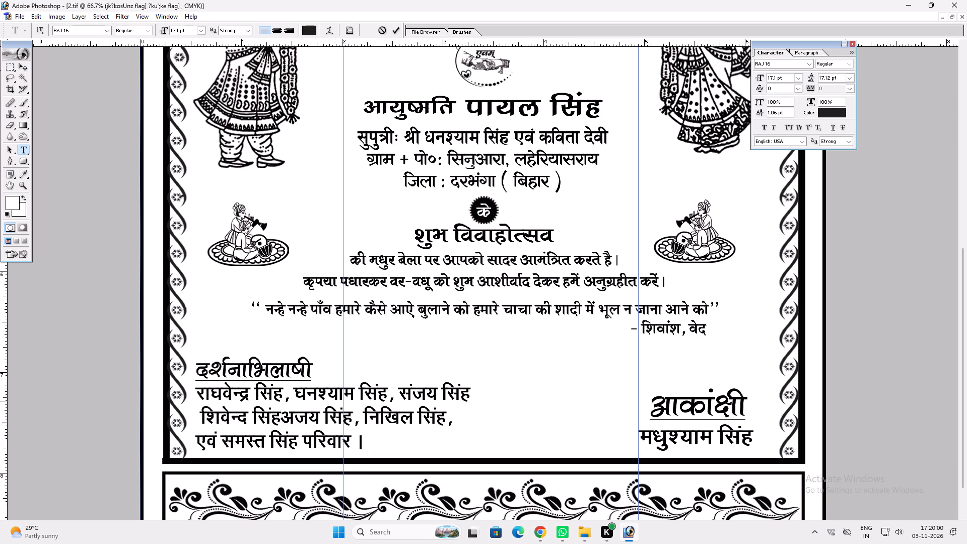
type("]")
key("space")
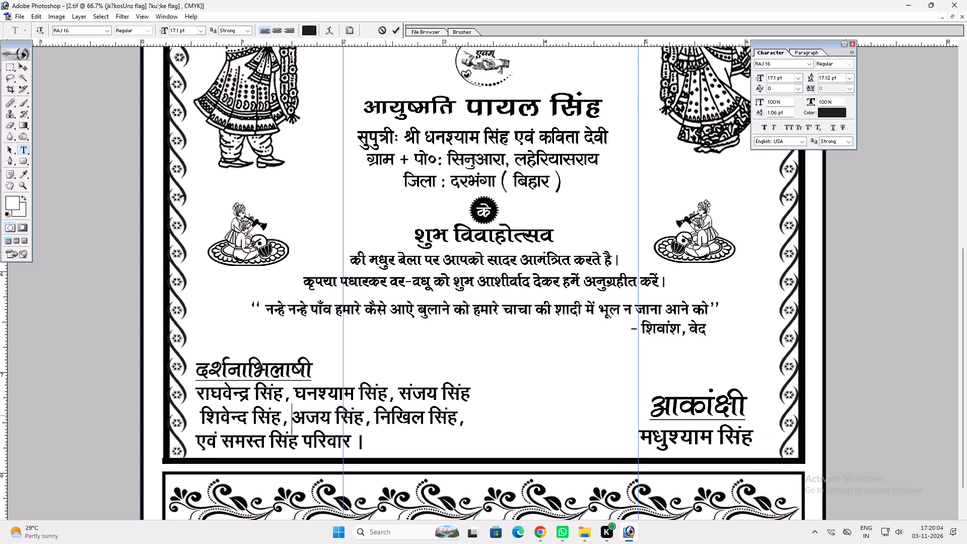
left_click_drag(201, 417, 195, 420)
key("BackSpace")
key("Return")
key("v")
Correct the spelling of शिवेन्द to शिवेन्द्र in the relatives list.
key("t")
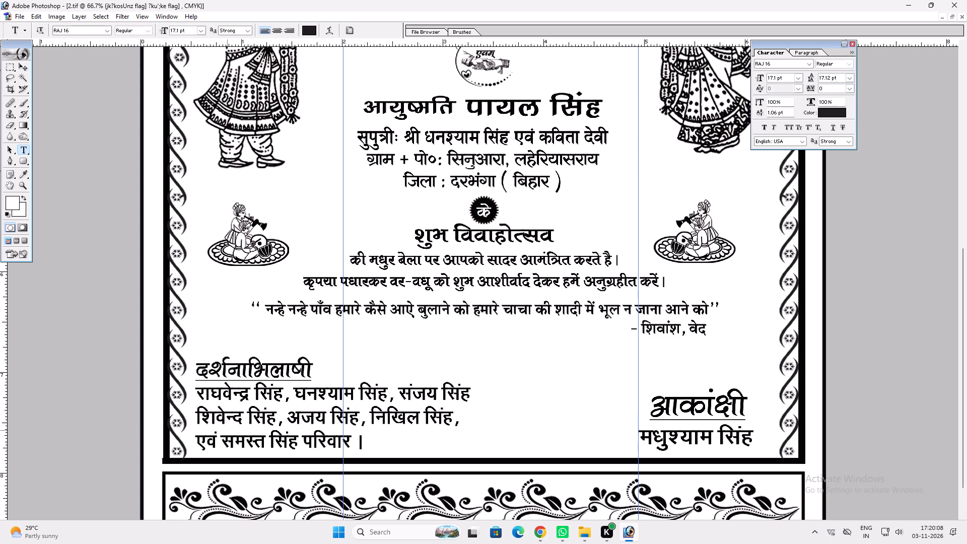
left_click(242, 417)
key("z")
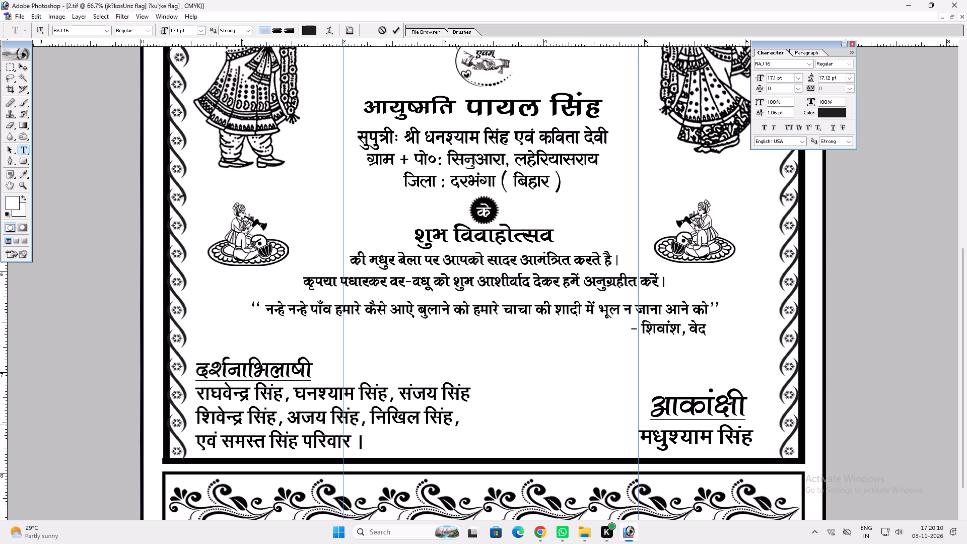
key("Return")
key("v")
Hide the guides on the card page.
key("ctrl+h")
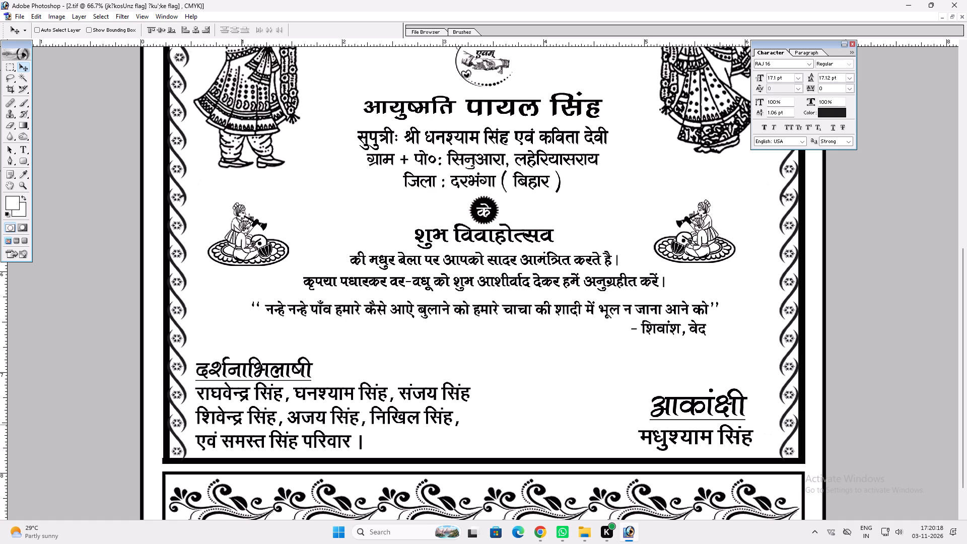
Insert the additional relative's full name, followed by a comma, at the start of the दर्शनाभिलाषी list.
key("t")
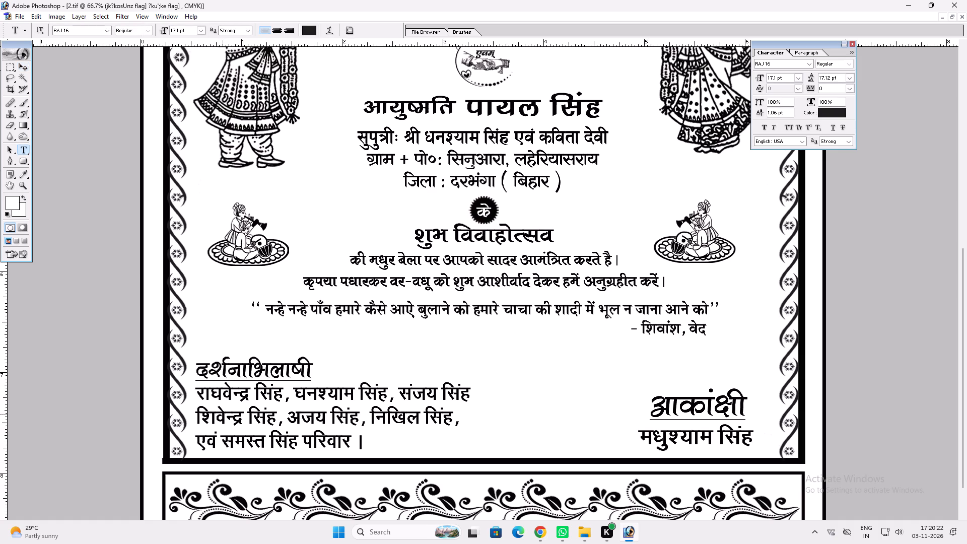
left_click(200, 398)
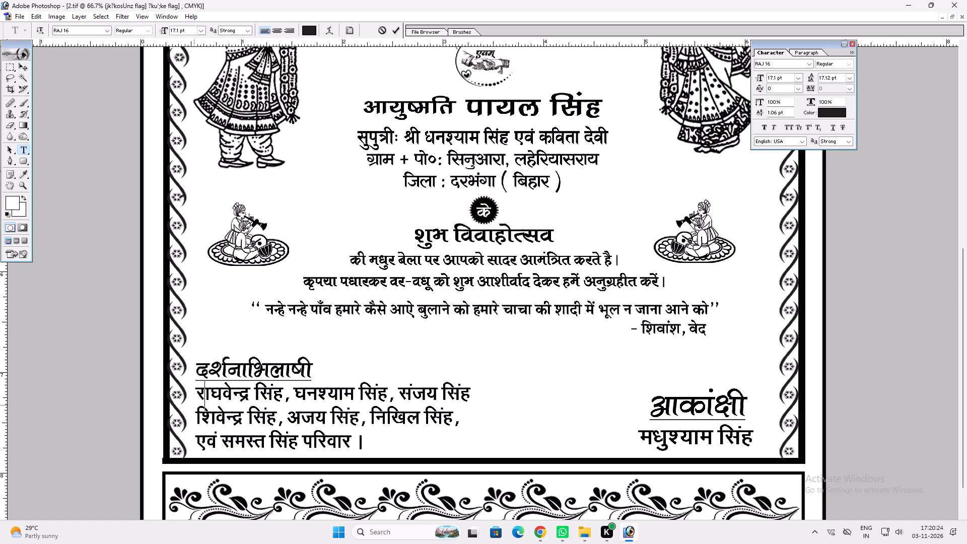
left_click(194, 397)
key("Home")
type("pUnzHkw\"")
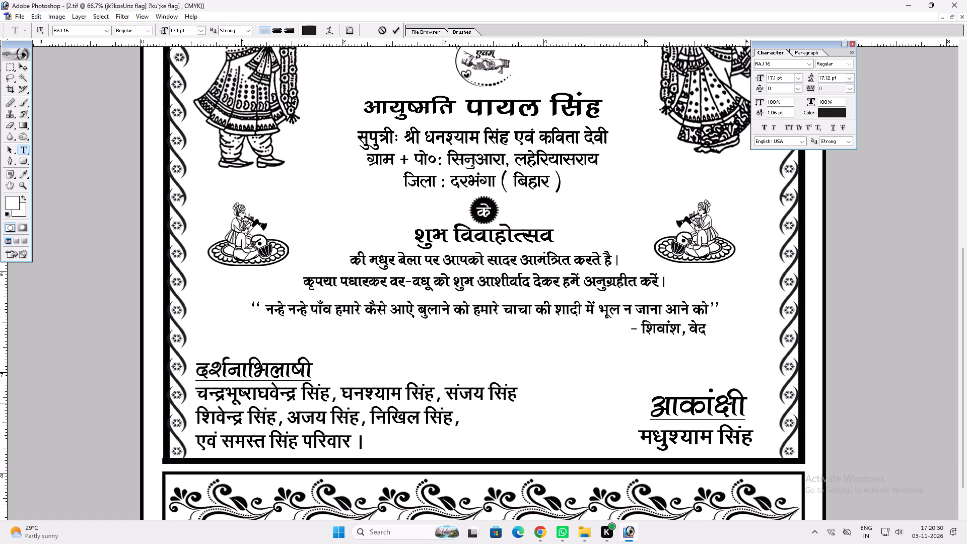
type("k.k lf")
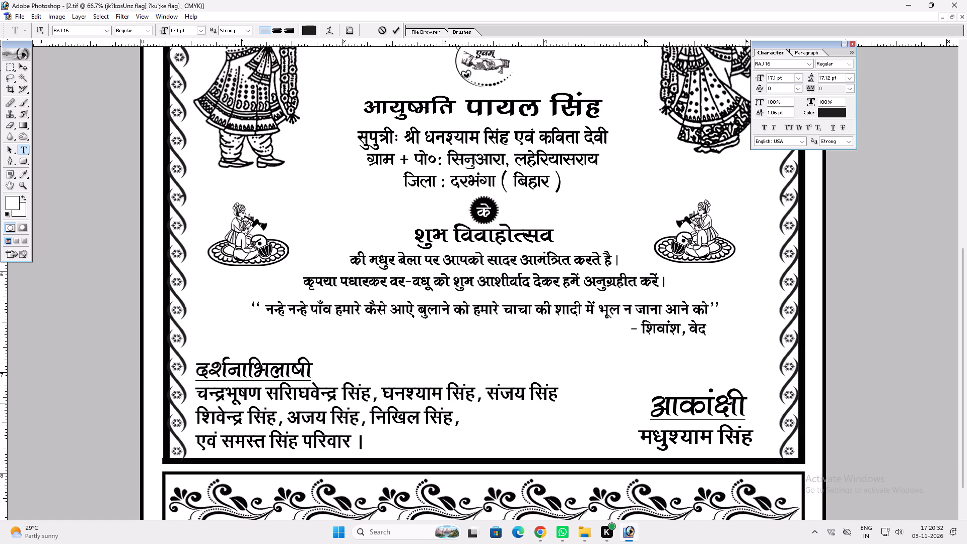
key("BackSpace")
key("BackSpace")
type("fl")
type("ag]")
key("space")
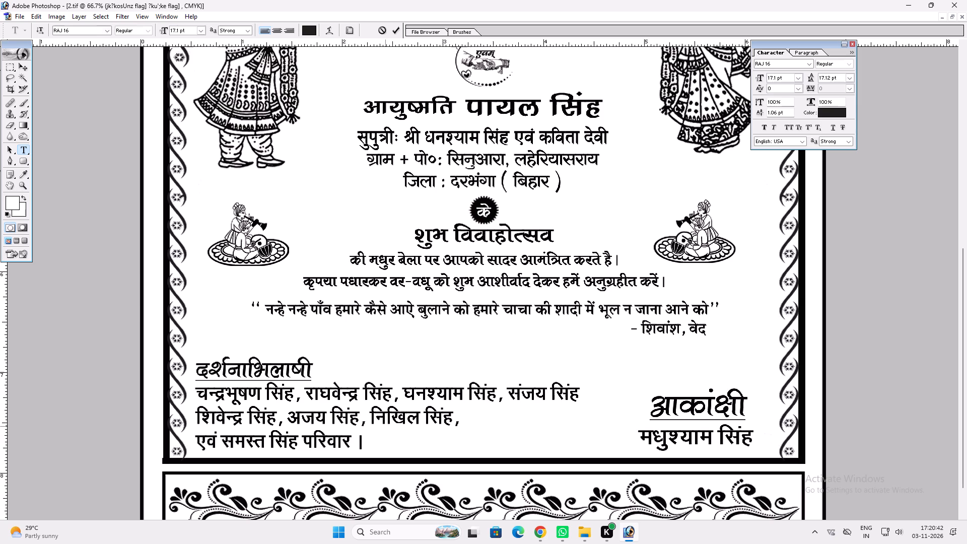
Move the fourth relative's name to the start of the दर्शनाभिलाषी list's second line, followed by a comma, joining it to the names there.
left_click(508, 406)
key("BackSpace")
key("Return")
key("Down")
key("Home")
key("BackSpace")
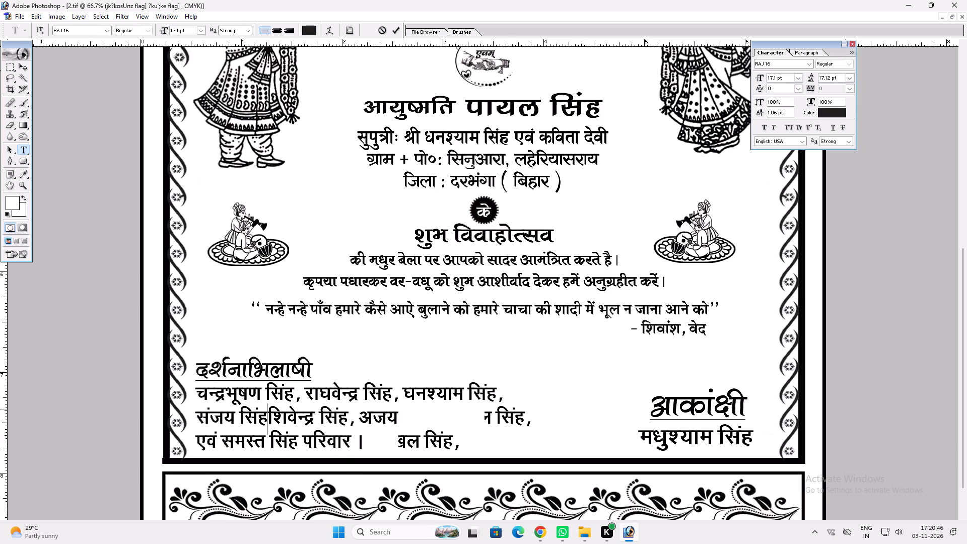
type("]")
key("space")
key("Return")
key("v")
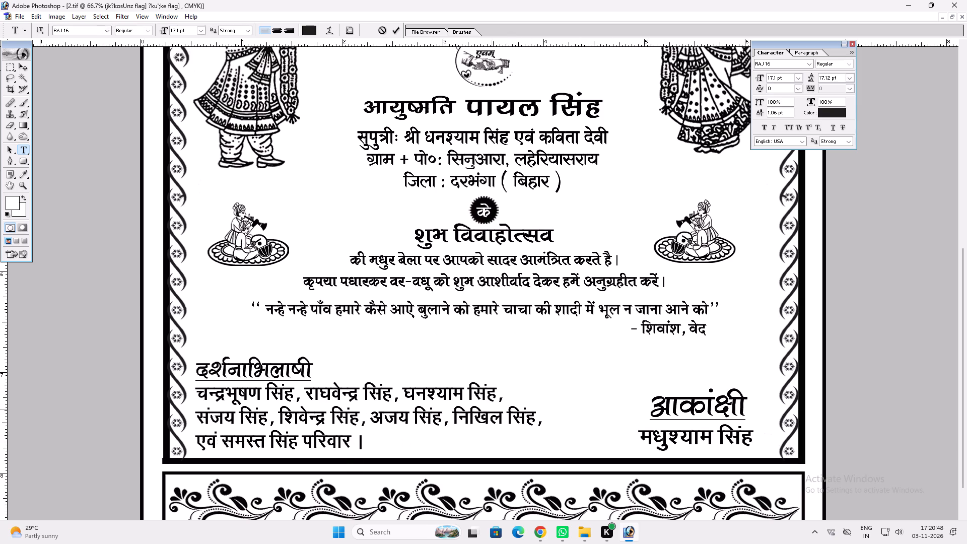
Save the edited 2.tif card page, check its overall layout, and save it again.
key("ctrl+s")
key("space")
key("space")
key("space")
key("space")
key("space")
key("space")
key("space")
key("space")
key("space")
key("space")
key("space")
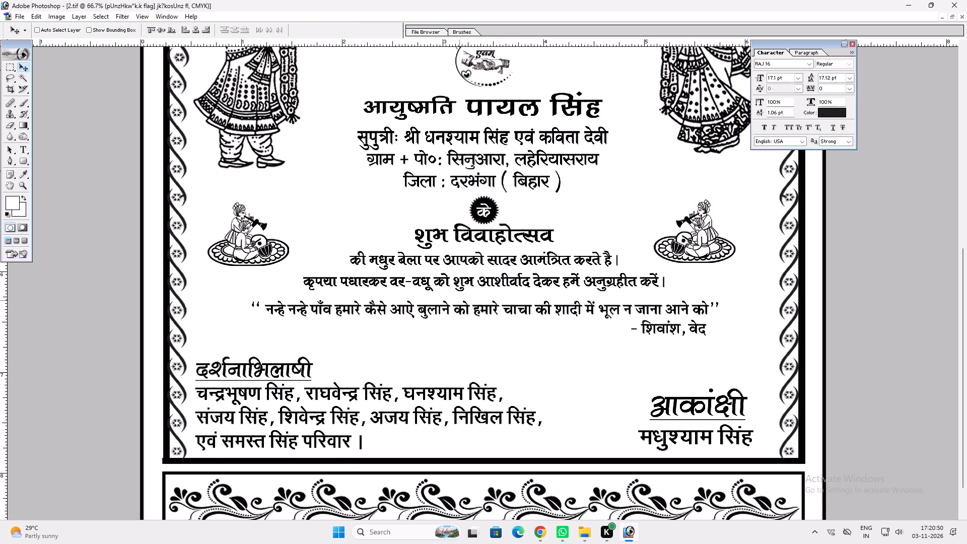
right_click(459, 292)
left_click(478, 298)
key("ctrl+plus")
key("ctrl+plus")
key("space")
left_click_drag(486, 334, 485, 281)
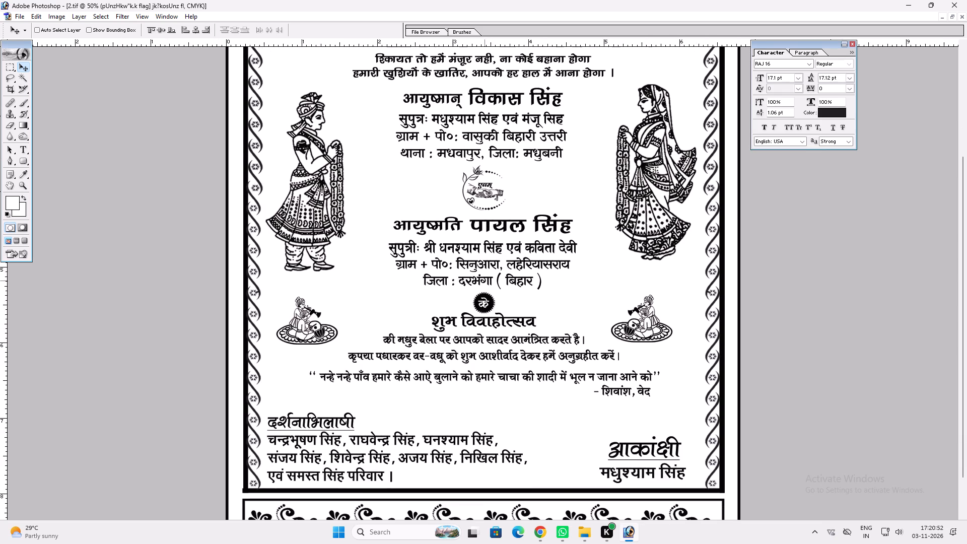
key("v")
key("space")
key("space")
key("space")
right_click(464, 317)
left_click_drag(480, 321, 487, 322)
key("ctrl+s")
key("ctrl+s")
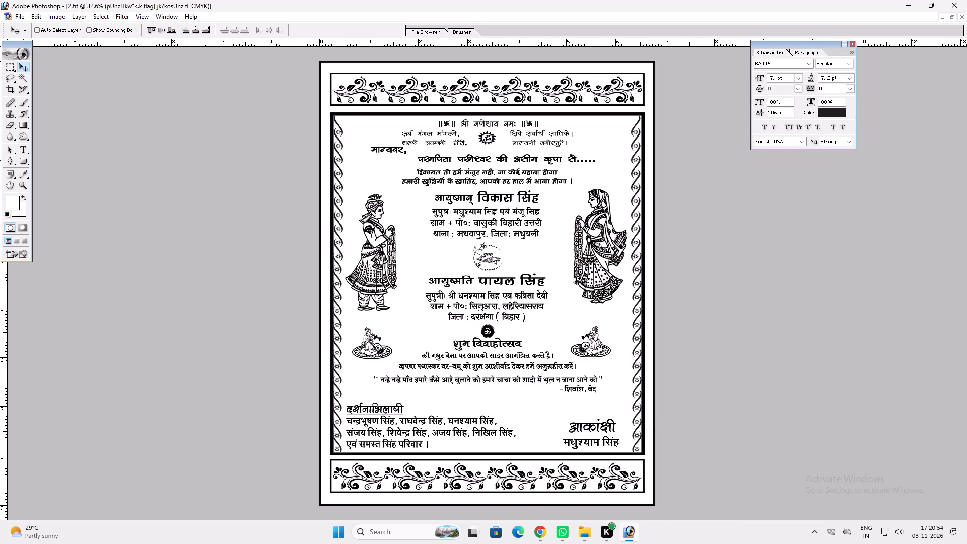
Find the other couple's 2.tif among the open documents, look it over, and close it.
key("ctrl+Tab")
key("ctrl+0")
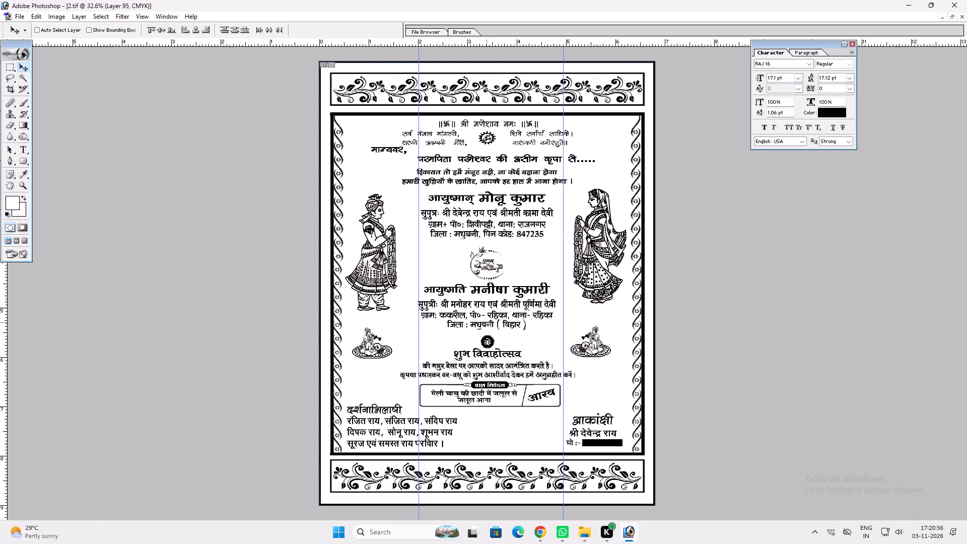
key("ctrl+Tab")
key("ctrl+0")
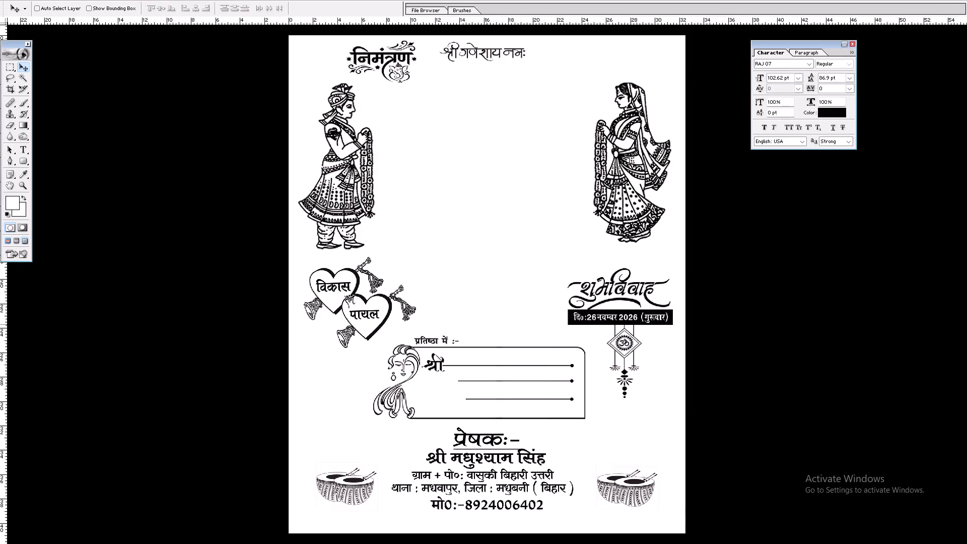
key("ctrl+Tab")
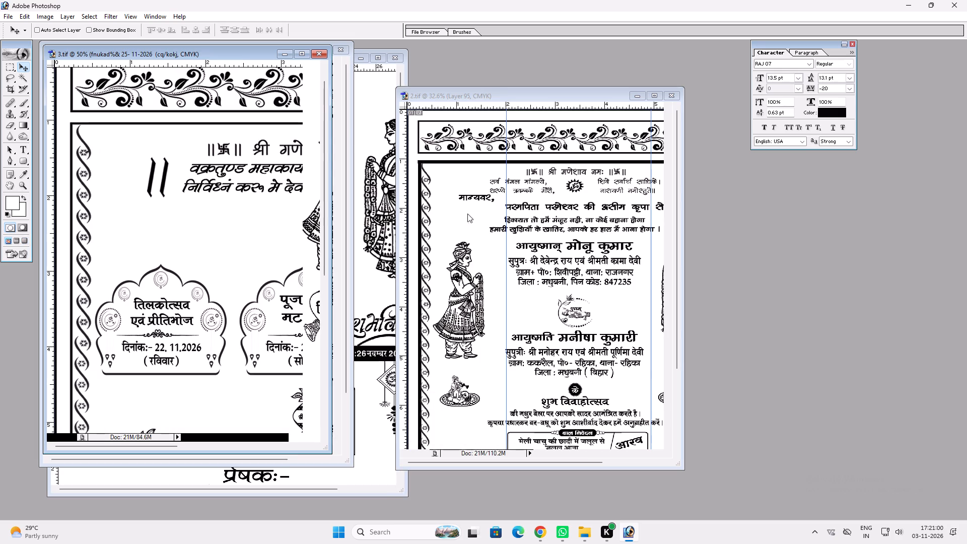
left_click(651, 97)
key("ctrl+0")
key("ctrl+plus")
key("ctrl+plus")
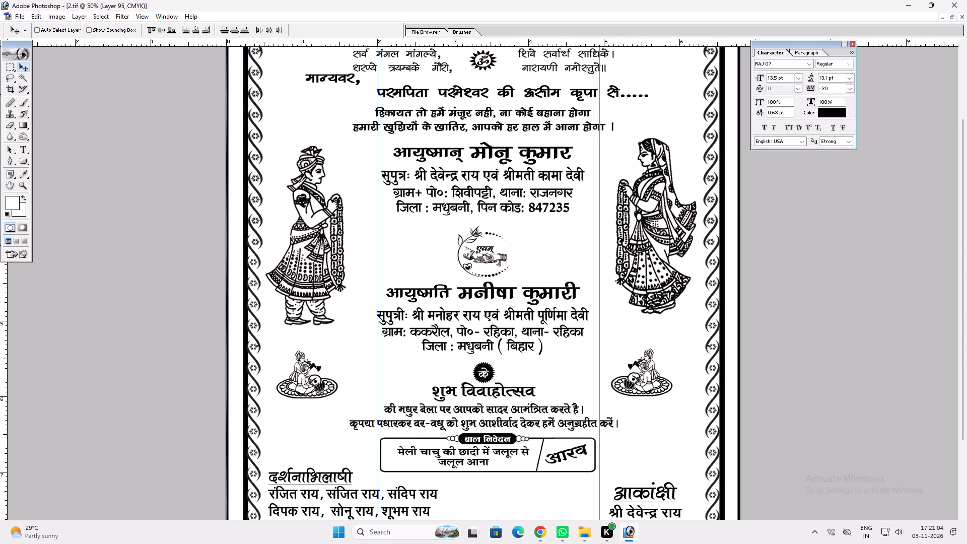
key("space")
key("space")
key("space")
left_click_drag(550, 327, 553, 321)
key("ctrl+w")
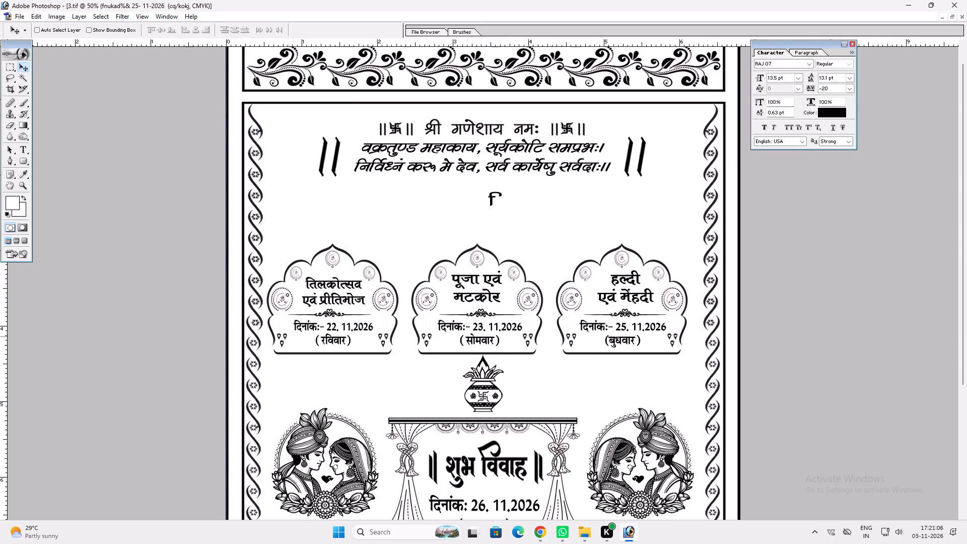
Review the 3.tif page, checking the verses, ceremony dates, शुभ विवाह section and the note about the baraat.
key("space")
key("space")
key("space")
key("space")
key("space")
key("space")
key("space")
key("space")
right_click(458, 330)
left_click_drag(468, 332, 476, 336)
key("ctrl+alt+z")
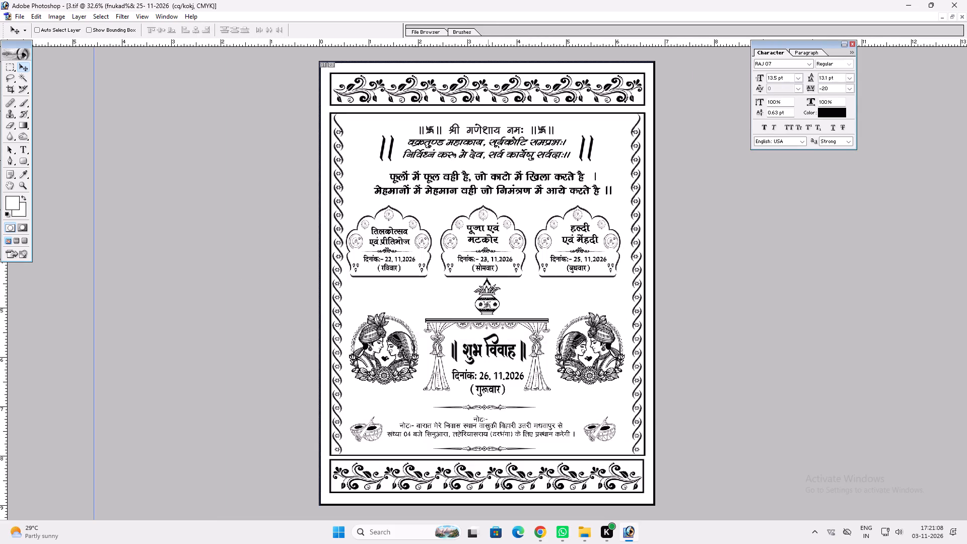
key("ctrl+plus")
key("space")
left_click_drag(487, 205, 486, 220)
key("ctrl+plus")
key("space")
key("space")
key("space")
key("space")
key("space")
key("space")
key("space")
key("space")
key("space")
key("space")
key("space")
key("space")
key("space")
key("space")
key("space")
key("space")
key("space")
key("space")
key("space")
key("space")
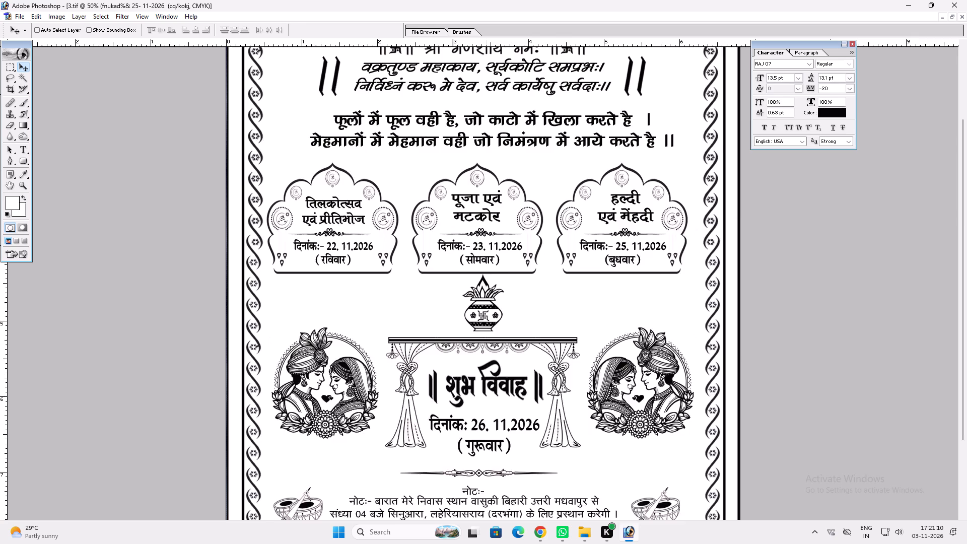
left_click_drag(486, 221, 474, 307)
left_click_drag(474, 303, 464, 153)
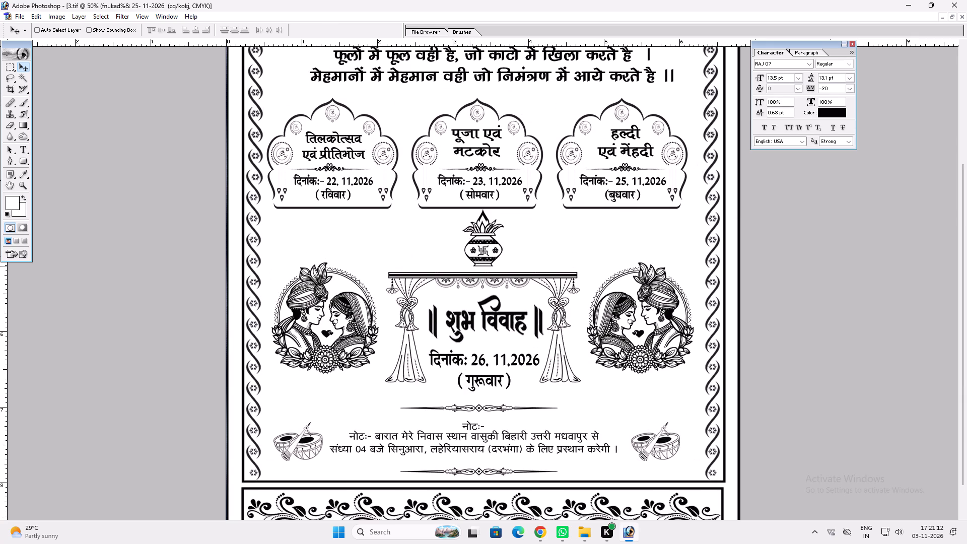
Review the 2.tif page, checking the couple's details, the children's message, the relatives list and the आकांक्षी name.
key("ctrl+Tab")
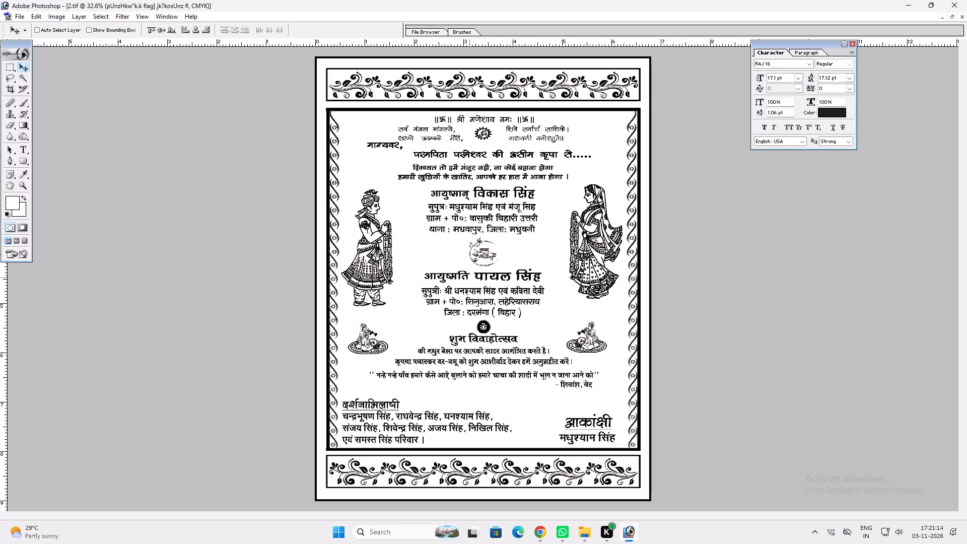
key("ctrl+plus")
key("ctrl+plus")
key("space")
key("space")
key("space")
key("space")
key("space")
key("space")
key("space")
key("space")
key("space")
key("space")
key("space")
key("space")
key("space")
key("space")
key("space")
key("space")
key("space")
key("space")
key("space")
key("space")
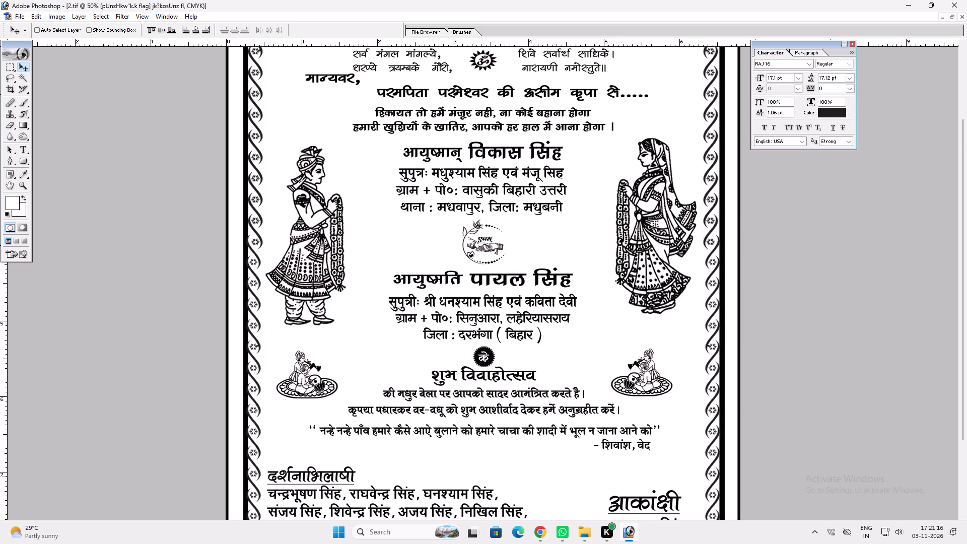
left_click_drag(607, 465, 614, 373)
right_click(546, 342)
left_click_drag(557, 345, 566, 349)
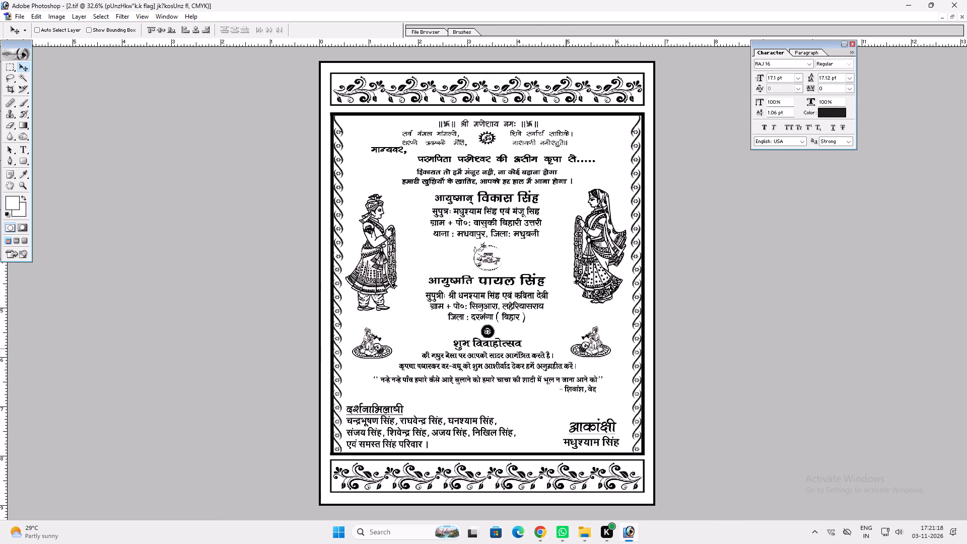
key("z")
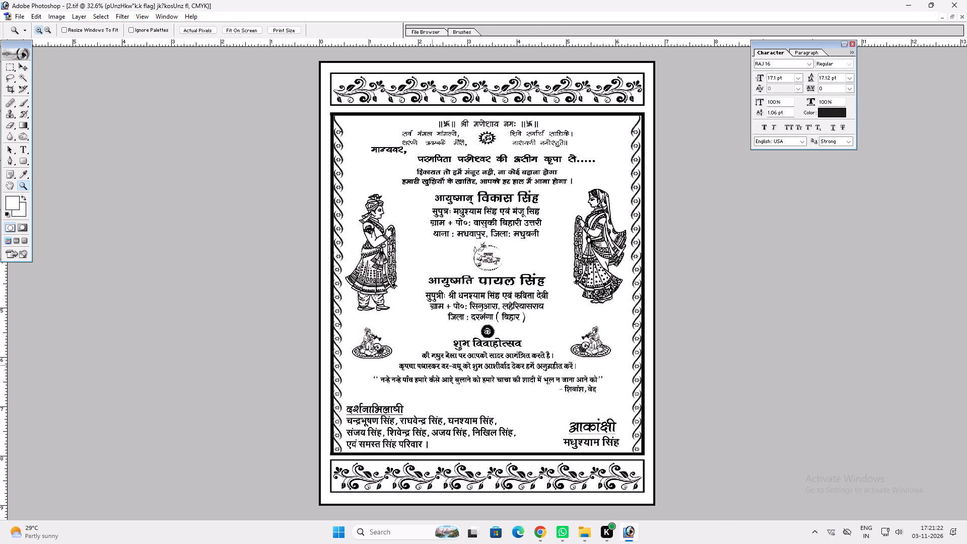
key("ctrl+plus")
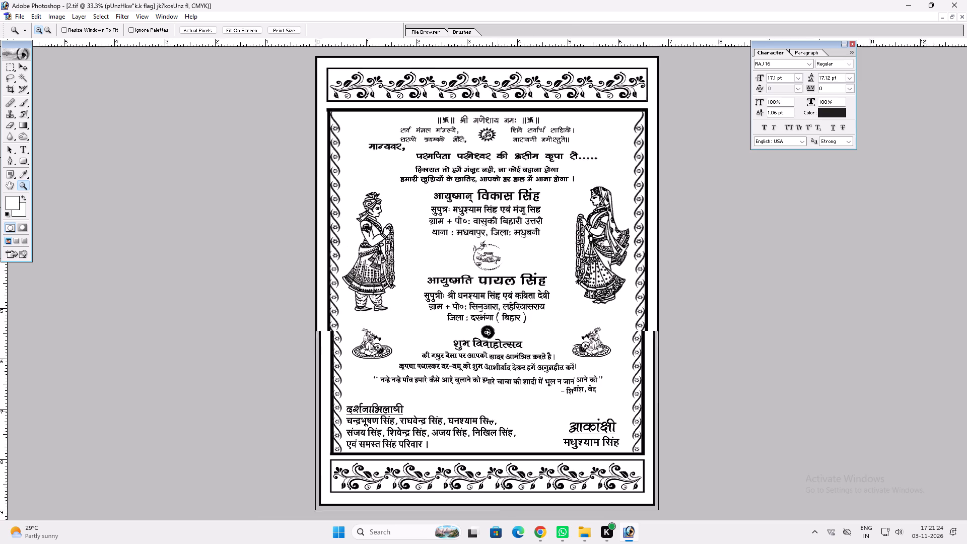
key("ctrl+plus")
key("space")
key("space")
left_click_drag(498, 412, 496, 285)
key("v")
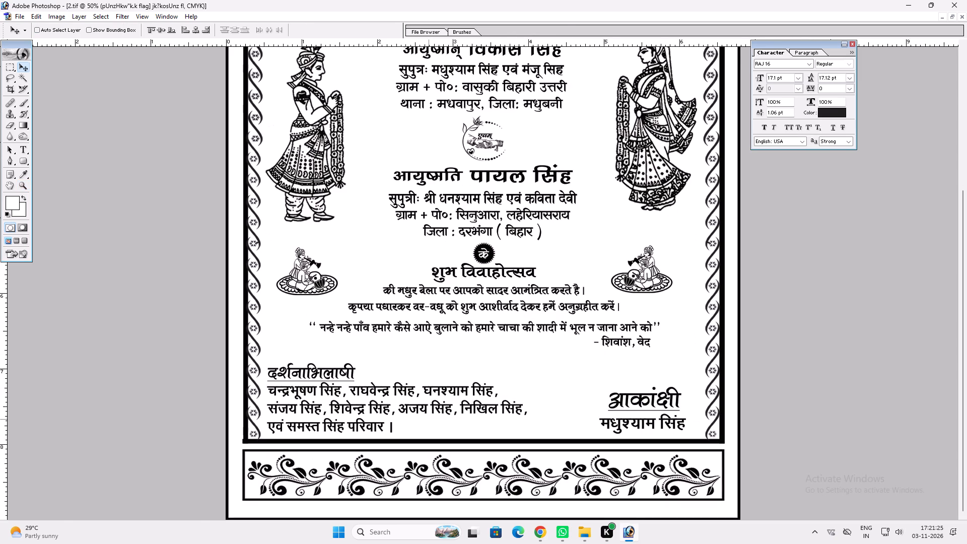
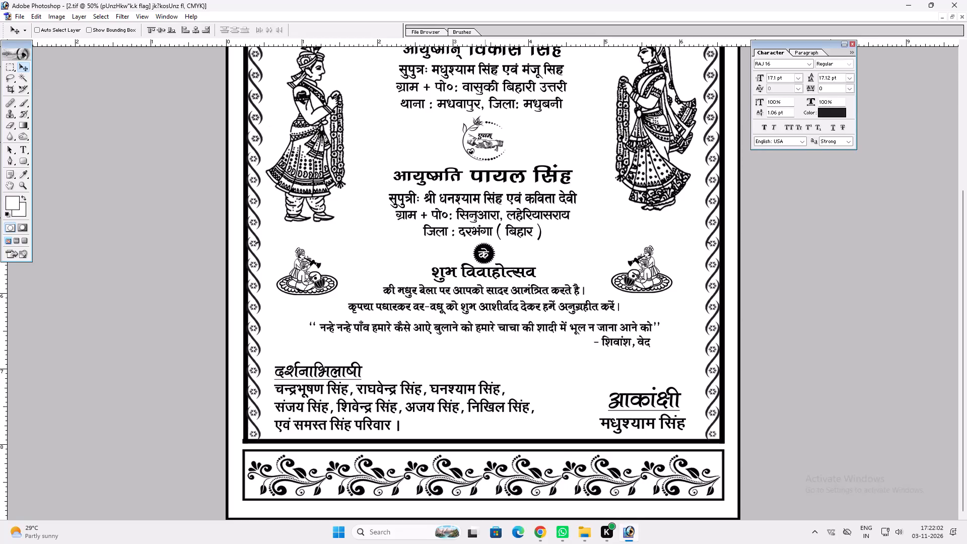
Undo the last move of the relatives list on the 2.tif page.
key("ctrl+z")
Align the bride's name line to the horizontal centre of the 2.tif page and deselect.
left_click(480, 177, "ctrl")
left_click_drag(480, 177, 490, 174)
key("ctrl+z")
key("ctrl+a")
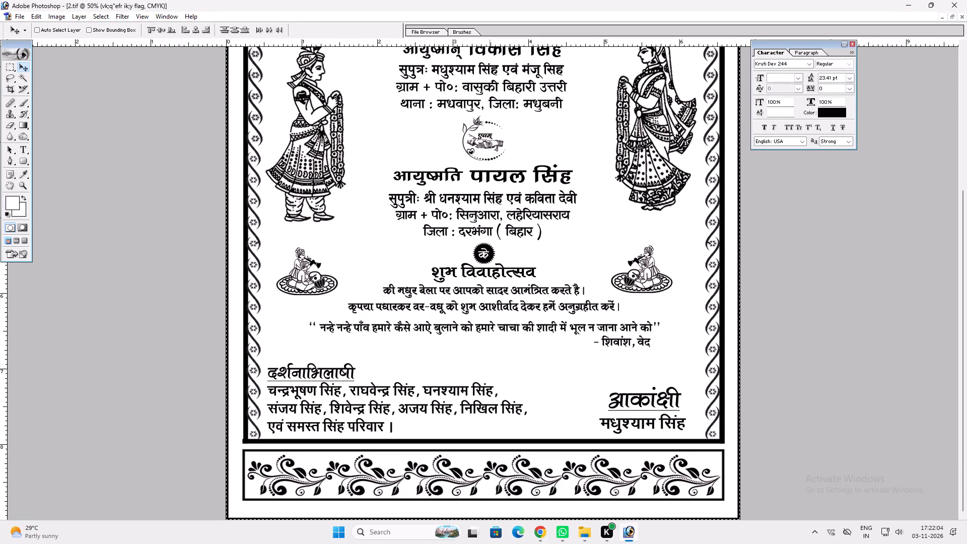
key("alt+l")
key("alt+i")
key("alt+h")
key("ctrl+d")
Look through the other open card pages, check the 3.tif dates, शुभ विवाह section and note, and return to 2.tif.
key("ctrl+Tab")
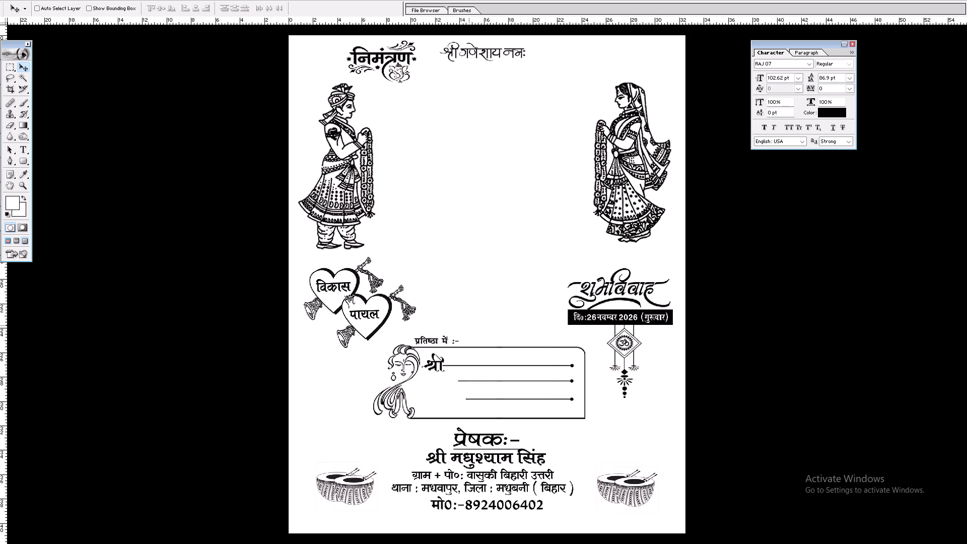
key("ctrl+Tab")
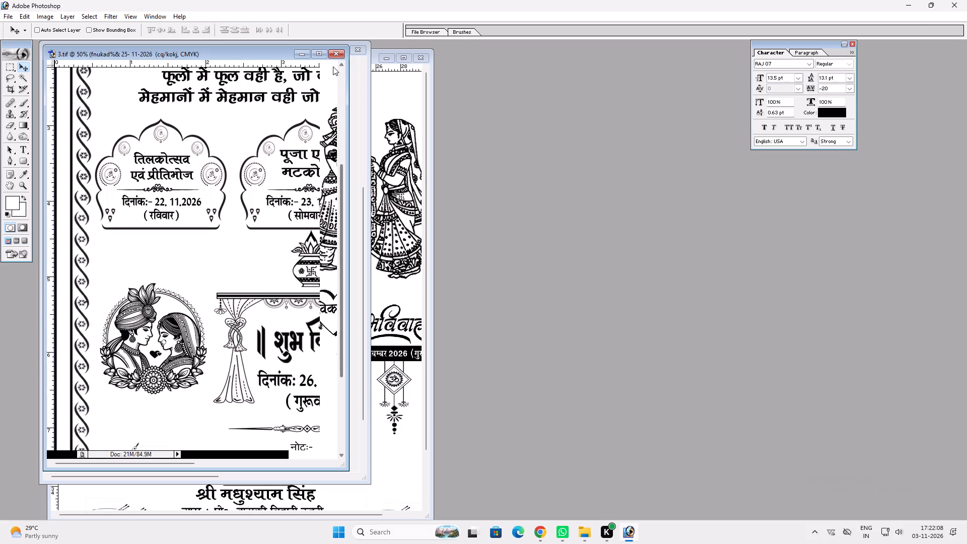
left_click(407, 181)
key("ctrl+Tab")
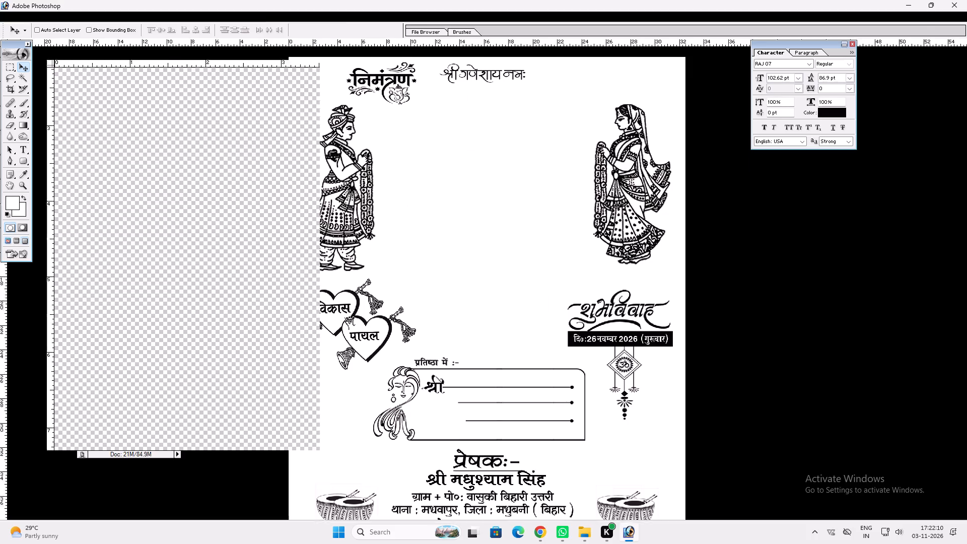
left_click(316, 51)
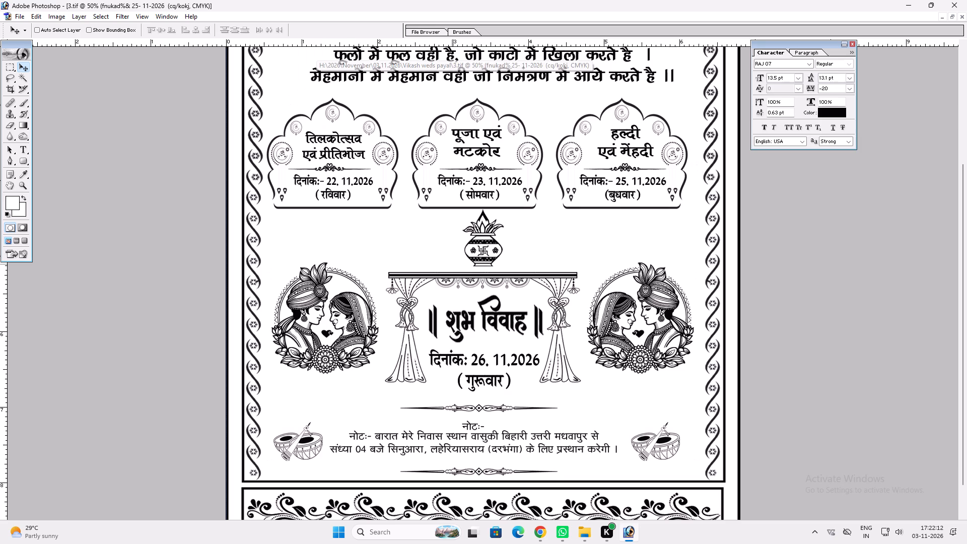
key("ctrl+0")
key("ctrl+Tab")
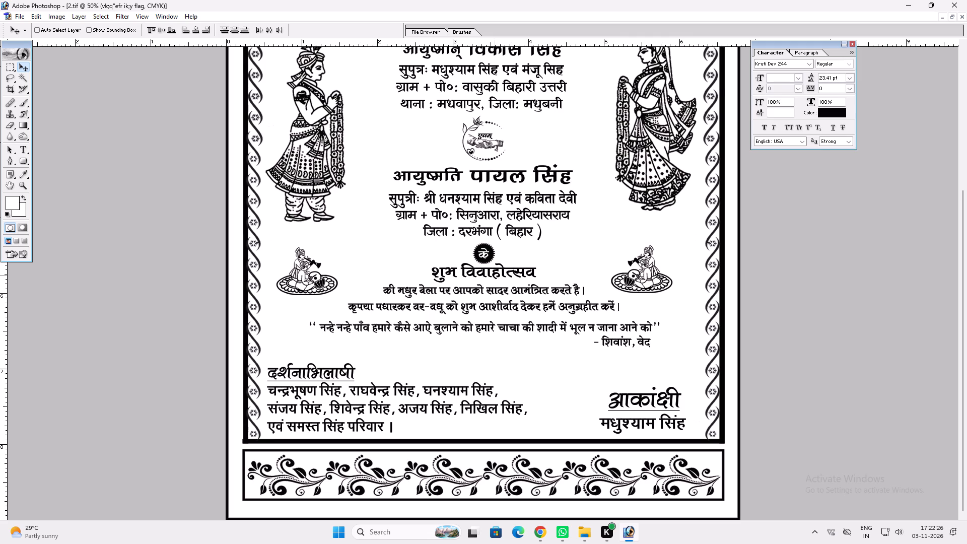
Shorten the शुभ विवाहोत्सव heading on the 2.tif page to शुभ विवाह.
key("t")
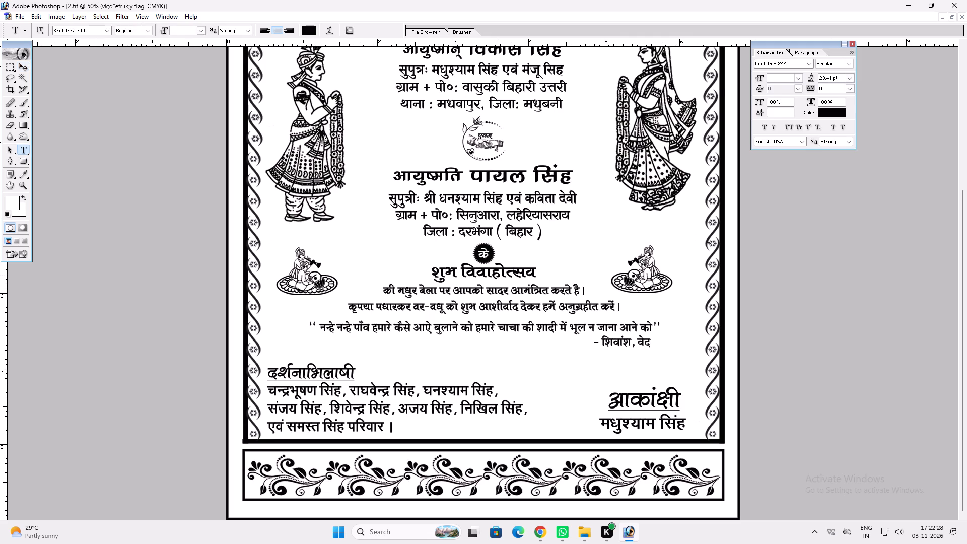
left_click_drag(502, 273, 544, 264)
left_click(544, 264)
left_click_drag(533, 271, 501, 280)
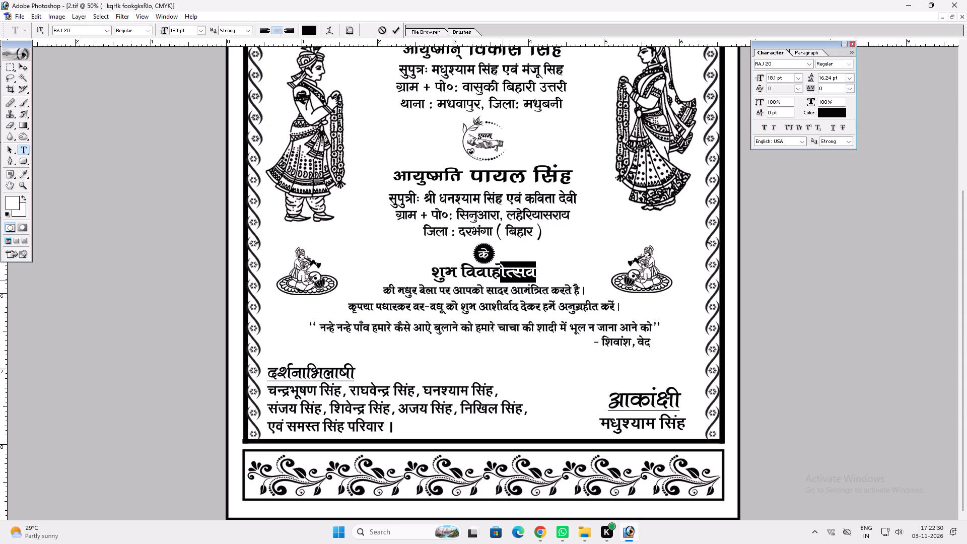
left_click_drag(501, 280, 500, 281)
key("BackSpace")
key("Return")
key("v")
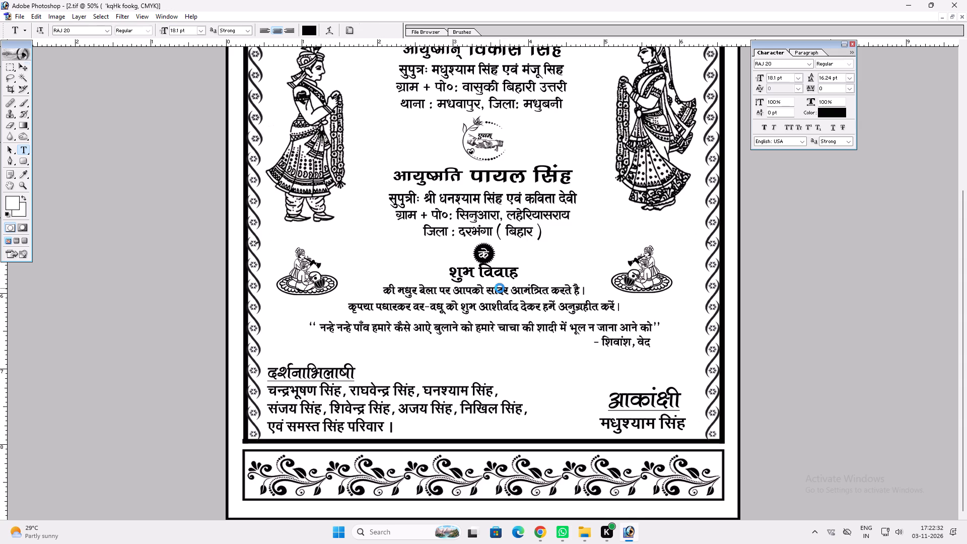
Nudge the शुभ विवाह heading slightly down, away from the के badge.
right_click(488, 274, "ctrl+shift")
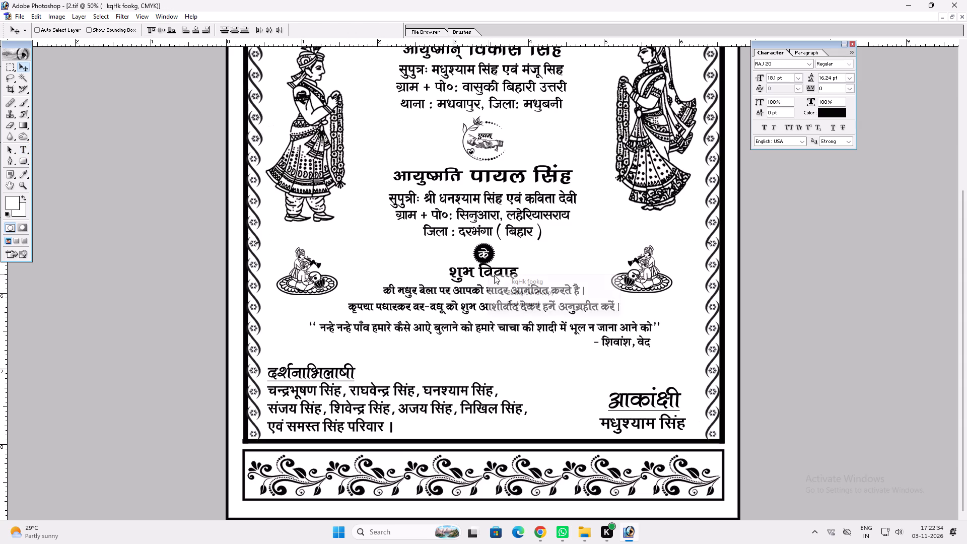
left_click(504, 279, "ctrl+shift")
key("shift+Down")
key("v")
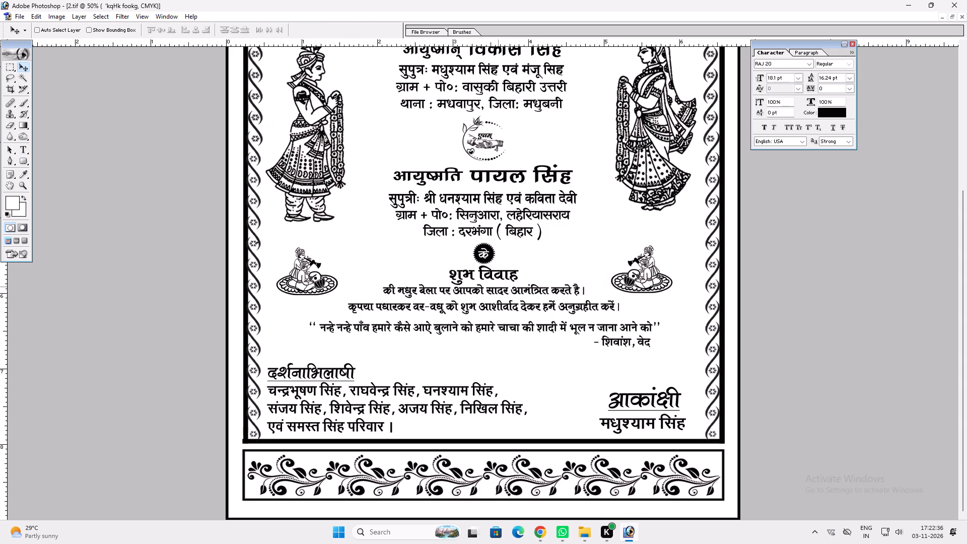
Select the के badge text above the शुभ विवाह heading and shift the badge slightly up.
right_click(485, 253)
left_click(487, 258)
right_click(488, 254, "ctrl+shift")
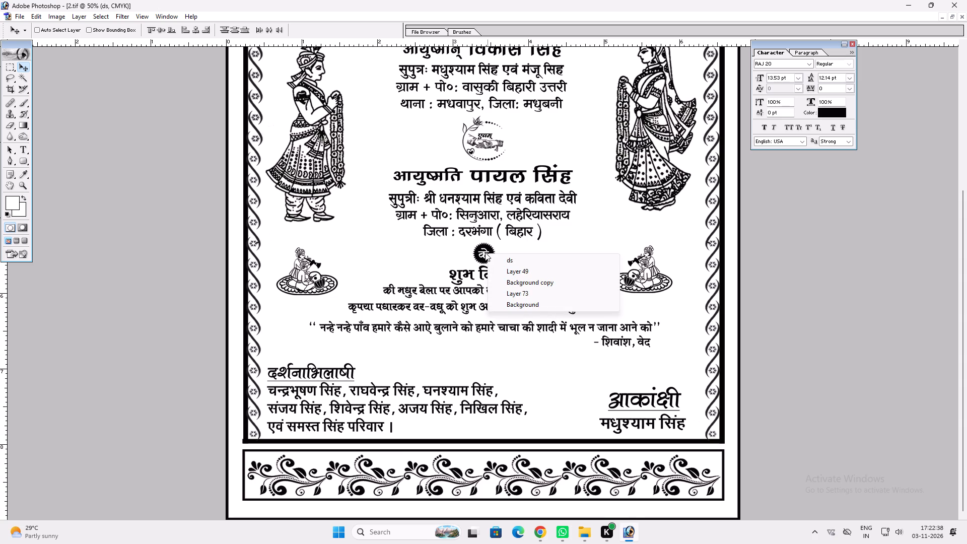
right_click(485, 252, "ctrl+shift")
left_click(499, 261, "ctrl+shift")
left_click_drag(484, 255, 489, 258)
key("ctrl+z")
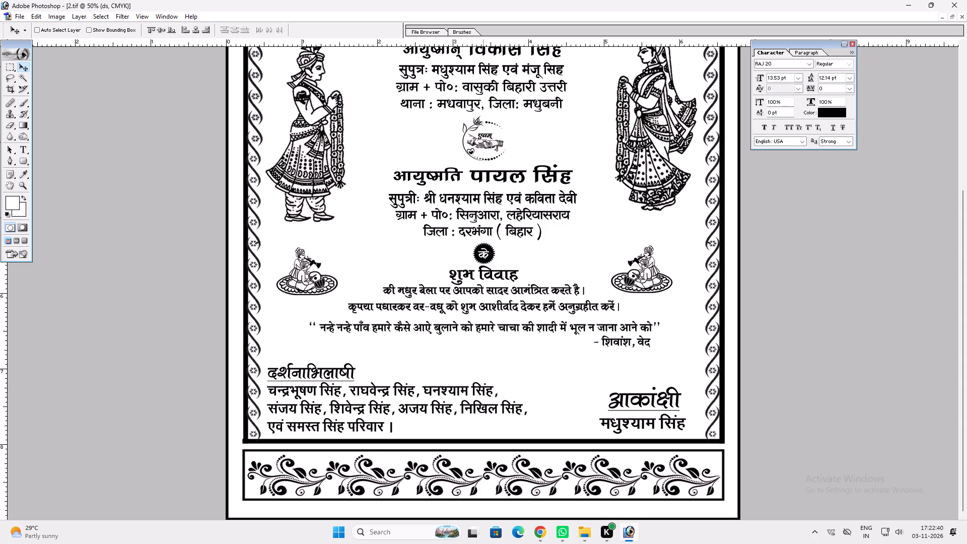
right_click(483, 254)
left_click(496, 261)
right_click(482, 255, "ctrl+shift")
left_click(495, 260, "ctrl+shift")
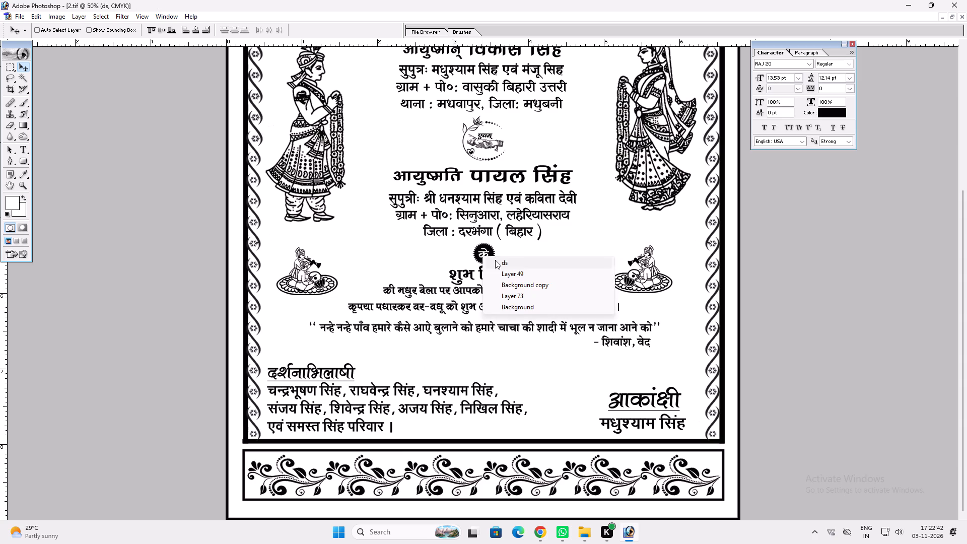
left_click(488, 258)
key("ctrl+z")
double_click(491, 255, "ctrl+shift")
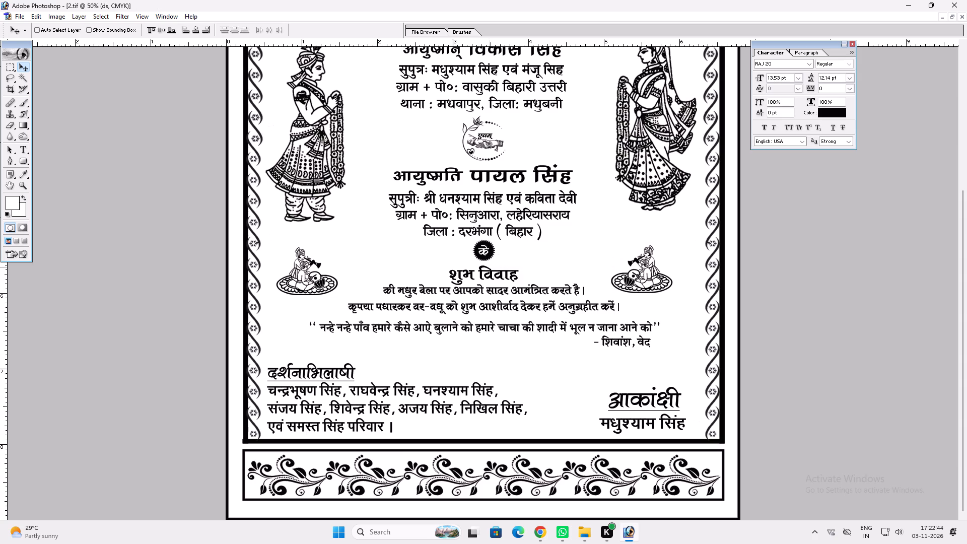
Move the quoted children's message and its two-name signature down to just above the दर्शनाभिलाषी heading.
left_click(533, 325, "ctrl")
left_click_drag(533, 325, 534, 331)
key("Return")
key("t")
left_click(514, 330)
key("Return")
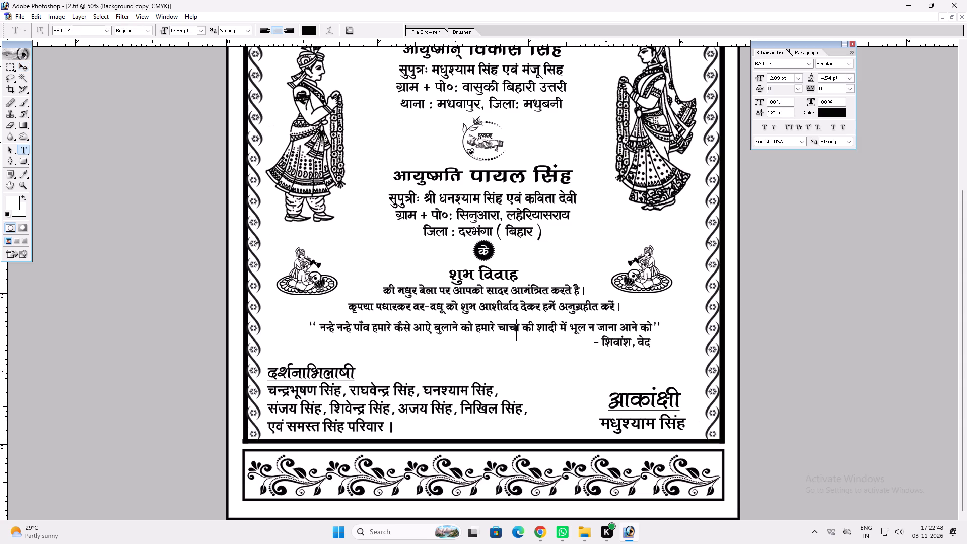
type("vv")
left_click_drag(512, 330, 531, 337)
key("ctrl+z")
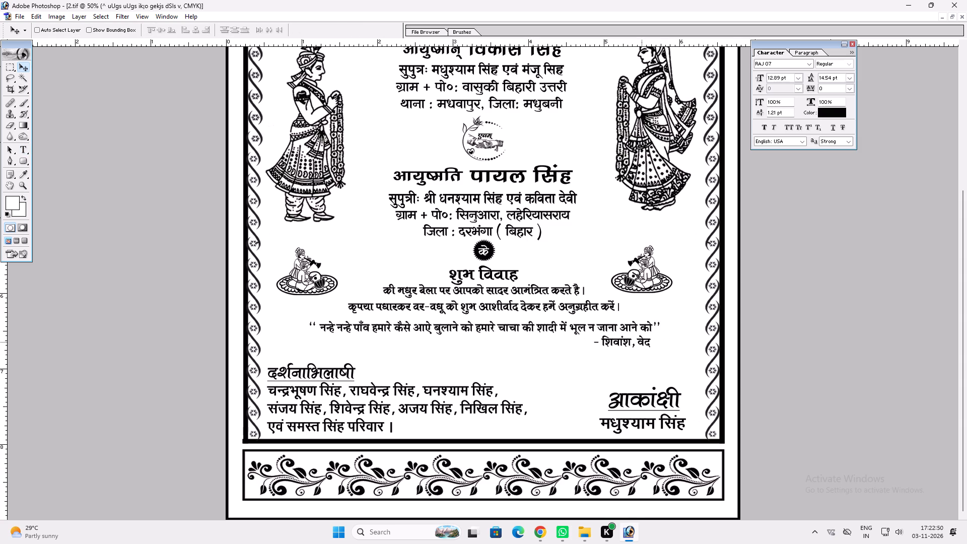
left_click(649, 345, "ctrl+shift")
left_click_drag(649, 345, 649, 360)
Move the two invitation lines beginning की मधुर बेला पर down, closer to the children's message.
left_click(590, 305, "ctrl")
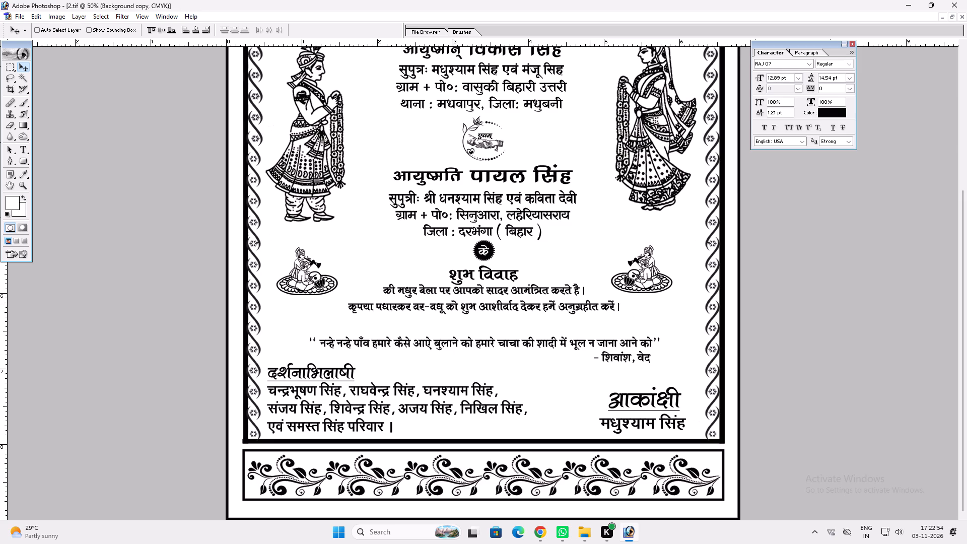
left_click_drag(590, 305, 591, 315)
key("Return")
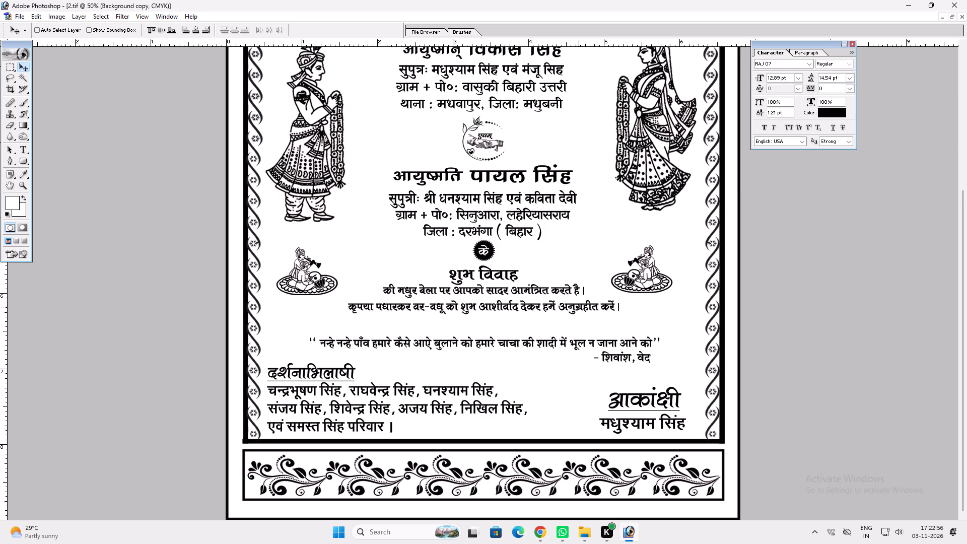
left_click(576, 307, "ctrl")
left_click_drag(576, 307, 577, 318)
Move the शुभ विवाह heading and the के badge down to even out the spacing above the invitation lines.
left_click(490, 277, "ctrl")
left_click_drag(490, 277, 490, 286)
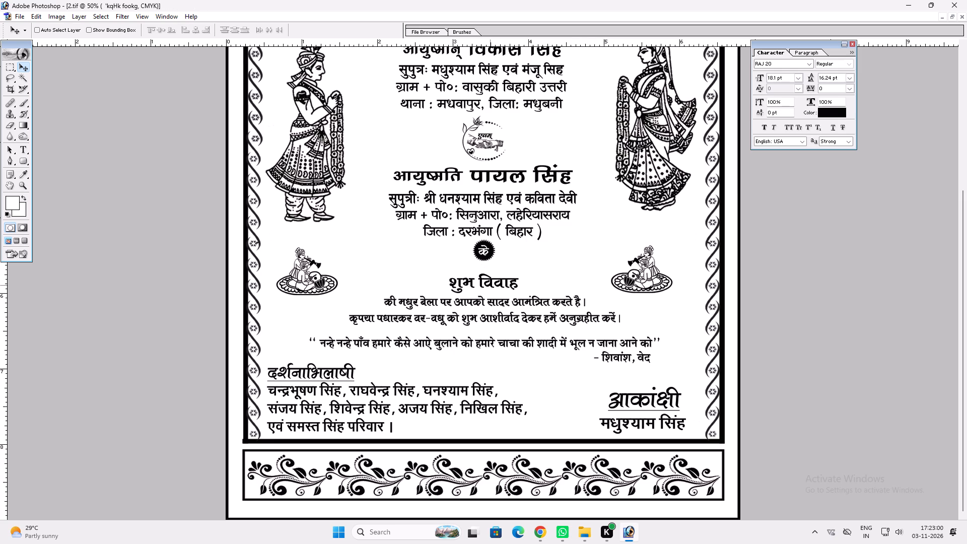
left_click_drag(490, 286, 490, 287)
left_click(488, 248, "ctrl")
left_click_drag(488, 248, 489, 256)
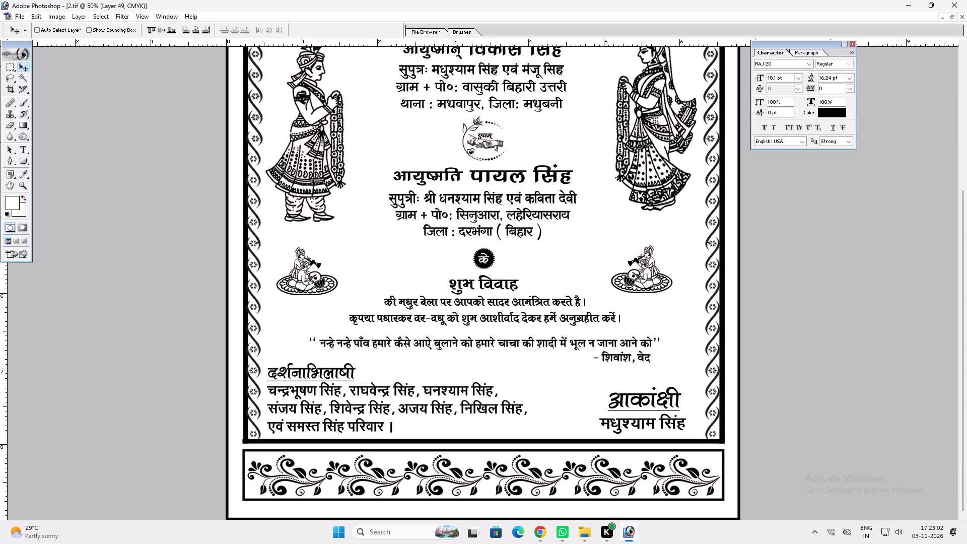
Save the 2.tif card page.
key("space")
key("ctrl+s")
Correct the mother's surname in the groom's parents line to सिंह by adding the missing nasal dot.
key("t")
key("space")
key("space")
key("space")
left_click_drag(557, 97, 555, 162)
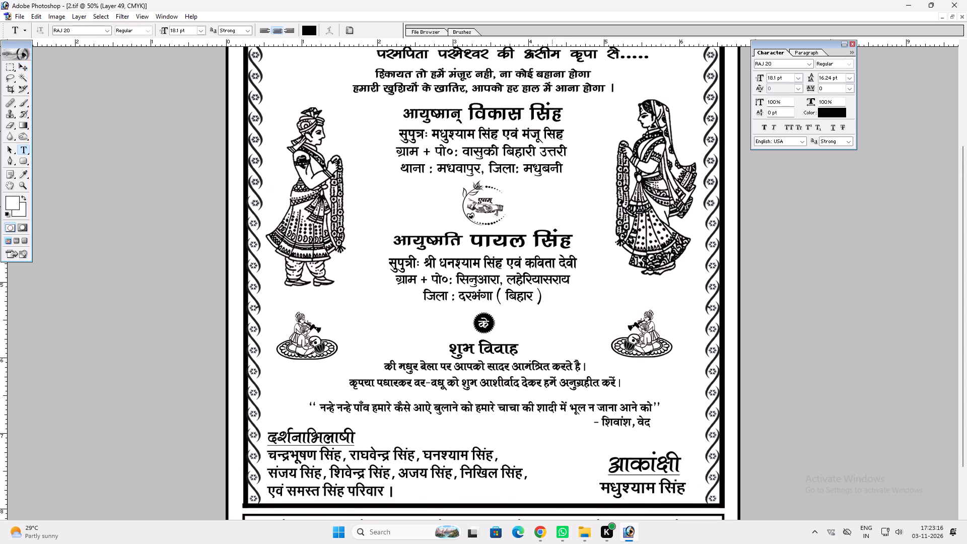
left_click(552, 133)
key("a")
key("Return")
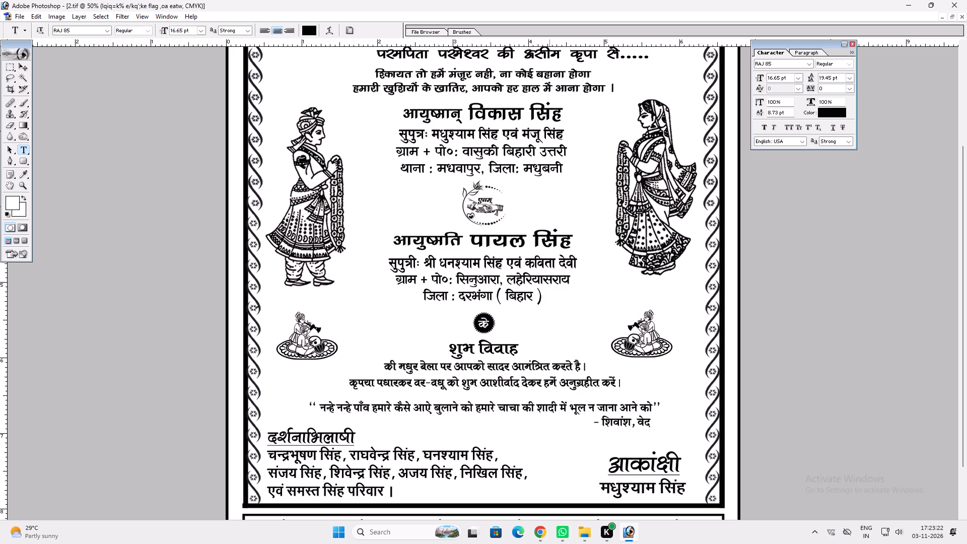
Replace the two-line verse above the groom's name with a new verse starting प्रेम के द्विप जले.
key("space")
key("space")
key("space")
key("space")
key("space")
key("space")
key("space")
key("space")
key("space")
key("space")
key("space")
key("space")
key("space")
key("space")
key("space")
key("space")
left_click_drag(549, 207, 547, 316)
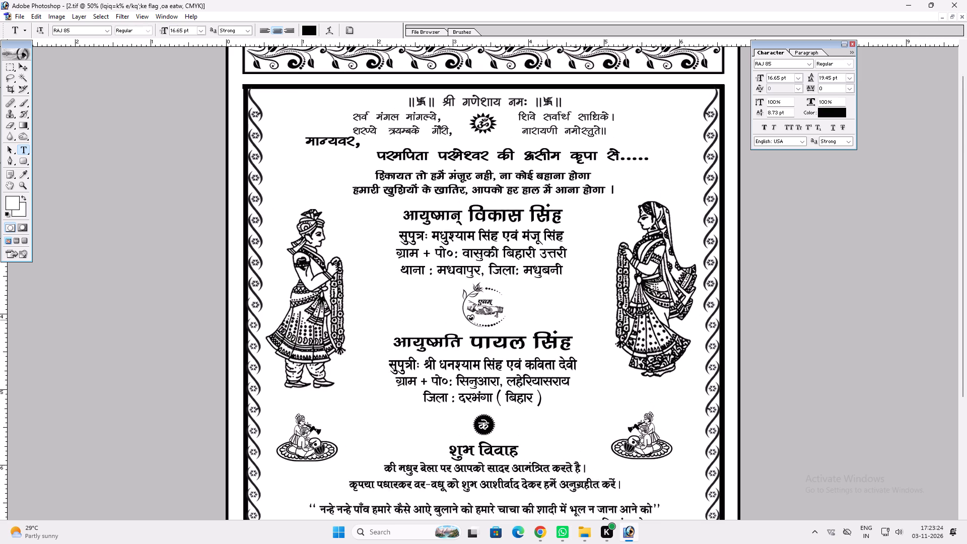
left_click_drag(547, 316, 547, 330)
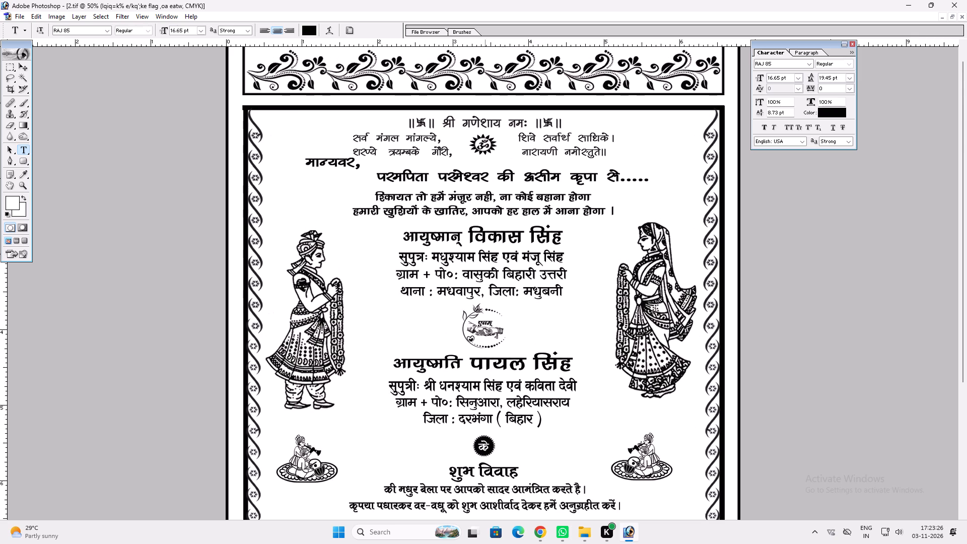
left_click(465, 210)
key("ctrl+a")
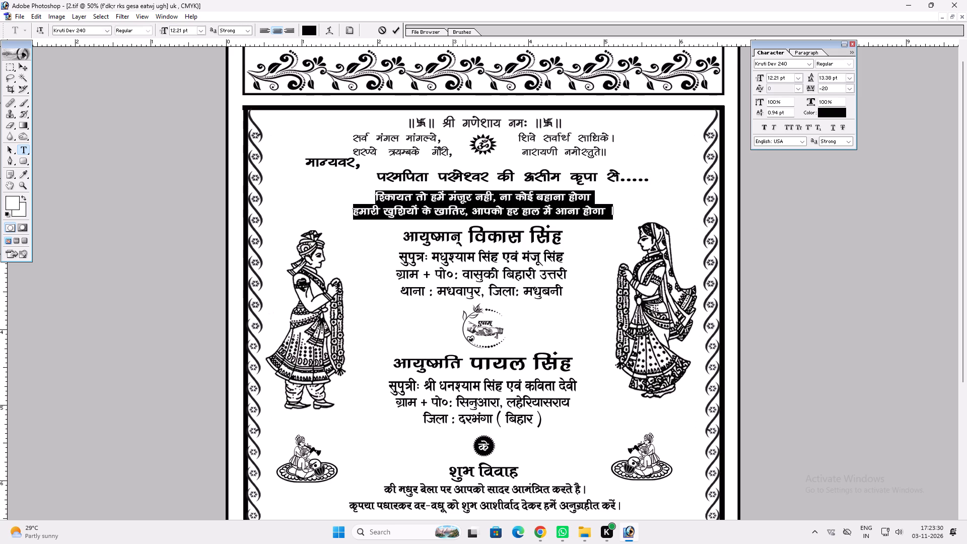
type("izs")
key("BackSpace")
key("s")
key("space")
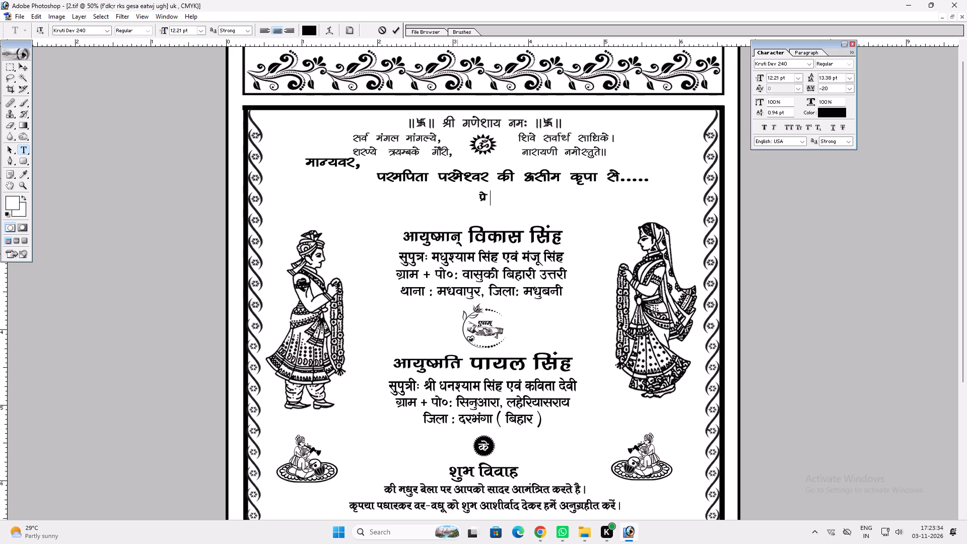
key("BackSpace")
type("e dh nks")
key("space")
key("BackSpace")
key("BackSpace")
key("BackSpace")
key("BackSpace")
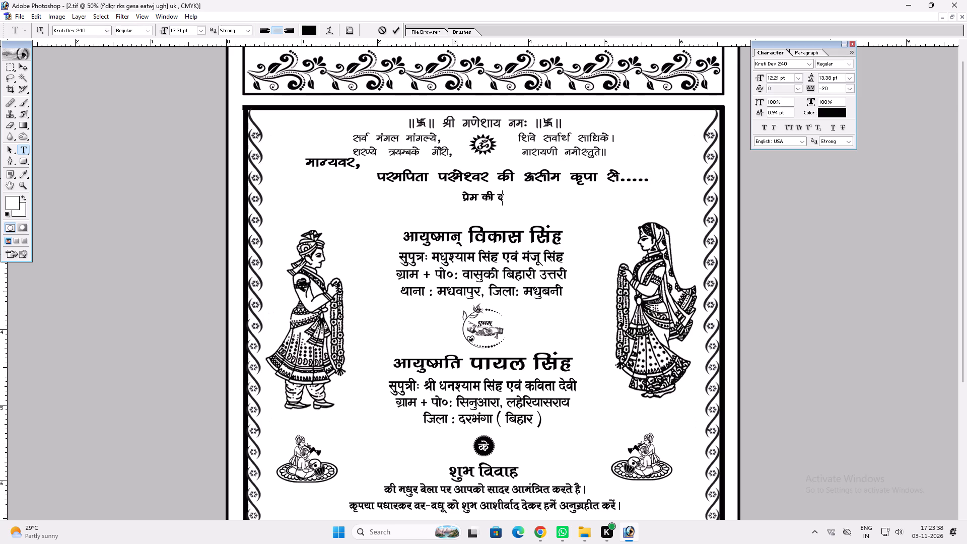
key("BackSpace")
key("BackSpace")
key("BackSpace")
type("ds fn")
key("BackSpace")
type("}i tys")
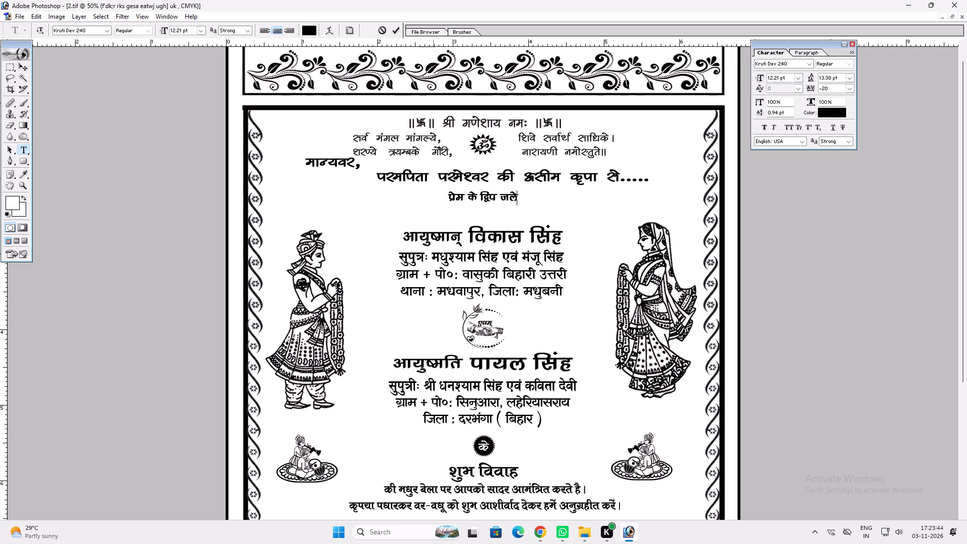
Insert the word दो before द्विप in the new verse.
left_click(481, 198)
type("nks")
key("space")
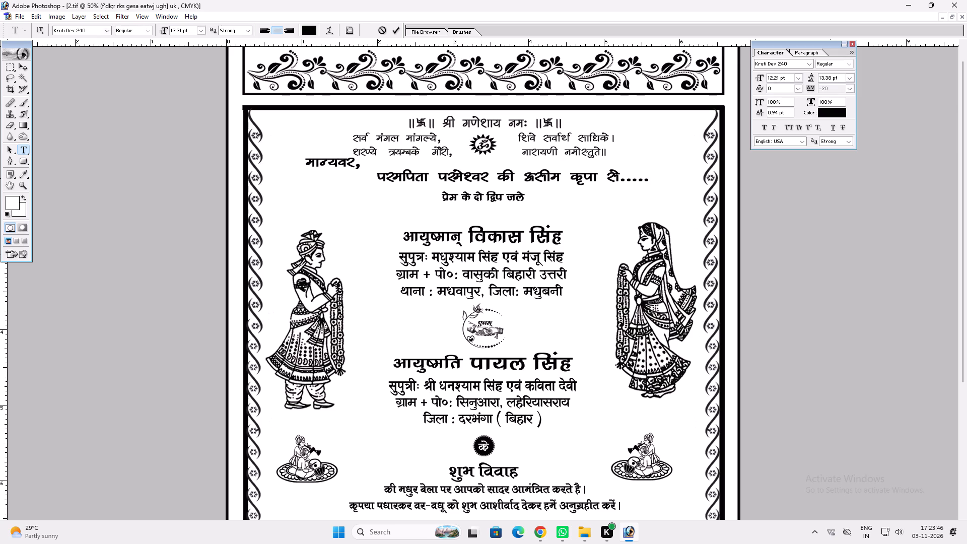
Continue the new verse above the groom's name after जले with एक सुबह और एक शाम के नाम.
left_click(525, 198)
key("End")
key("space")
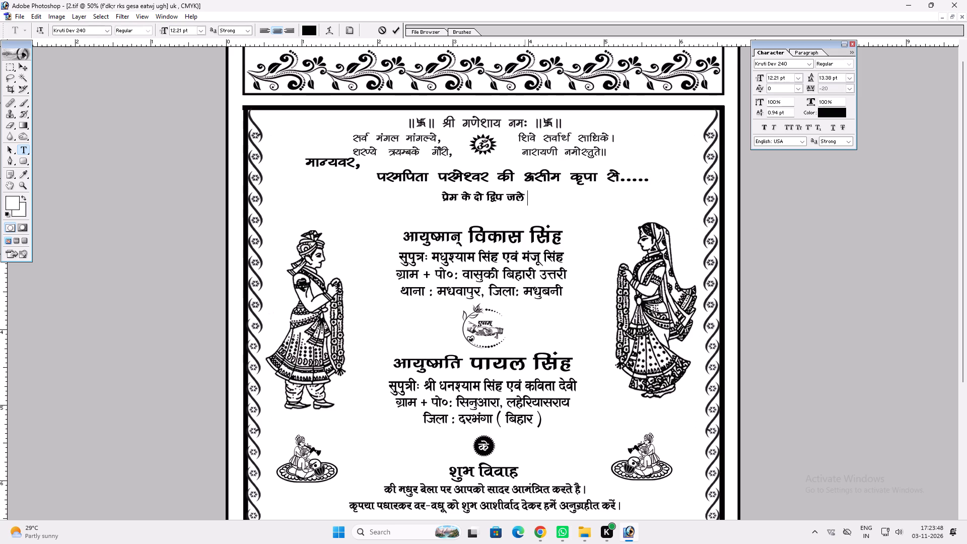
type(",d lqcg vkSj ,d")
key("space")
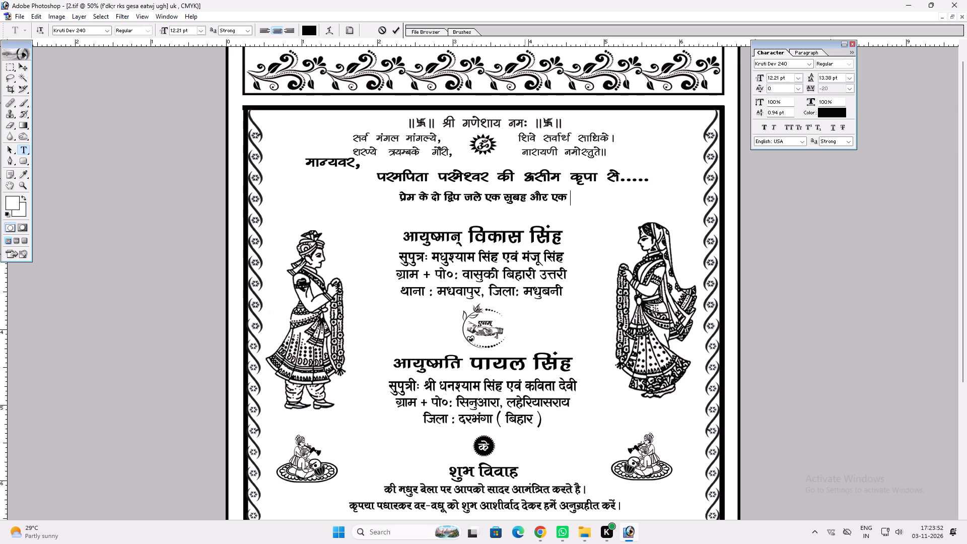
type("'kke")
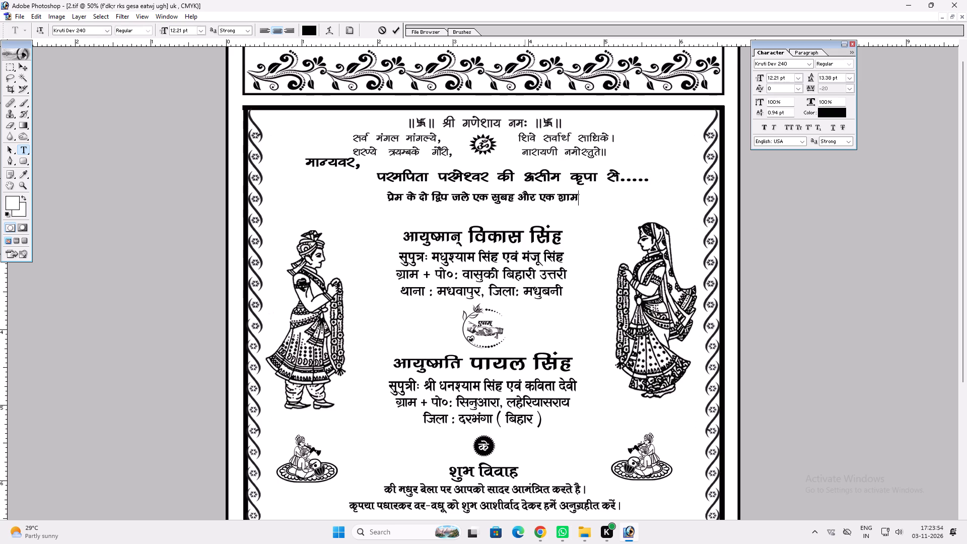
key("space")
type("ds uke")
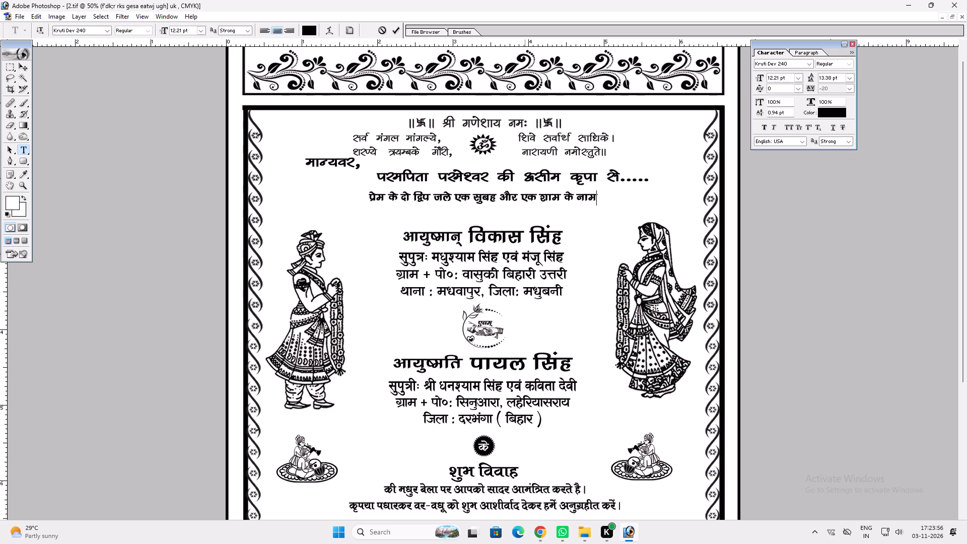
End the verse's first line with the word माँ, including its chandrabindu.
key("space")
type("ek")
key("alt+0")
key("alt+1")
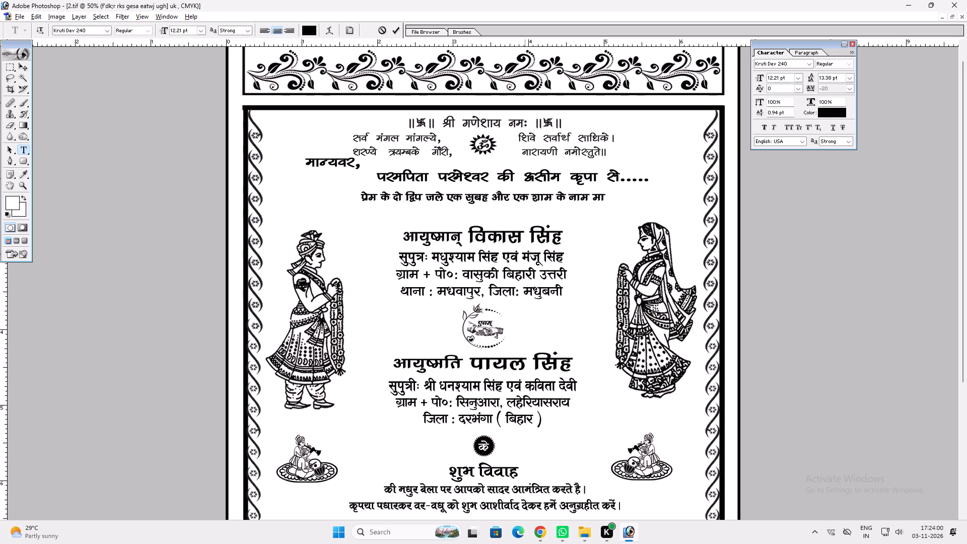
key("alt+6")
key("alt+2")
key("alt+1")
key("BackSpace")
key("alt+0")
key("alt+1")
key("alt+6")
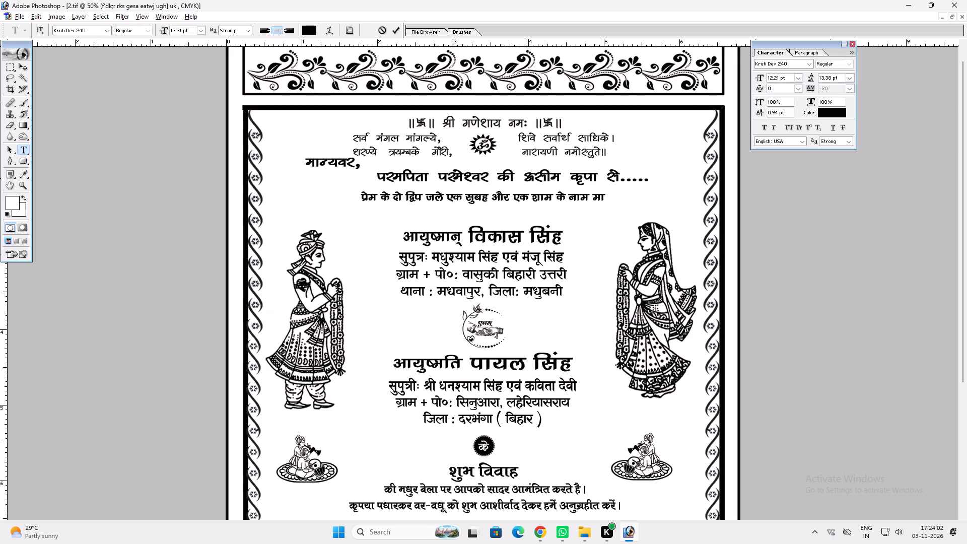
key("alt+2")
key("alt+1")
key("BackSpace")
key("alt+0")
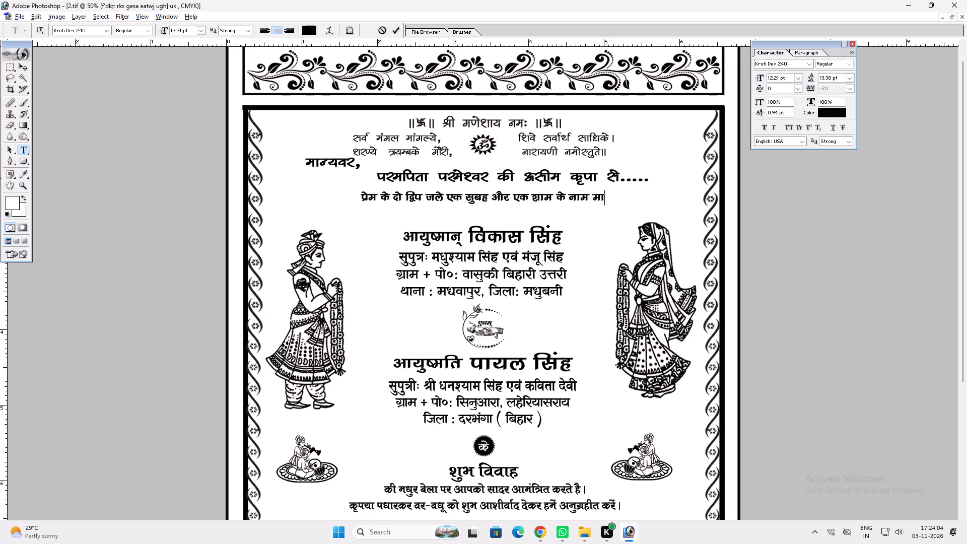
key("alt+1")
key("alt+6")
key("alt+1")
Start the verse's second line with के आशिष से दो फूल खिले.
key("Return")
type("ds vk'f")
key("BackSpace")
key("BackSpace")
type("f'k\"l")
key("BackSpace")
type("k ls nks Q")
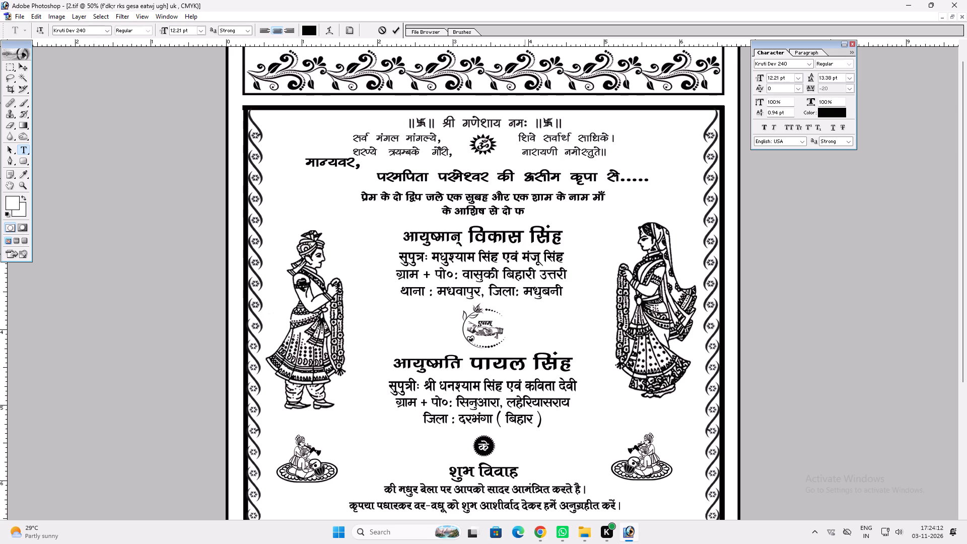
type("wy fp")
key("BackSpace")
type("[kys")
key("space")
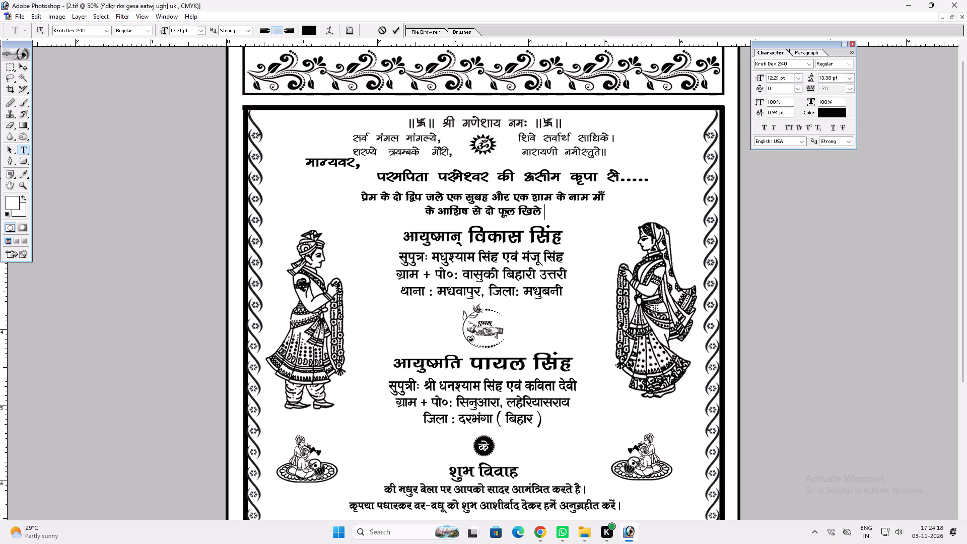
Complete the verse's second line with विकास और पायल के नाम and commit the text.
type("vkSj")
key("space")
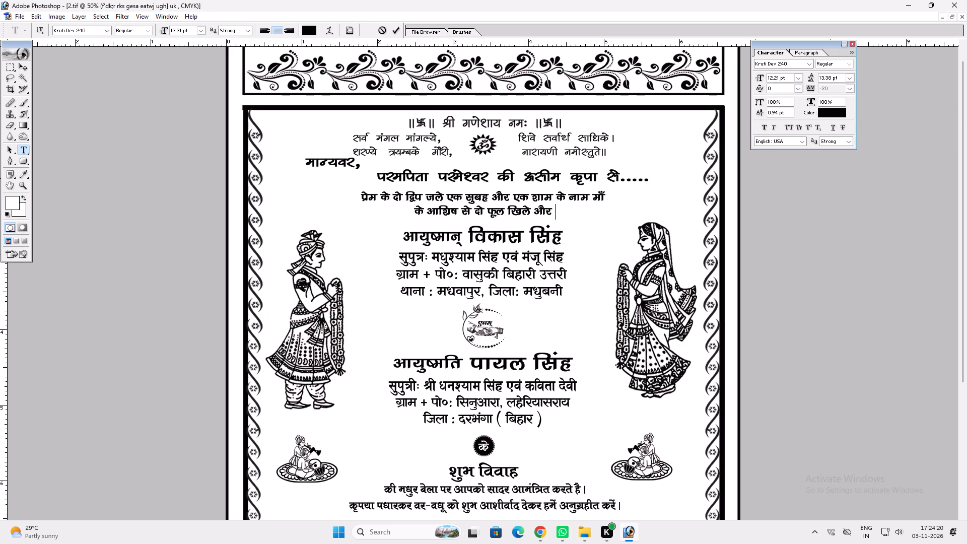
key("f")
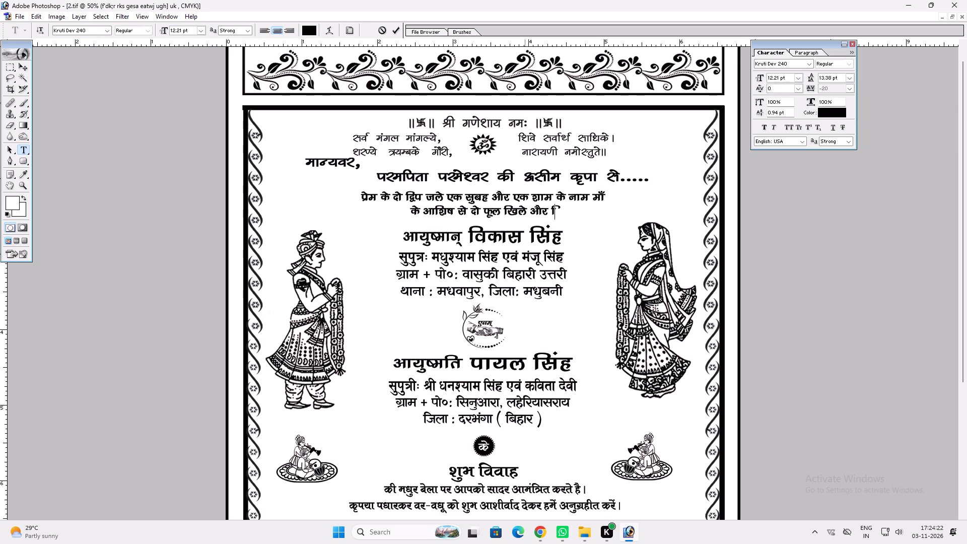
key("BackSpace")
key("BackSpace")
key("BackSpace")
key("BackSpace")
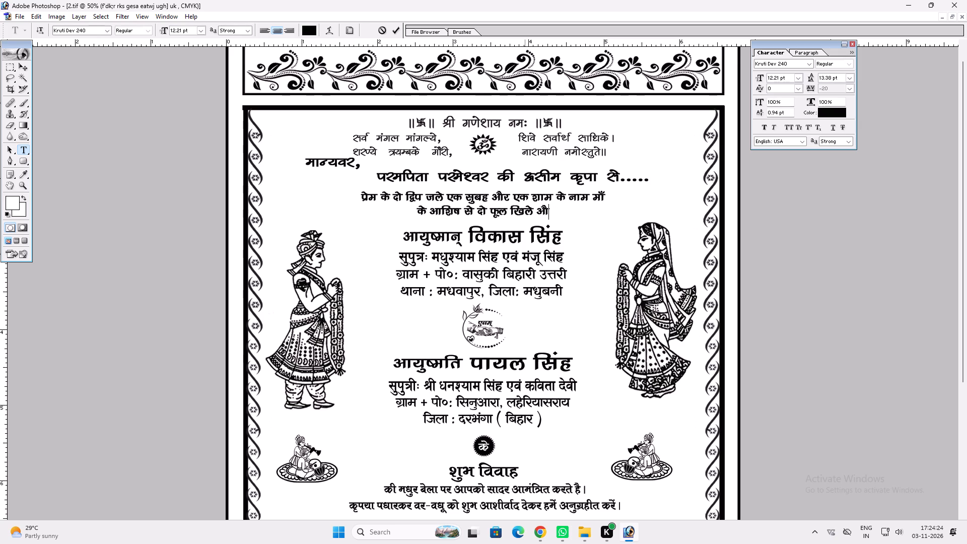
key("BackSpace")
key("f")
key("BackSpace")
key("BackSpace")
key("f")
key("o")
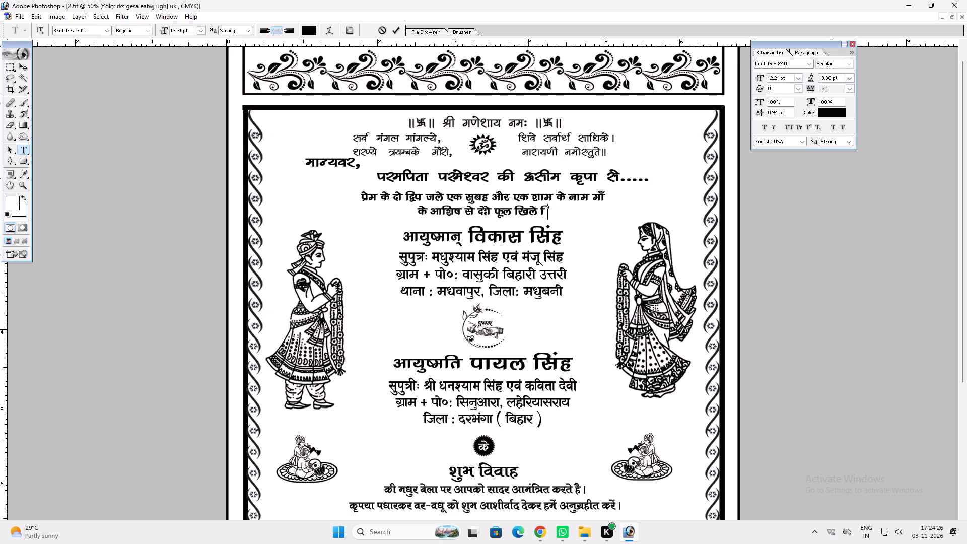
type("dkl vkSj")
key("space")
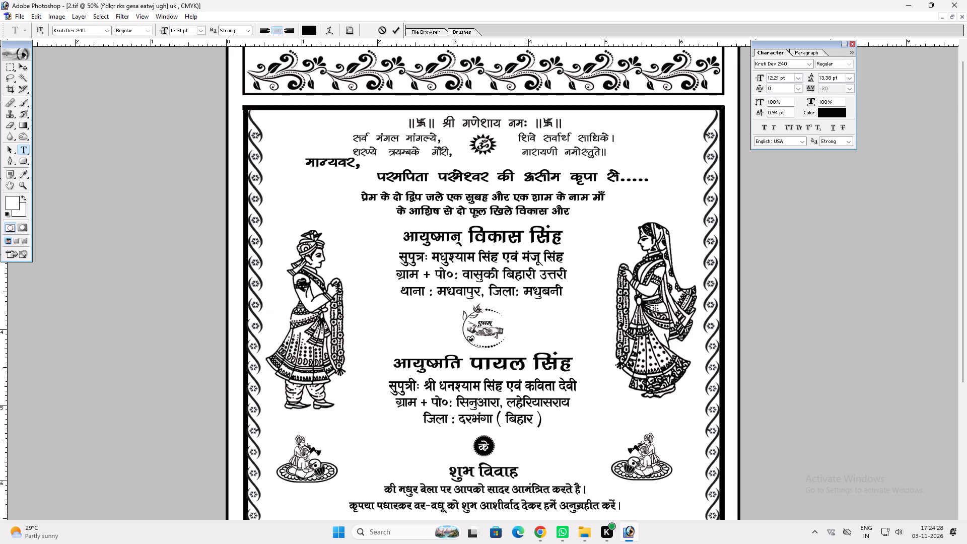
type("ik;y dk")
key("BackSpace")
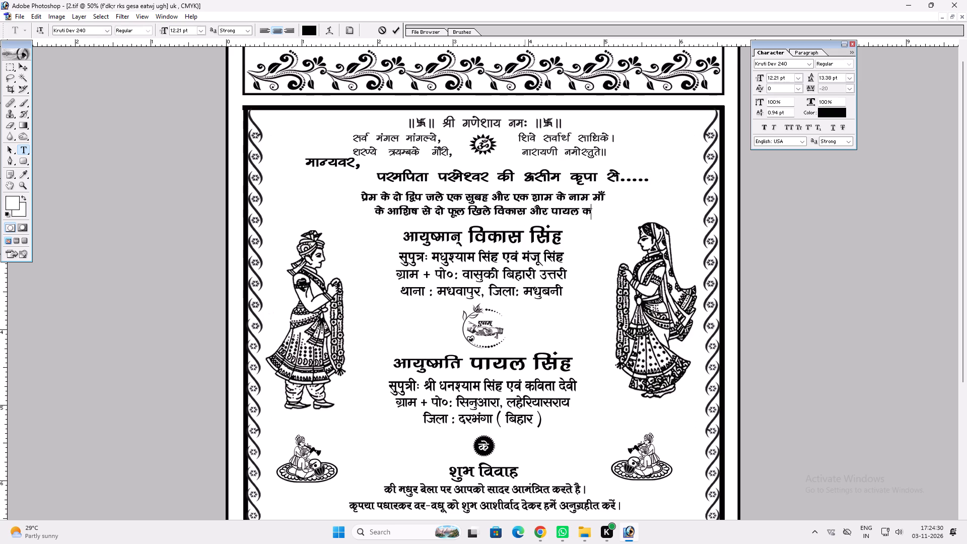
type("s uke")
key("space")
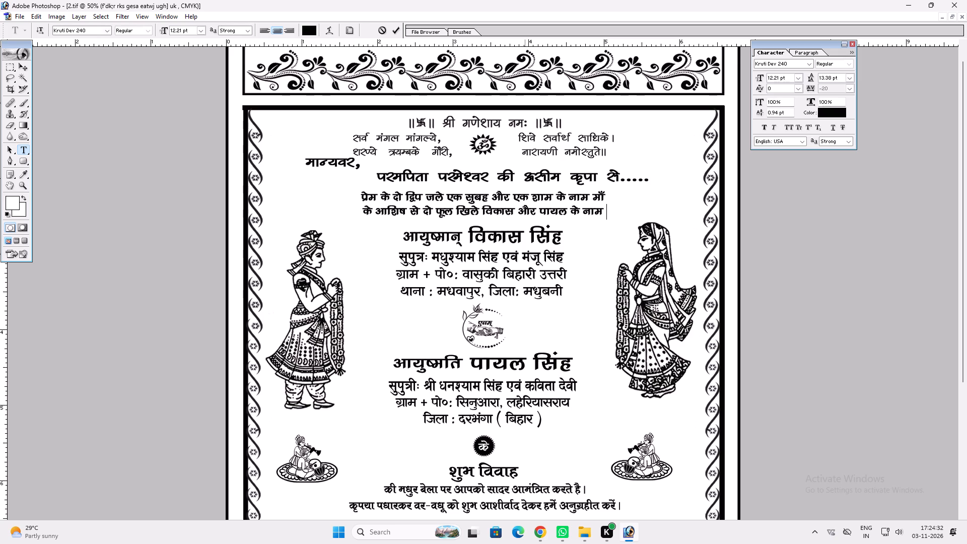
key("Return")
key("v")
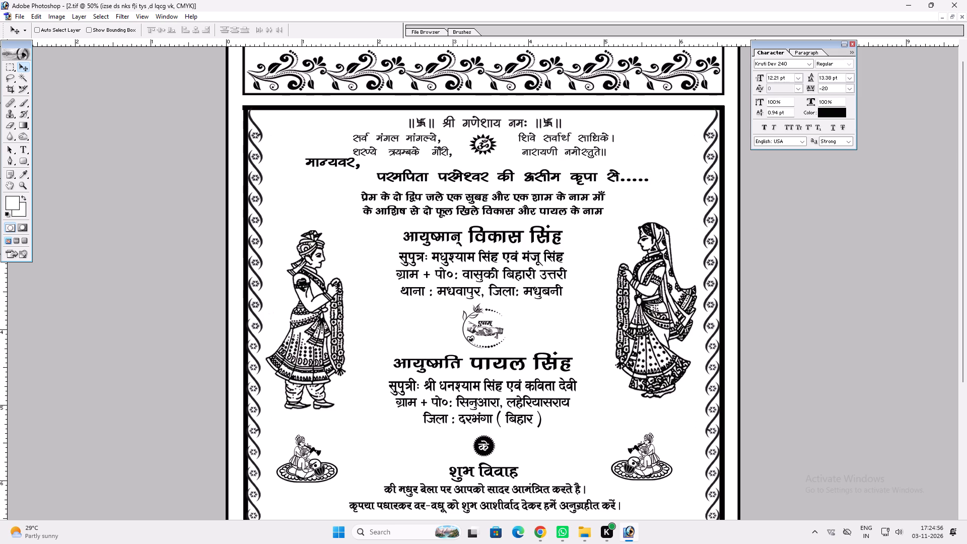
Save the 2.tif card page with the whole page in view.
key("ctrl+s")
key("space")
right_click(466, 194)
left_click_drag(478, 199, 489, 203)
key("ctrl+s")
key("ctrl+s")
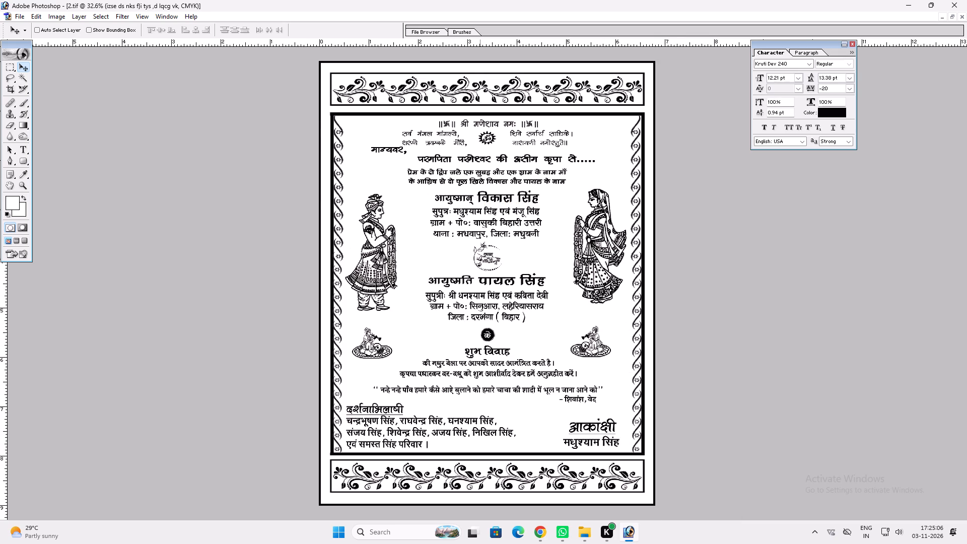
Bring the 3.tif card page to the front and maximise its window.
key("ctrl+Tab")
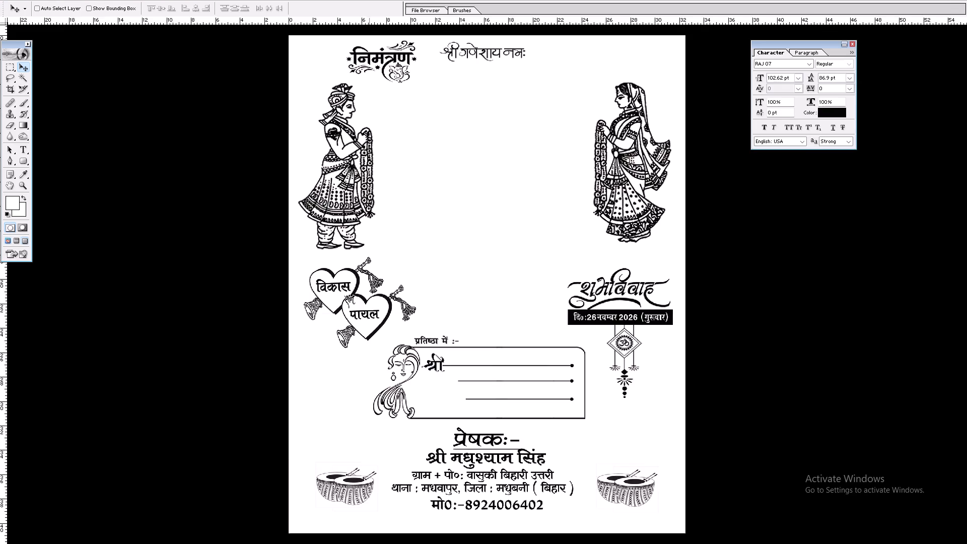
key("ctrl+Tab")
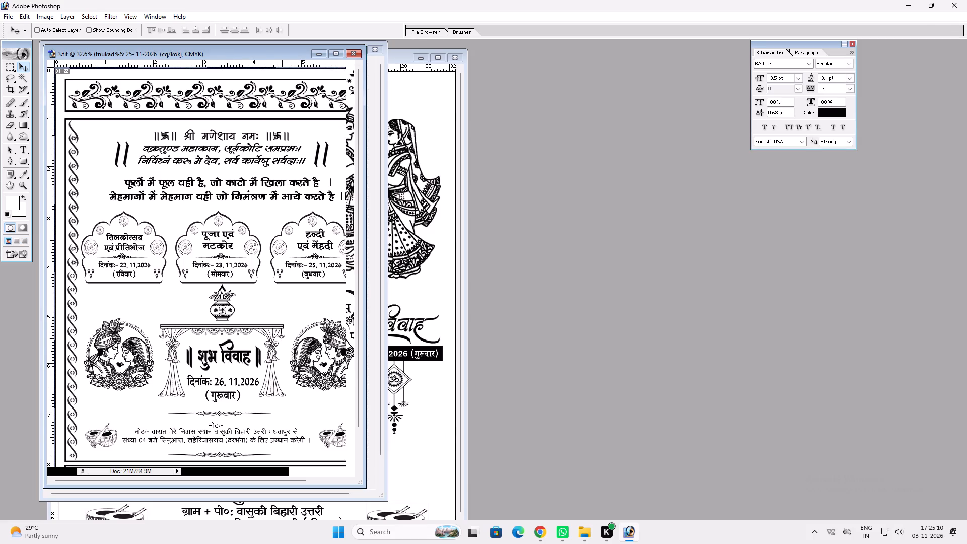
left_click(332, 49)
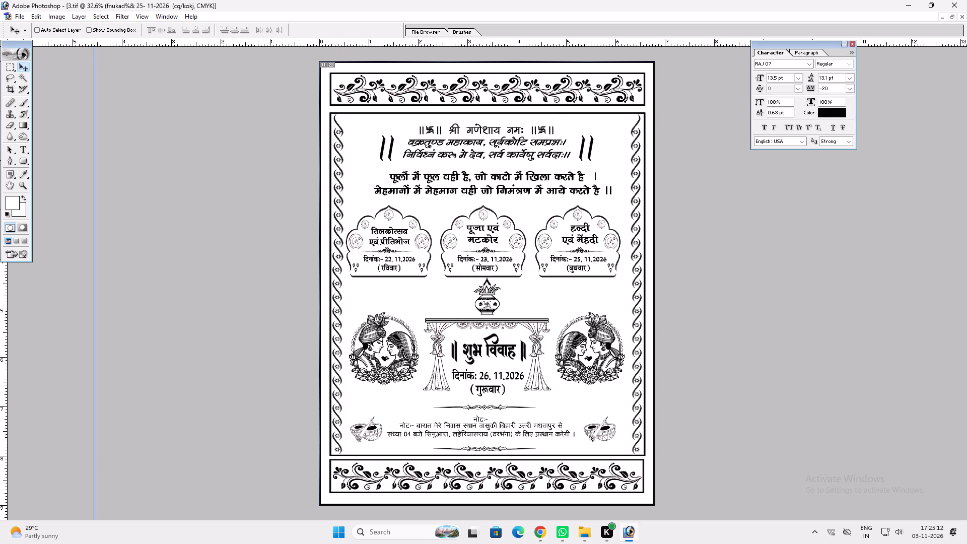
Move the श्री गणेशाय नमः heading and the Sanskrit shloka below it slightly upward, closer to the top frame.
key("ctrl+0")
key("ctrl+plus")
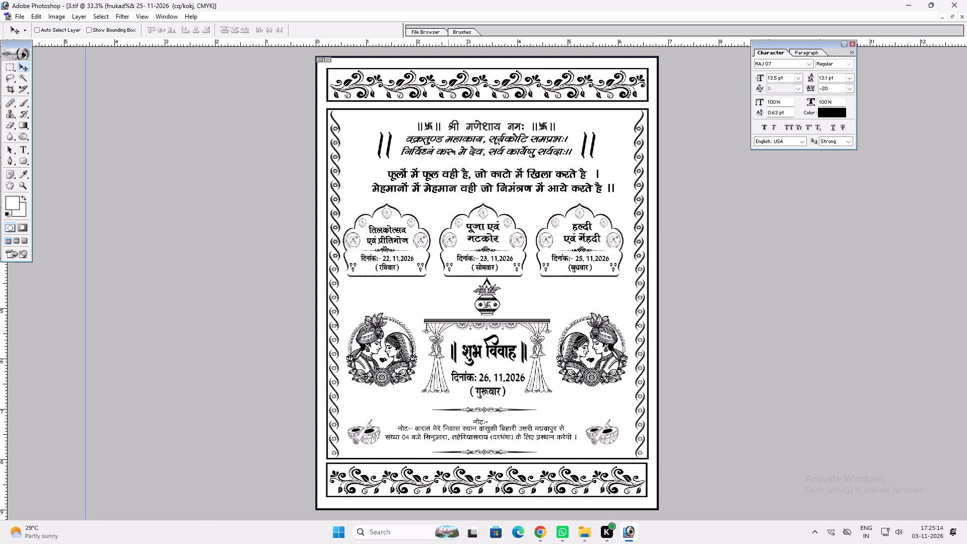
key("ctrl+plus")
key("space")
key("space")
key("space")
key("space")
key("space")
key("space")
key("space")
key("space")
key("space")
key("space")
key("space")
key("space")
key("space")
key("space")
key("space")
left_click_drag(448, 192, 443, 314)
key("v")
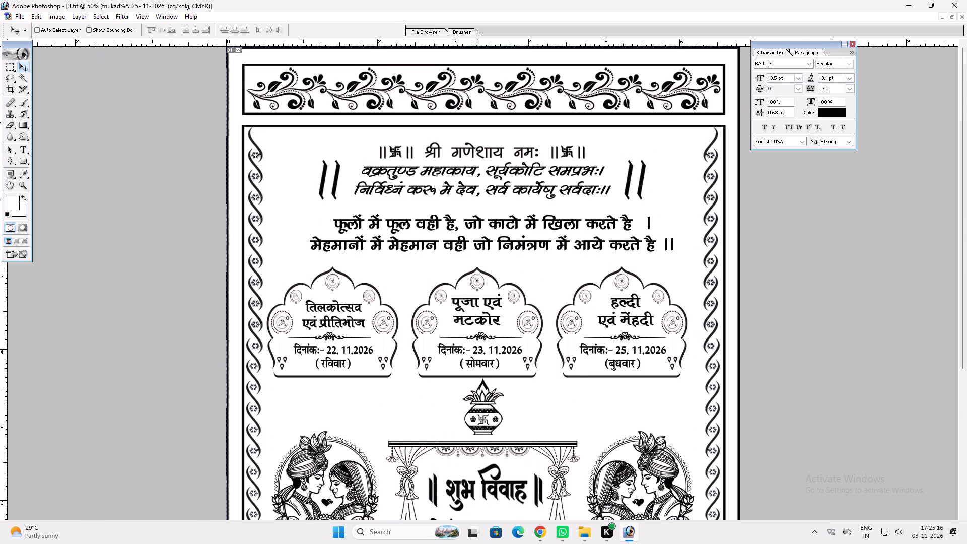
left_click(473, 149, "ctrl")
left_click_drag(472, 149, 472, 142)
key("Return")
left_click(456, 148, "ctrl")
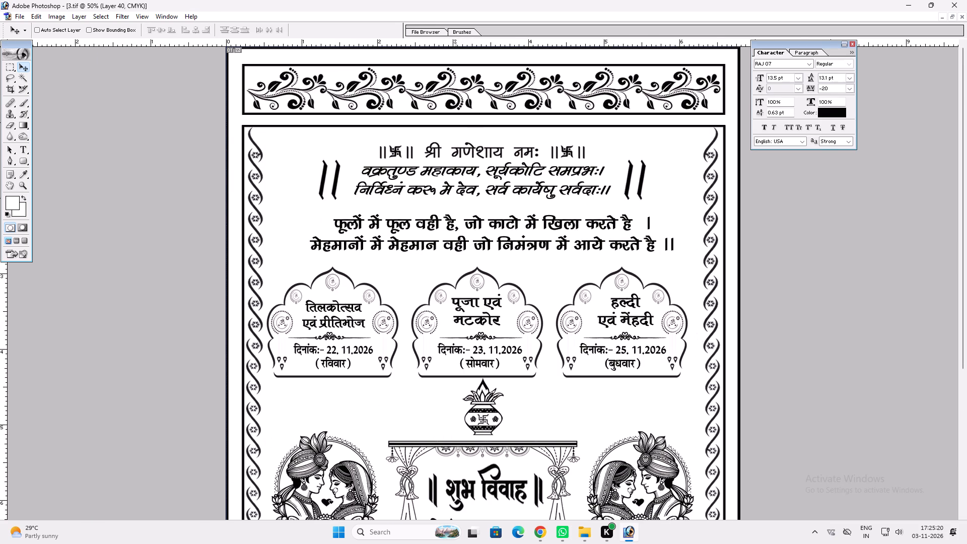
left_click_drag(456, 148, 455, 141)
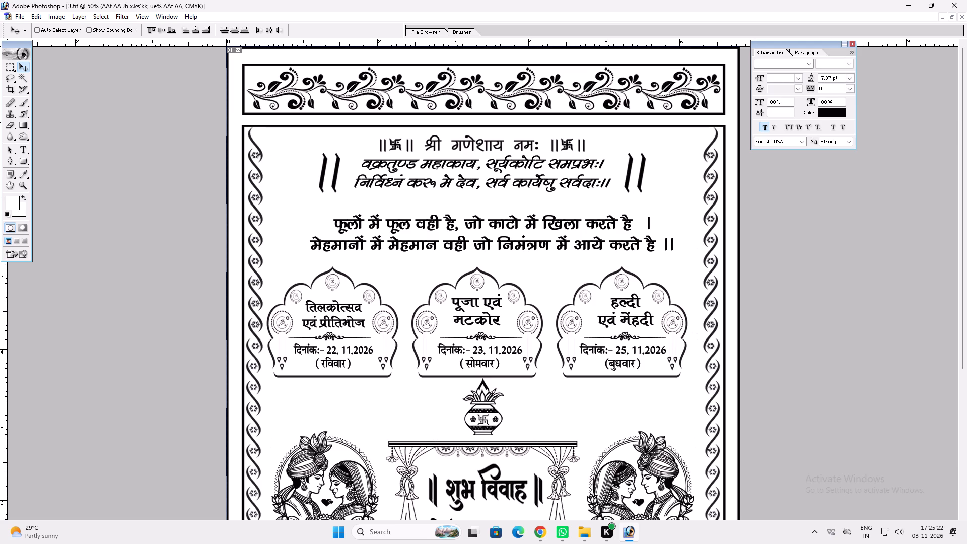
Delete the two-line verse starting फूलों में फूल वही है above the three ceremony frames.
left_click(451, 221, "ctrl")
left_click_drag(451, 221, 450, 193)
key("t")
left_click(439, 222)
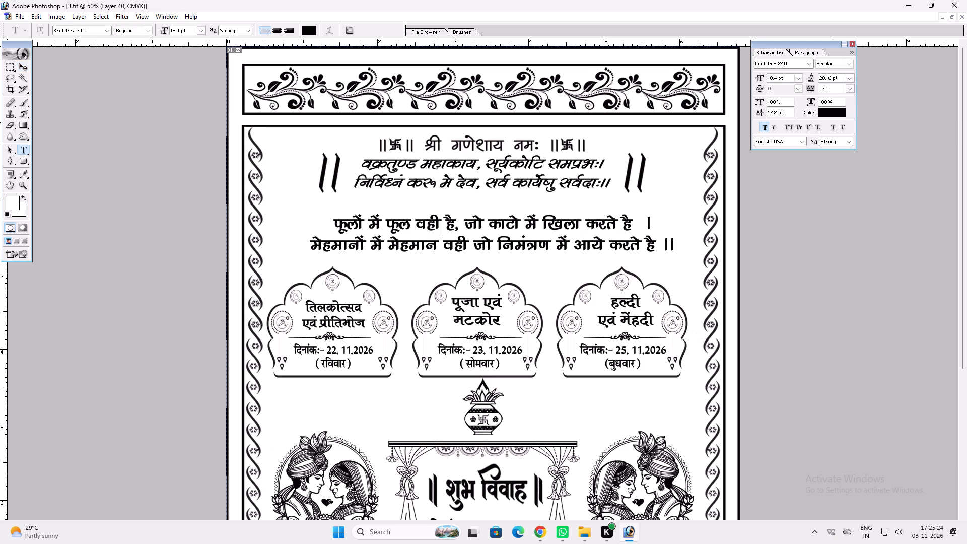
key("ctrl+a")
key("BackSpace")
key("Return")
key("v")
key("v")
Switch to Google Chrome and search images for mangalam karyram Png, looking through the results.
left_click(546, 535)
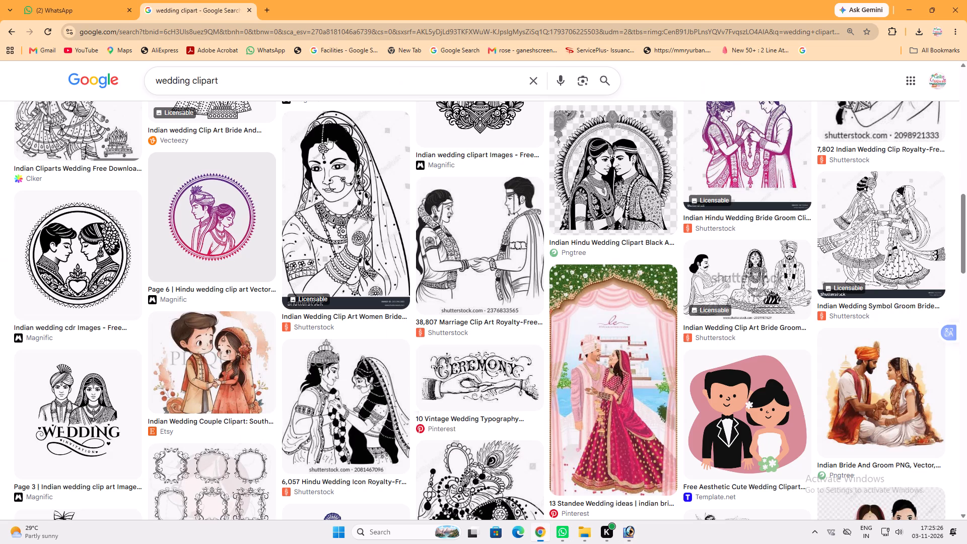
left_click(264, 88, "ctrl")
key("ctrl+a")
key("n")
key("BackSpace")
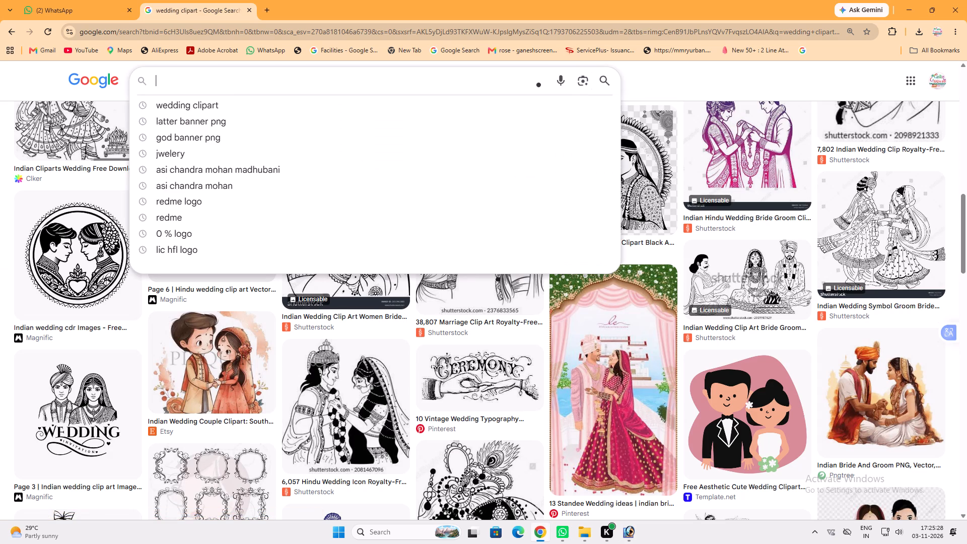
type("mangak")
key("BackSpace")
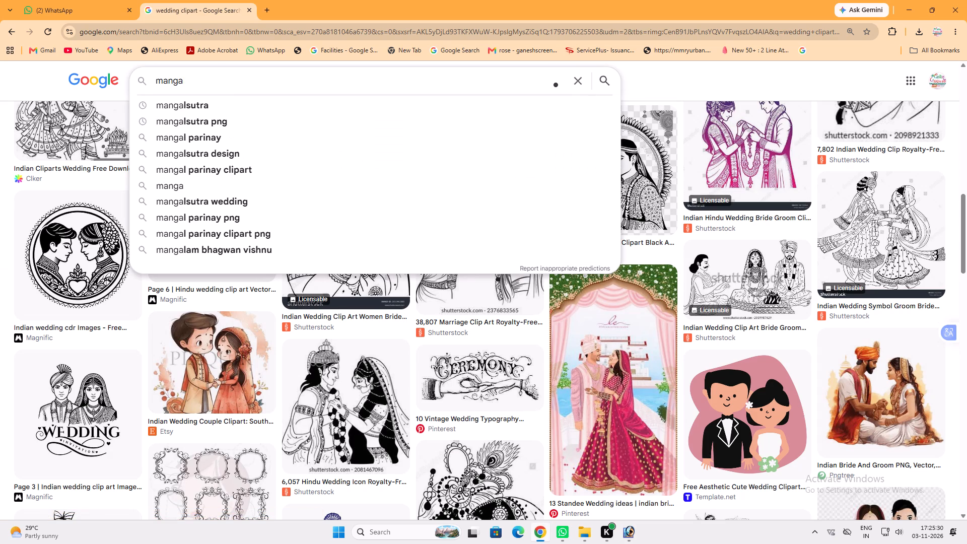
type("lam kar")
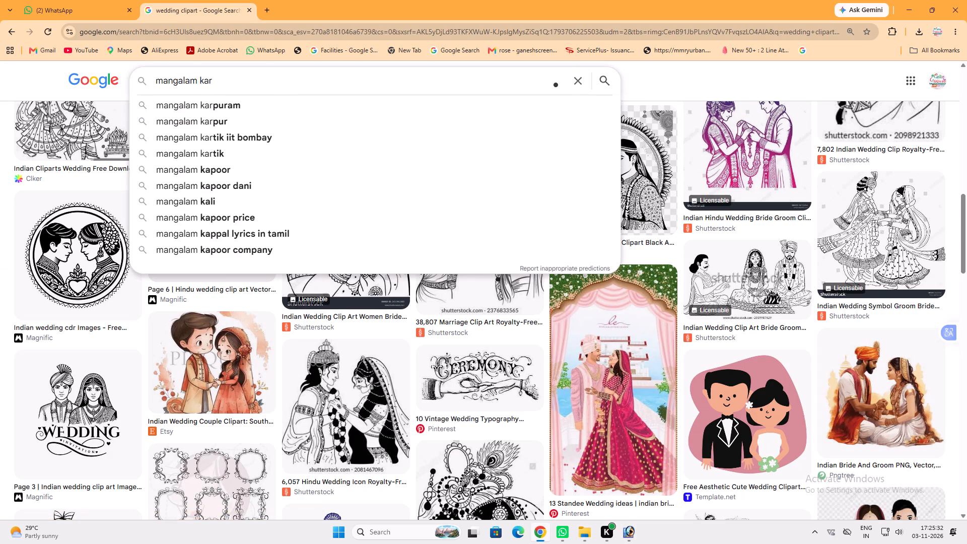
type("yram Png")
key("space")
key("Return")
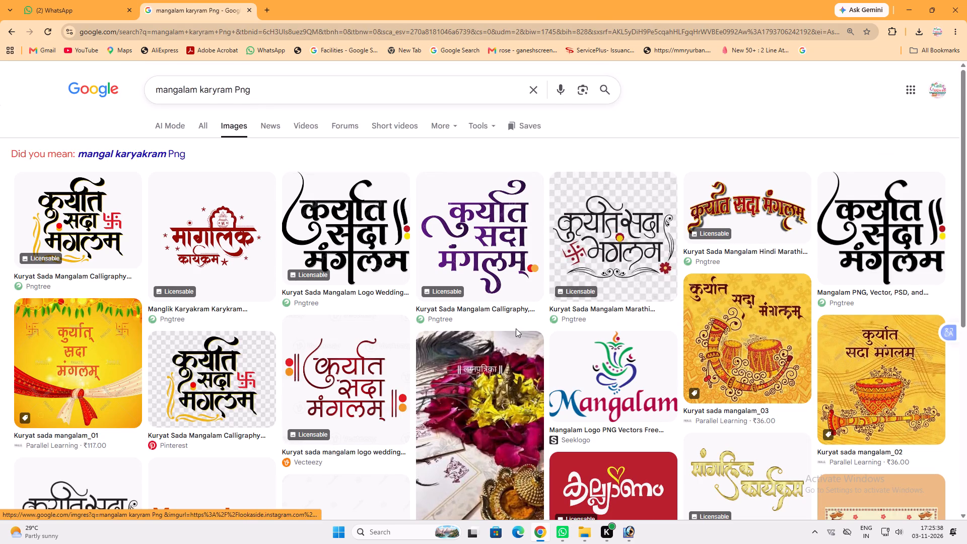
scroll(531, 320, "down", 3)
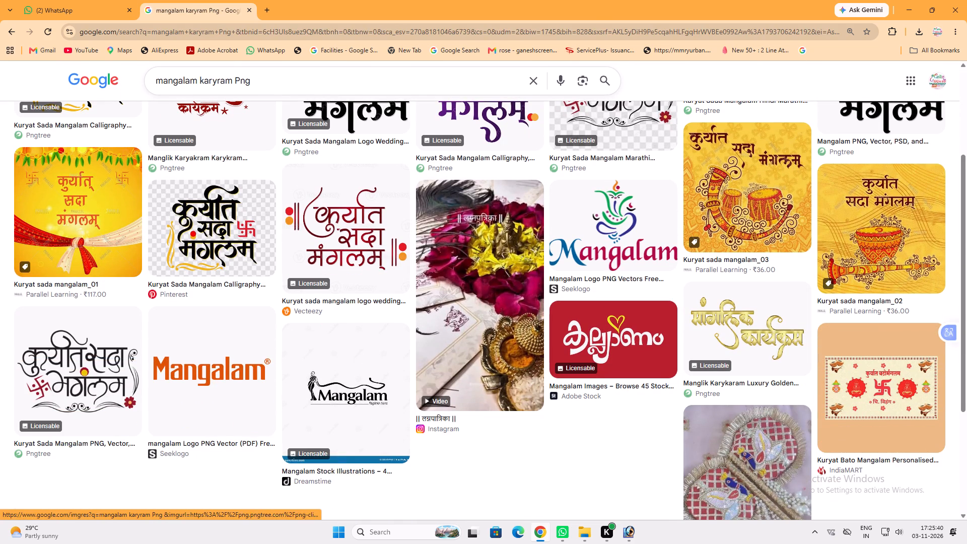
Correct the image search to mangalamik karyram Png and run it.
left_click(194, 82)
type("ik")
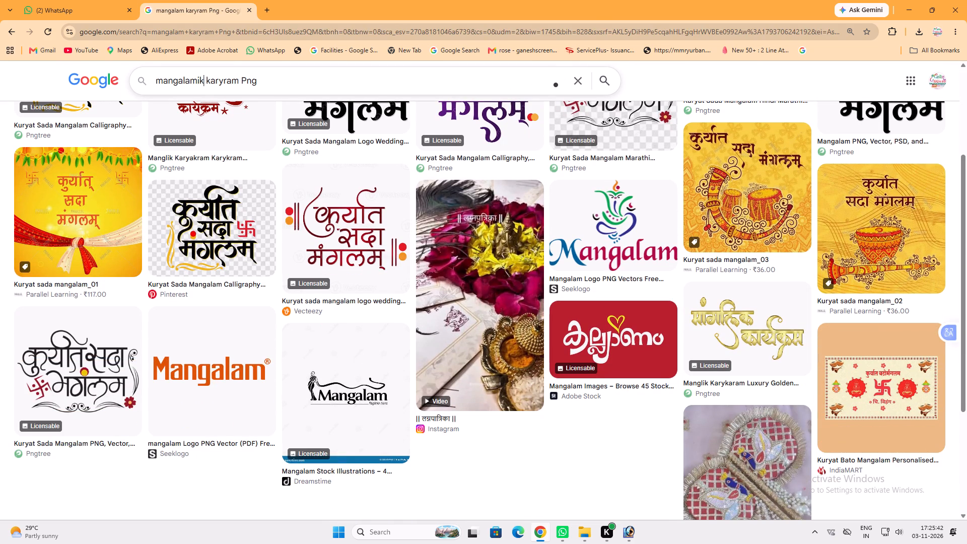
key("Return")
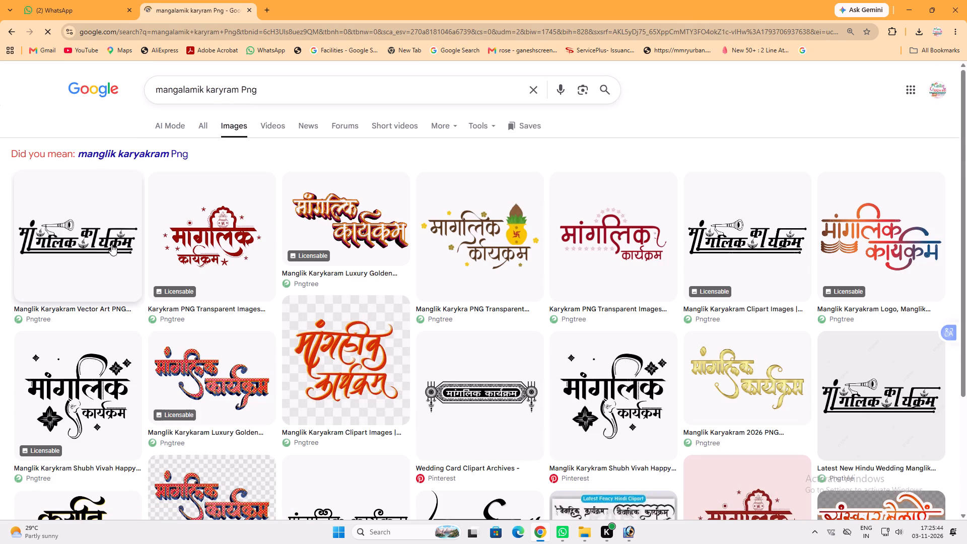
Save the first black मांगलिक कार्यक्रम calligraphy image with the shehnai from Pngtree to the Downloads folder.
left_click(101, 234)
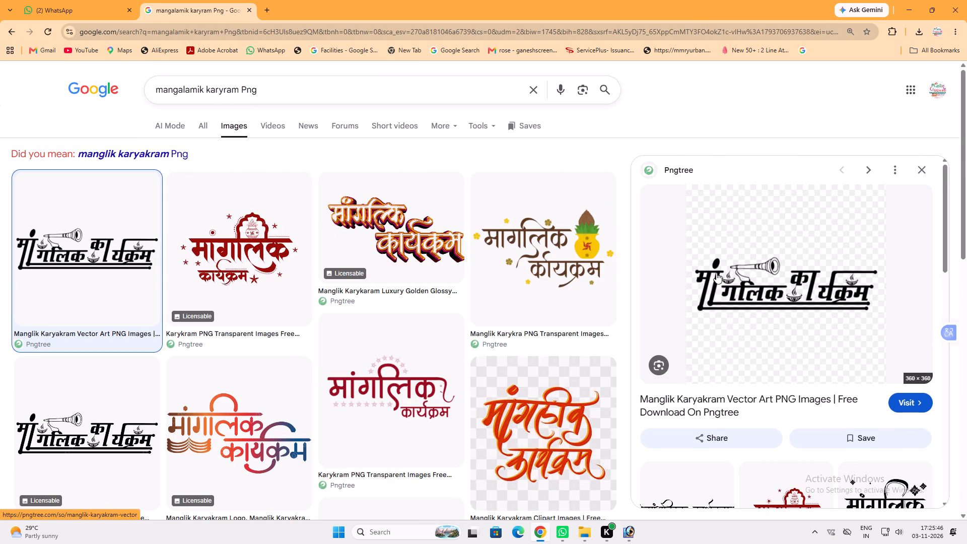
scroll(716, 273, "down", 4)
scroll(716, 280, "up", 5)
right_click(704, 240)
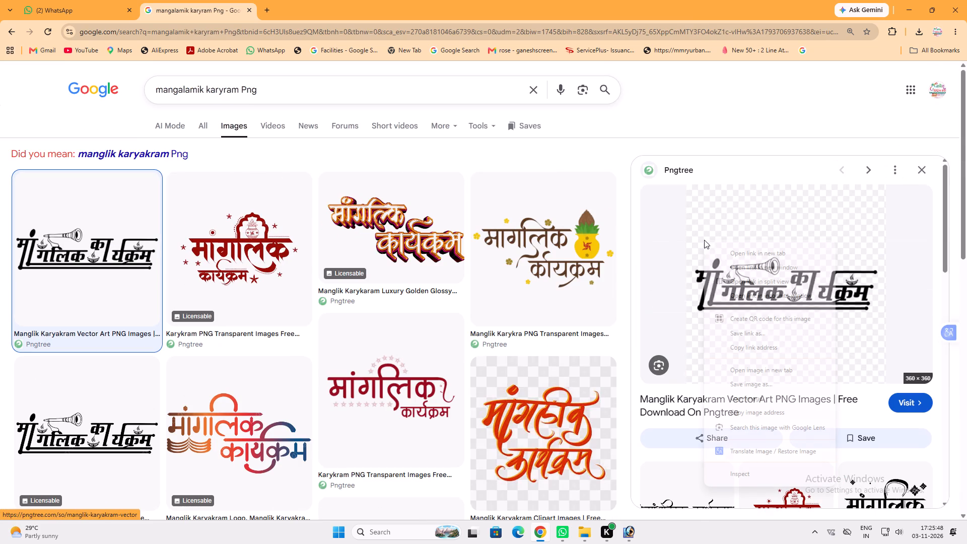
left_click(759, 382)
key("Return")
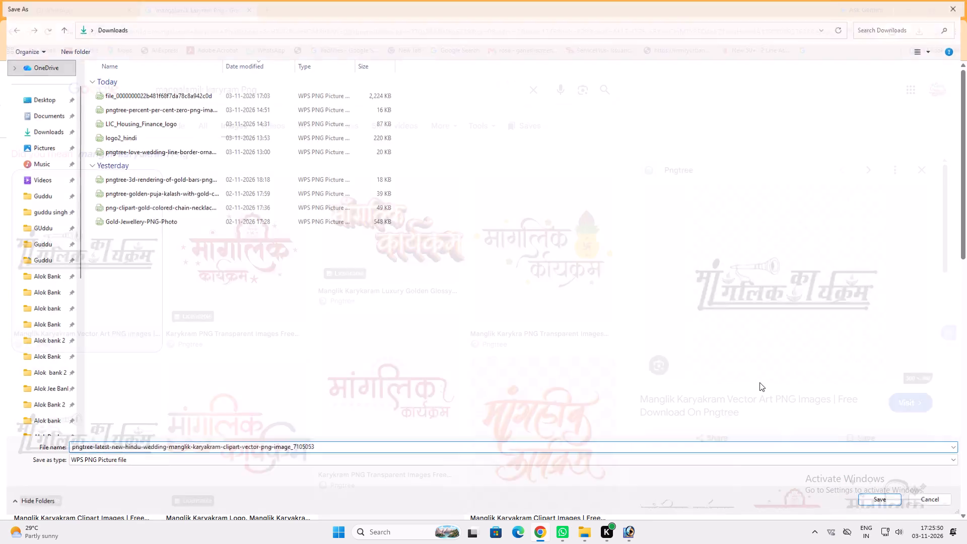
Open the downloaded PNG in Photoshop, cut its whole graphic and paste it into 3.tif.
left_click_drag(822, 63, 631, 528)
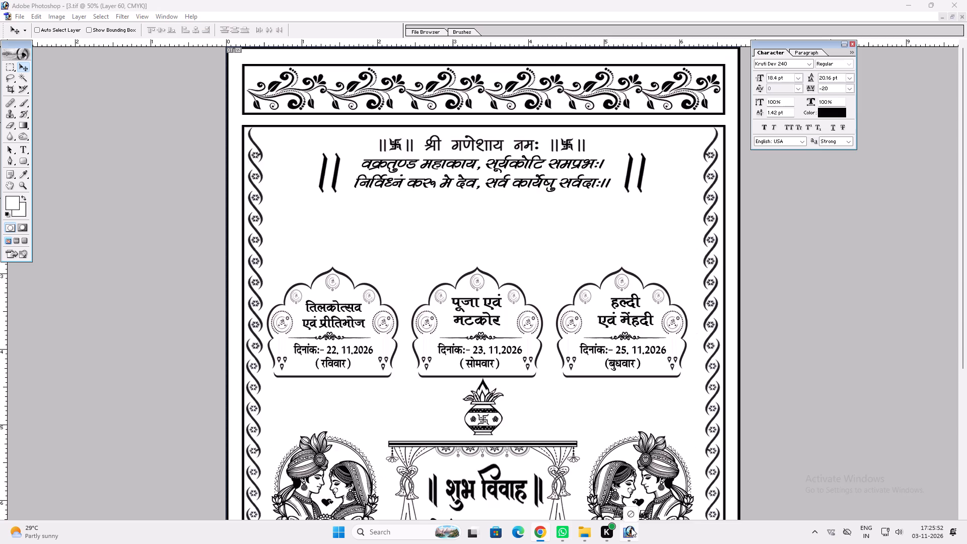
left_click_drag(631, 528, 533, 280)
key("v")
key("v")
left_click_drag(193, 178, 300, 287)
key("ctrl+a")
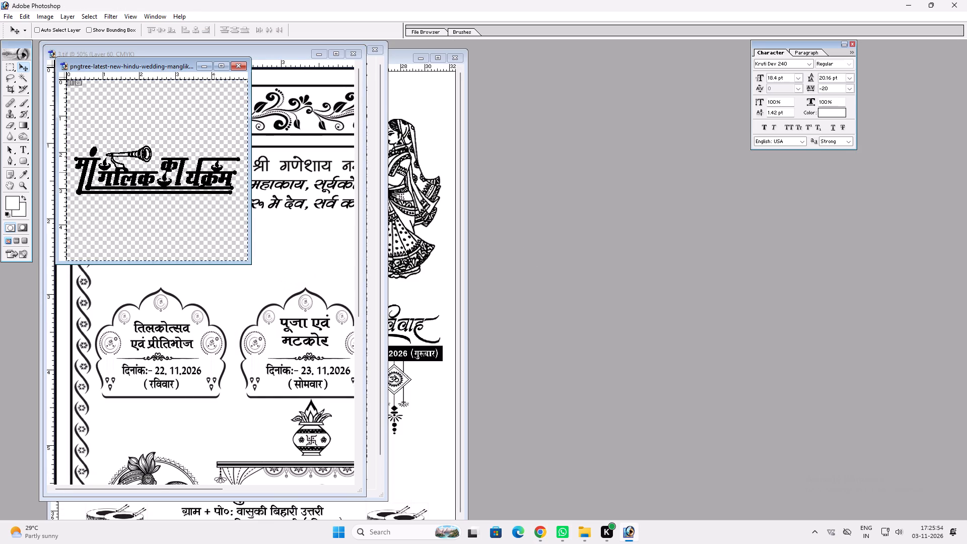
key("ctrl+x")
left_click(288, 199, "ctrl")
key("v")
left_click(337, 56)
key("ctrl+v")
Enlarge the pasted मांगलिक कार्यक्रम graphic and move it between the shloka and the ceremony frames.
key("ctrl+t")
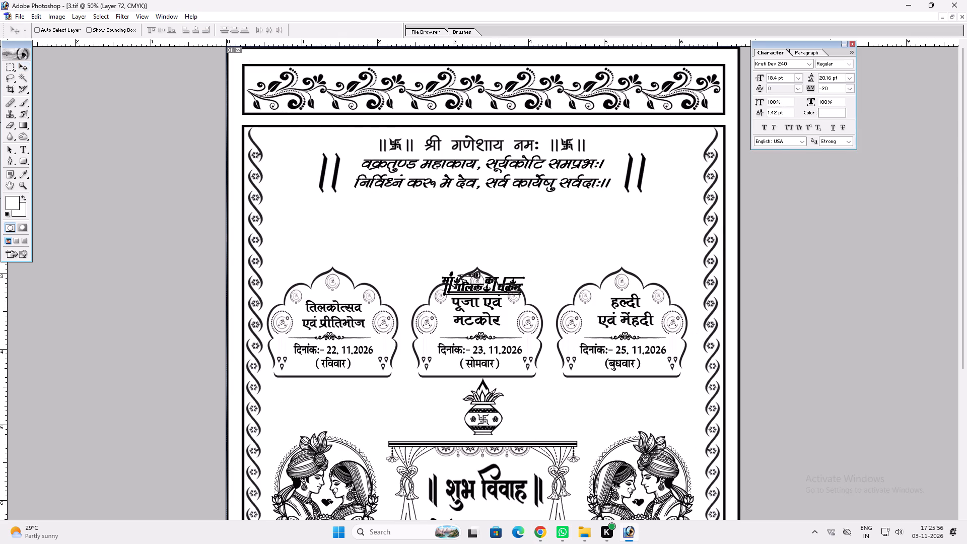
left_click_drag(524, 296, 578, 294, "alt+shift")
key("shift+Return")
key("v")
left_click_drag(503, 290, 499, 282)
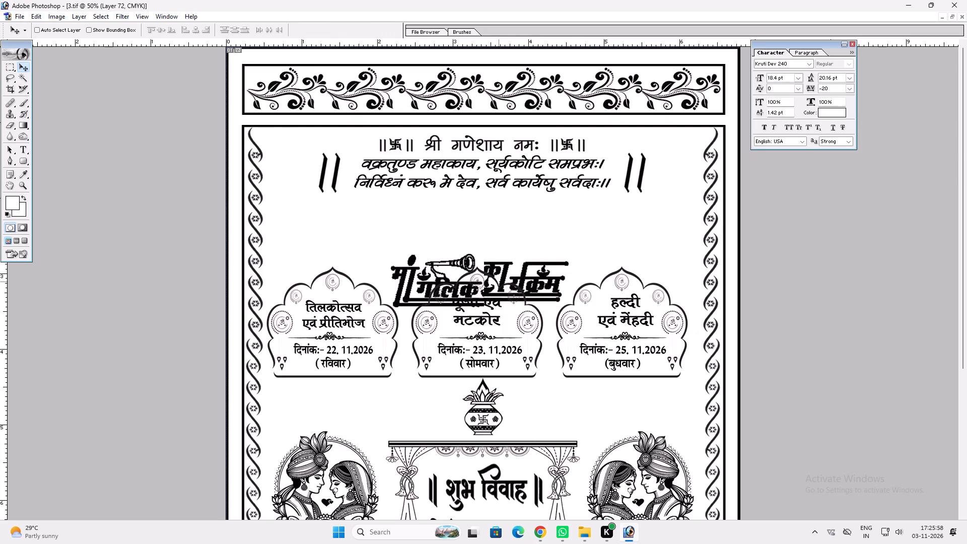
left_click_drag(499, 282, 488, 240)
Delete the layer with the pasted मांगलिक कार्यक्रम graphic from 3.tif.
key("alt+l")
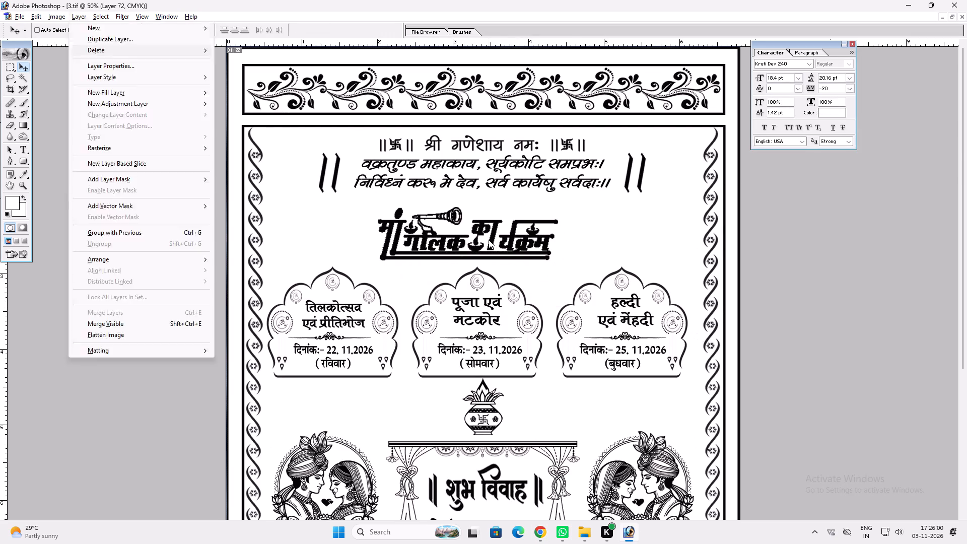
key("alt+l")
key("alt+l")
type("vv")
Switch back to Google Chrome and look through the search results and related thumbnails for another मांगलिक कार्यक्रम heading.
left_click(548, 528)
scroll(746, 319, "down", 5)
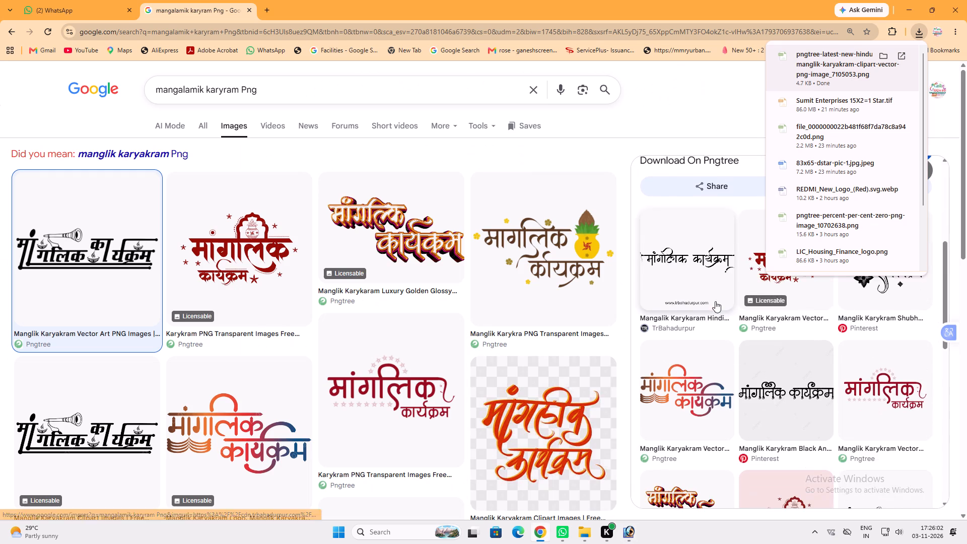
scroll(733, 323, "up", 2)
scroll(479, 293, "down", 2)
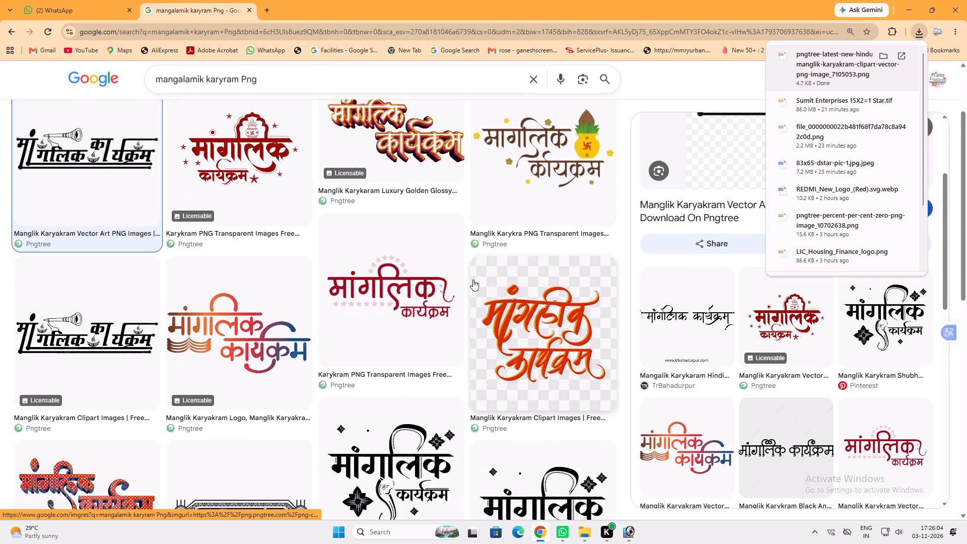
scroll(362, 244, "down", 8)
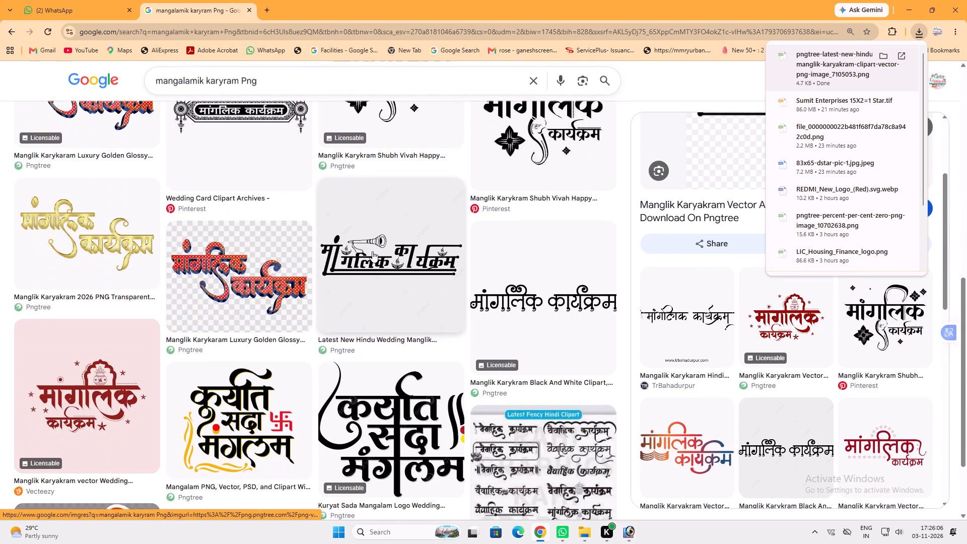
scroll(373, 250, "down", 4)
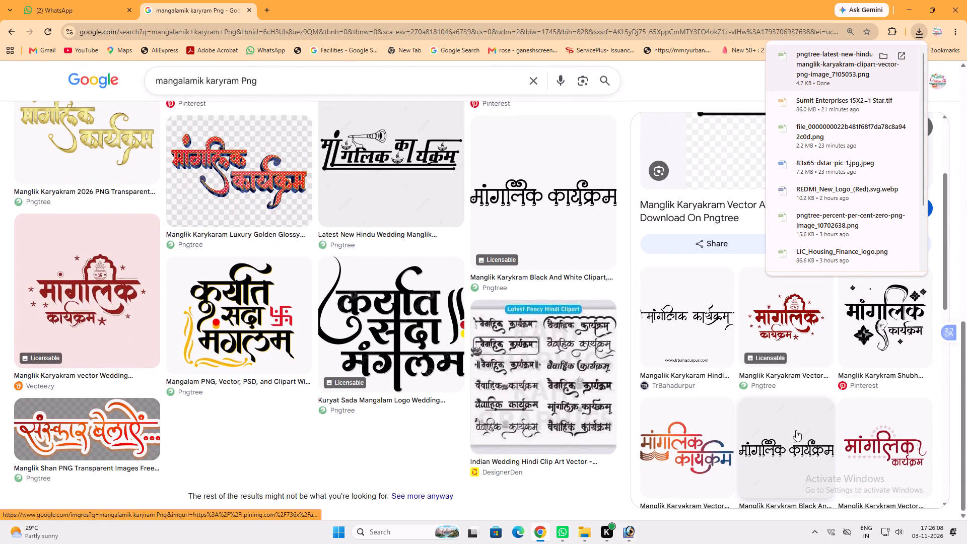
left_click(790, 435)
scroll(740, 284, "down", 5)
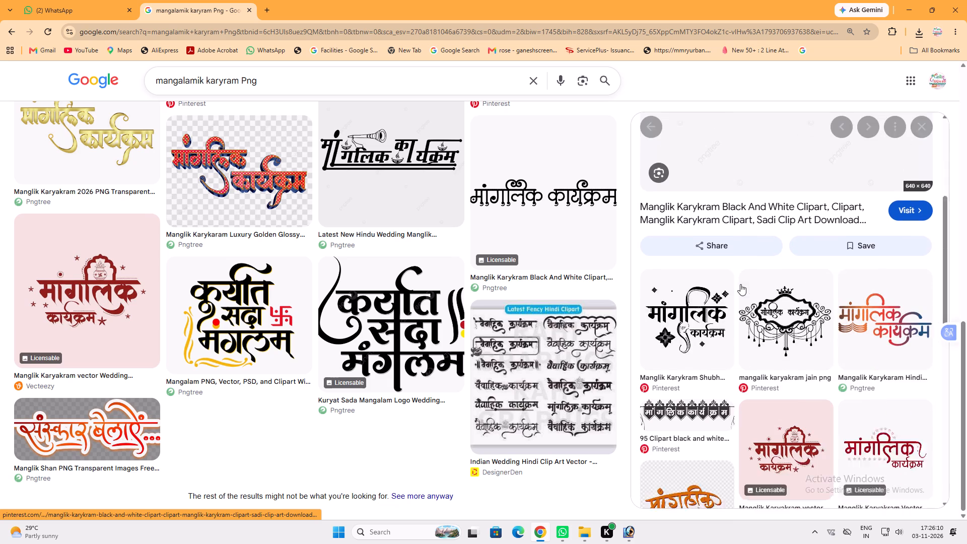
scroll(706, 277, "down", 4)
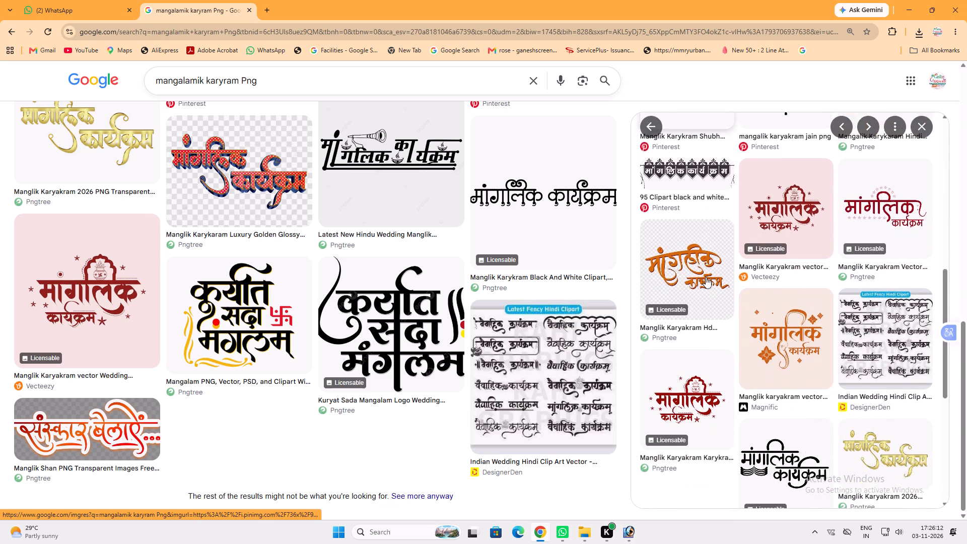
scroll(706, 277, "down", 4)
Open the full related images page and examine the मांगलिक कार्यक्रम versions for a larger image of the shehnai design.
left_click(777, 364)
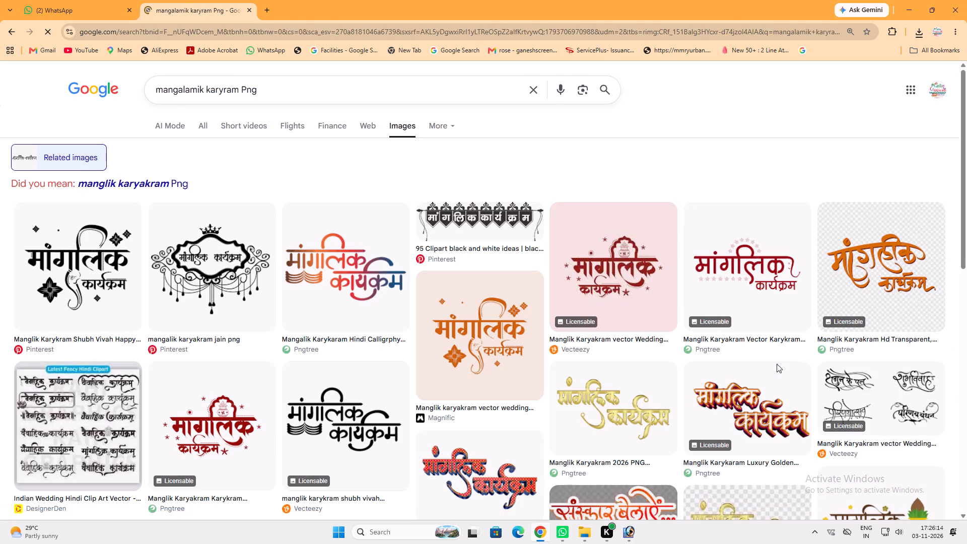
scroll(197, 274, "down", 2)
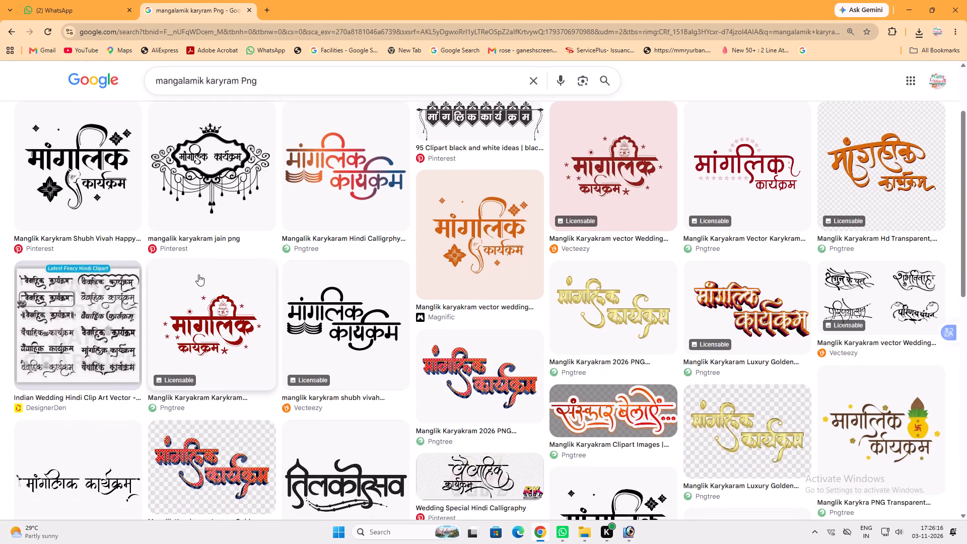
scroll(201, 263, "down", 5)
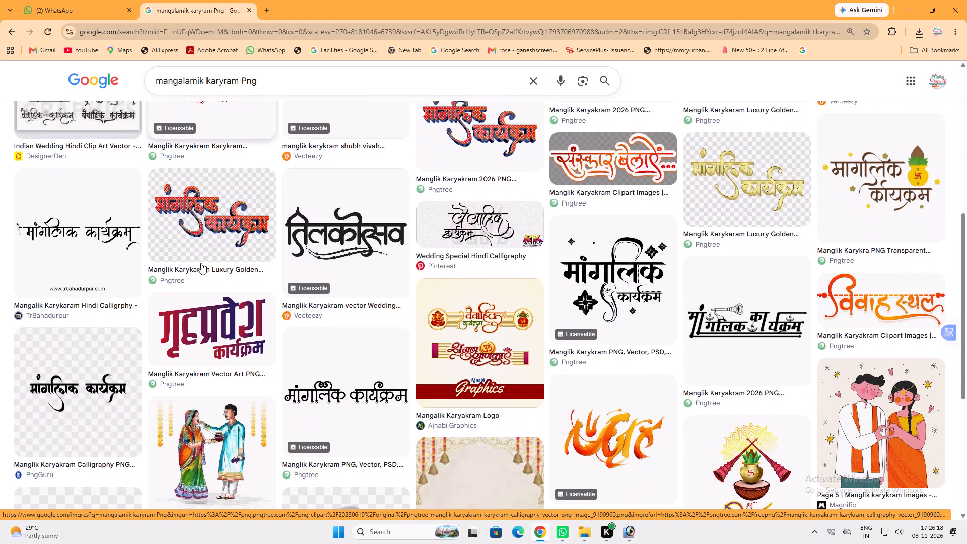
left_click(726, 316)
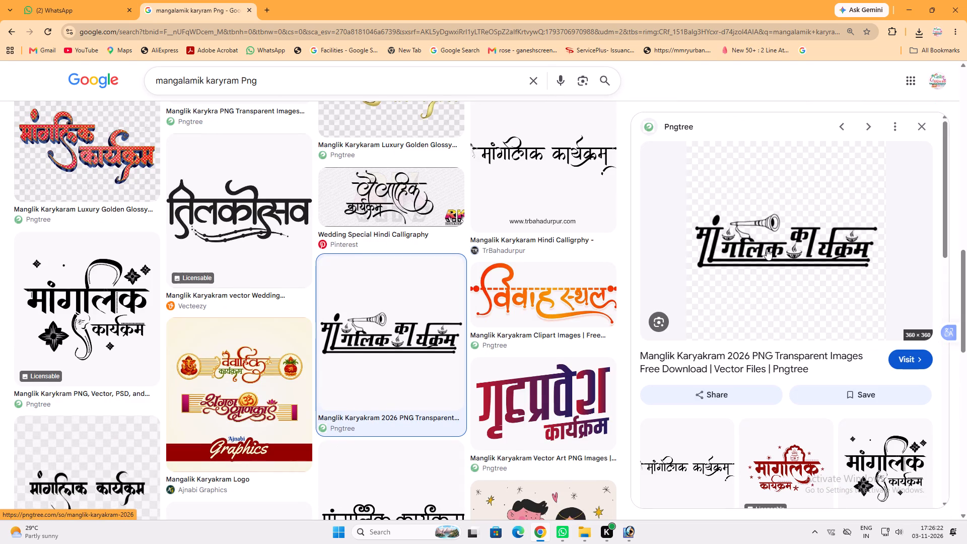
scroll(474, 239, "down", 5)
scroll(434, 260, "down", 1)
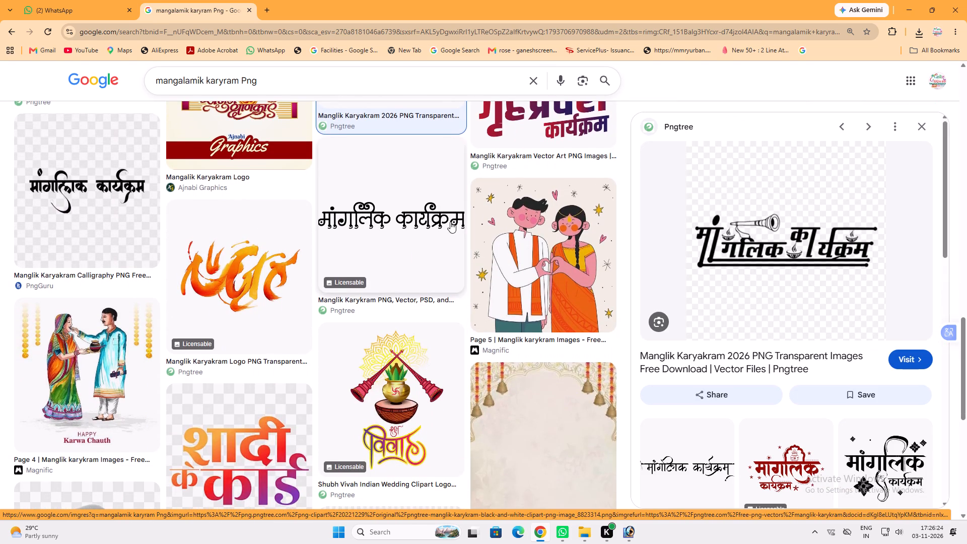
left_click(418, 215)
scroll(780, 267, "down", 3)
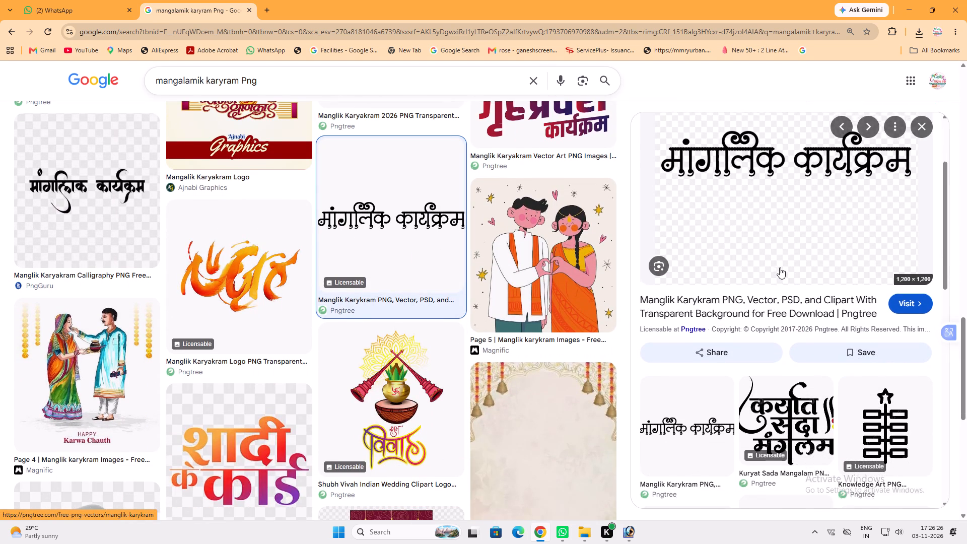
scroll(779, 268, "down", 4)
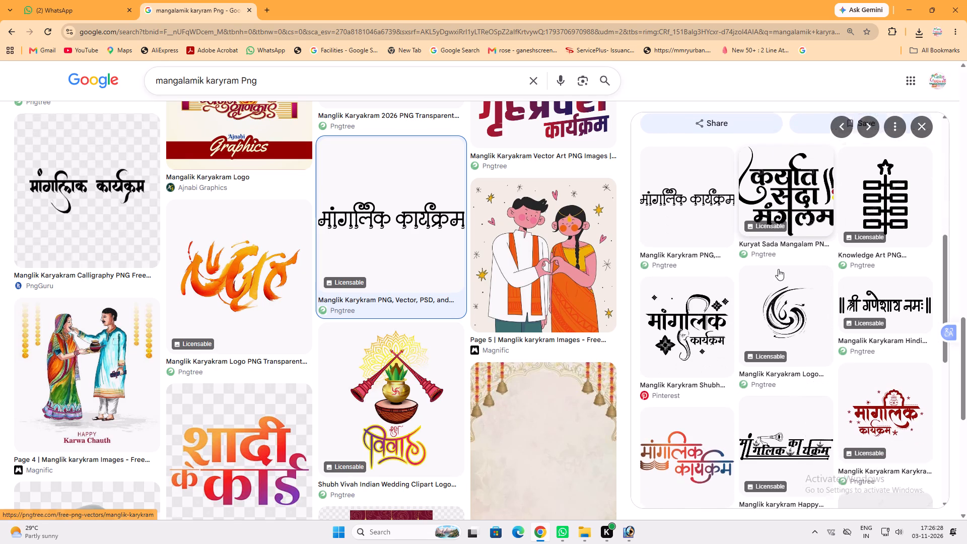
Copy the 980 × 980 Vecteezy image of the shehnai मांगलिक कार्यक्रम design and paste it into 3.tif in Photoshop.
left_click(811, 441)
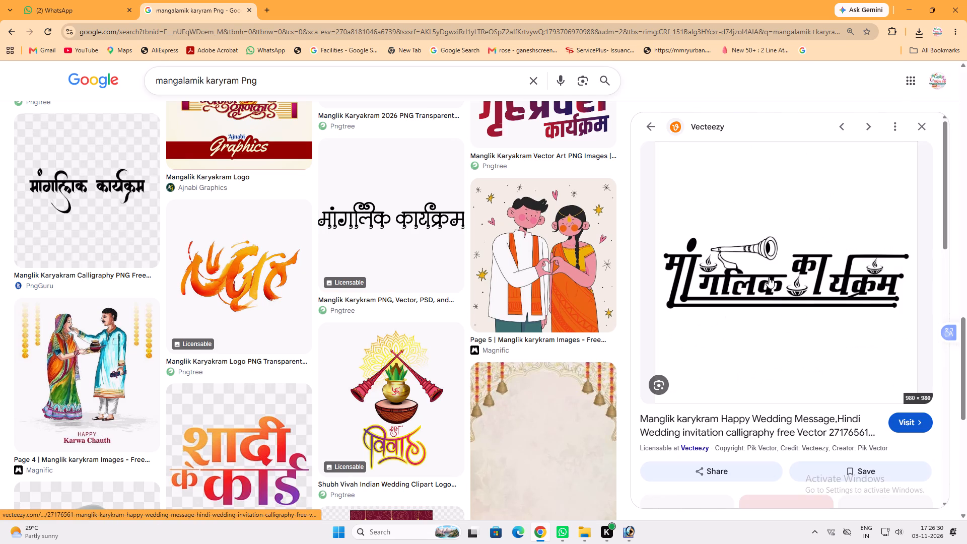
right_click(769, 277)
left_click(812, 193)
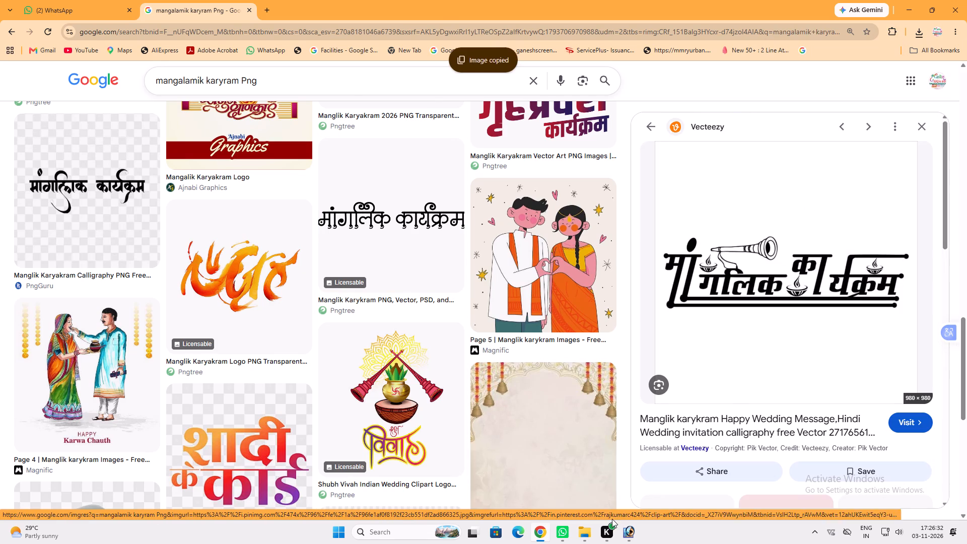
left_click(624, 529)
key("ctrl+v")
Remove the white background of the pasted graphic with the Magic Wand and clear the selection.
key("w")
left_click(517, 242)
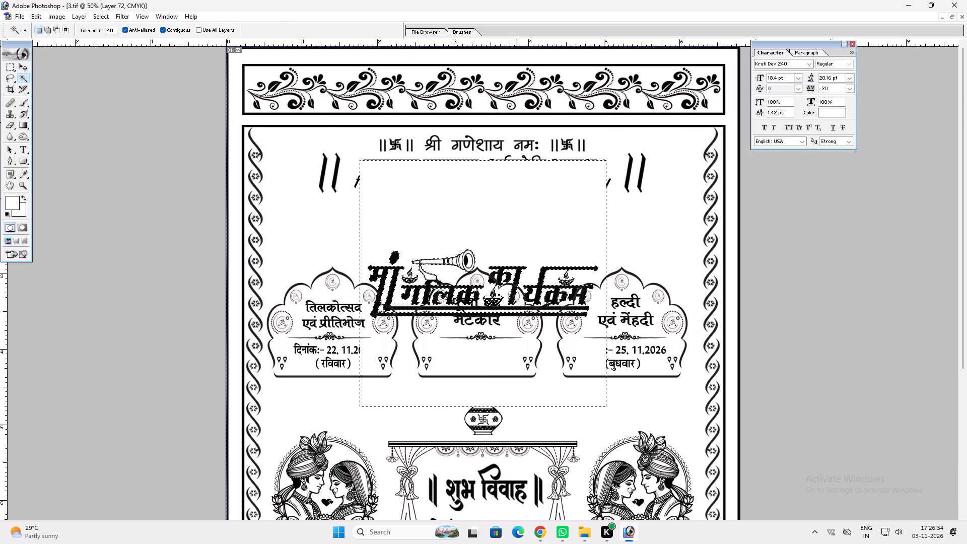
key("Delete")
key("ctrl+d")
Place the मांगलिक कार्यक्रम graphic centred between the shloka and the ceremony frames, stretching it slightly wider.
key("v")
left_click_drag(510, 283, 499, 228)
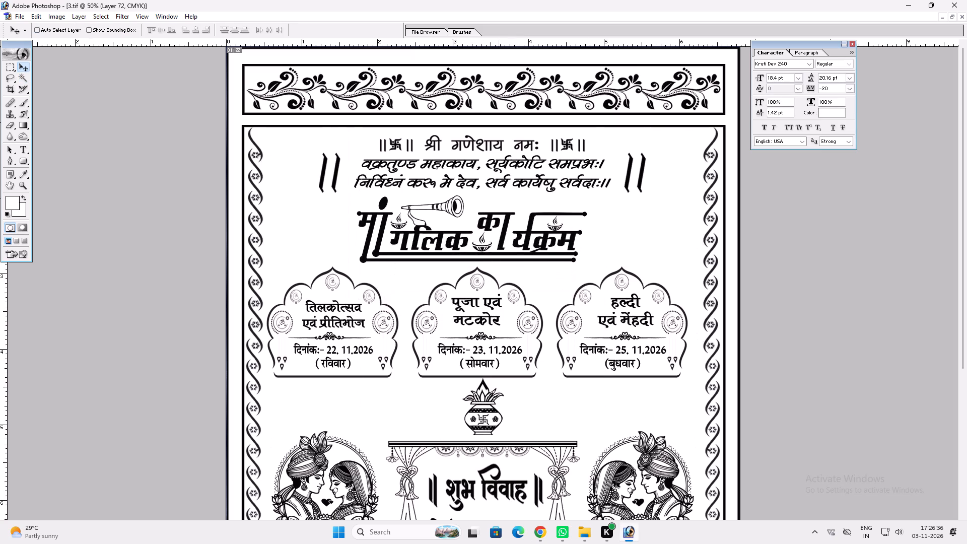
left_click_drag(499, 228, 503, 228)
key("ctrl+t")
left_click_drag(595, 225, 605, 224, "alt+shift")
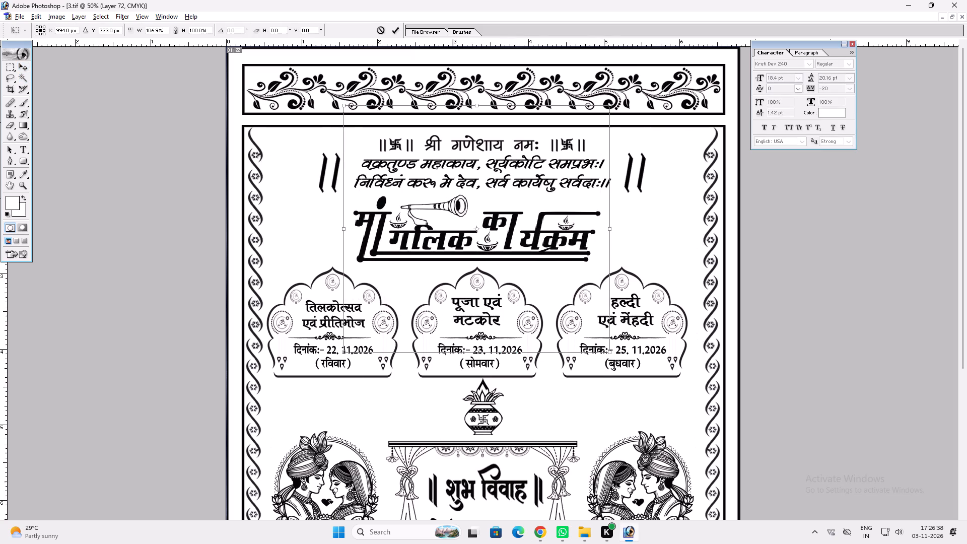
left_click_drag(605, 224, 609, 224, "alt+shift")
key("Return")
type("vv")
left_click_drag(585, 231, 590, 233)
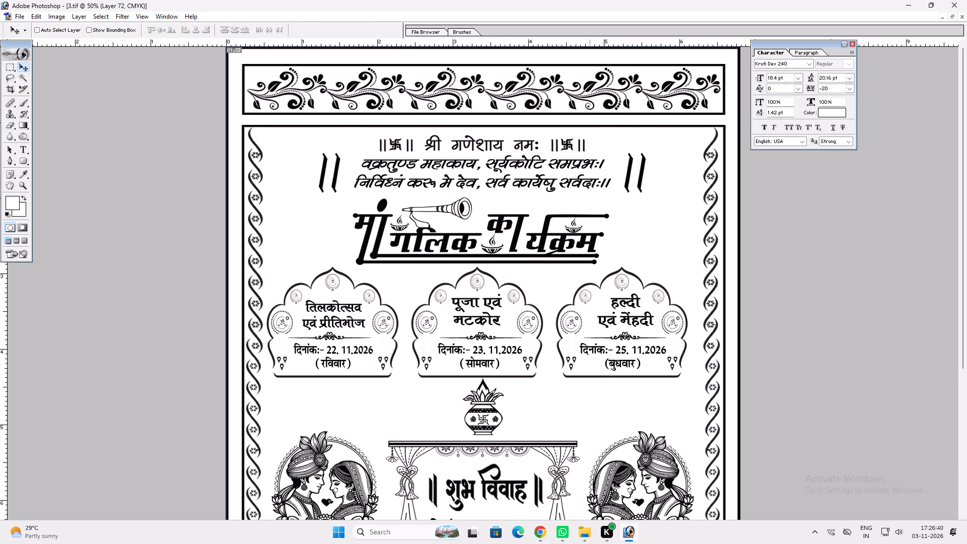
left_click_drag(590, 233, 591, 233)
Save the 3.tif card page.
key("ctrl+s")
key("ctrl+s")
key("ctrl+s")
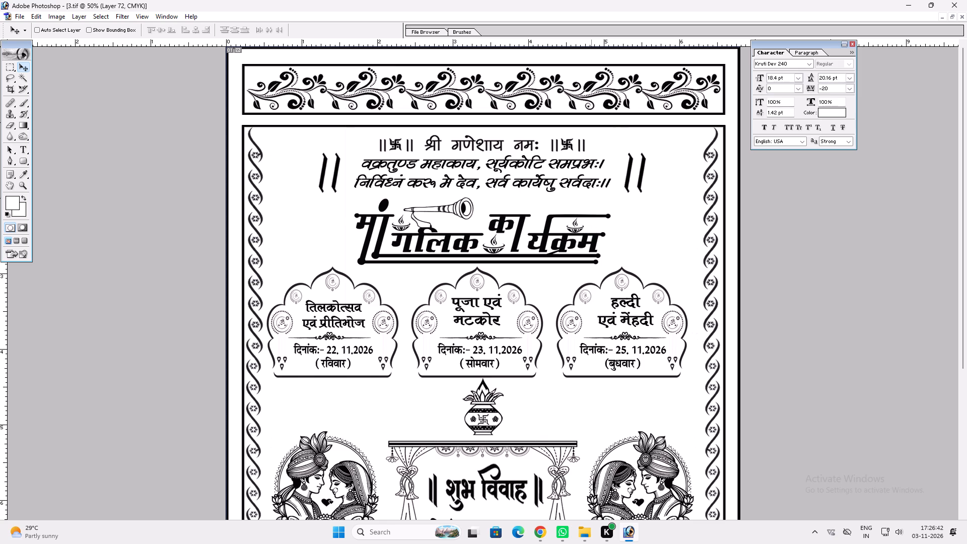
Close the emptied pngtree manglik karyakram image.
key("ctrl+Tab")
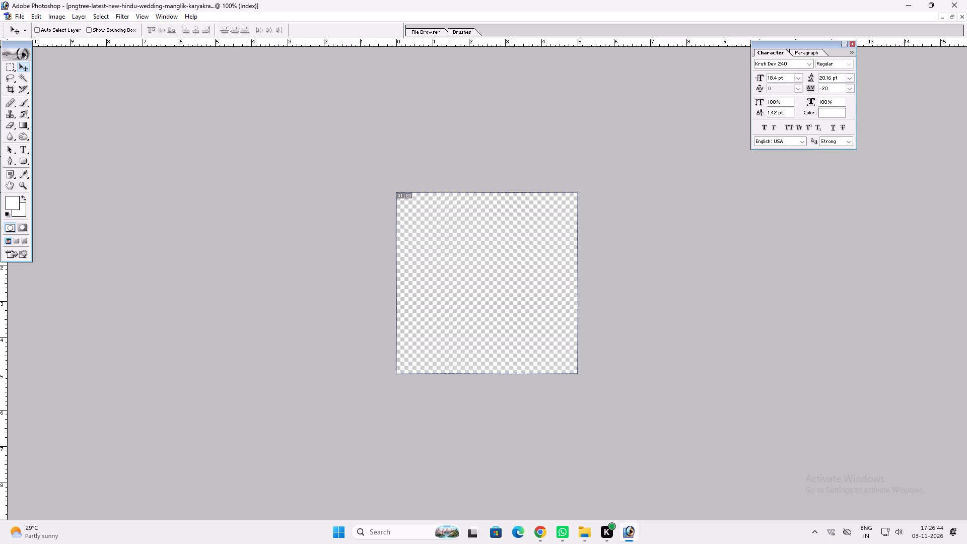
key("ctrl+w")
left_click(496, 200, "ctrl")
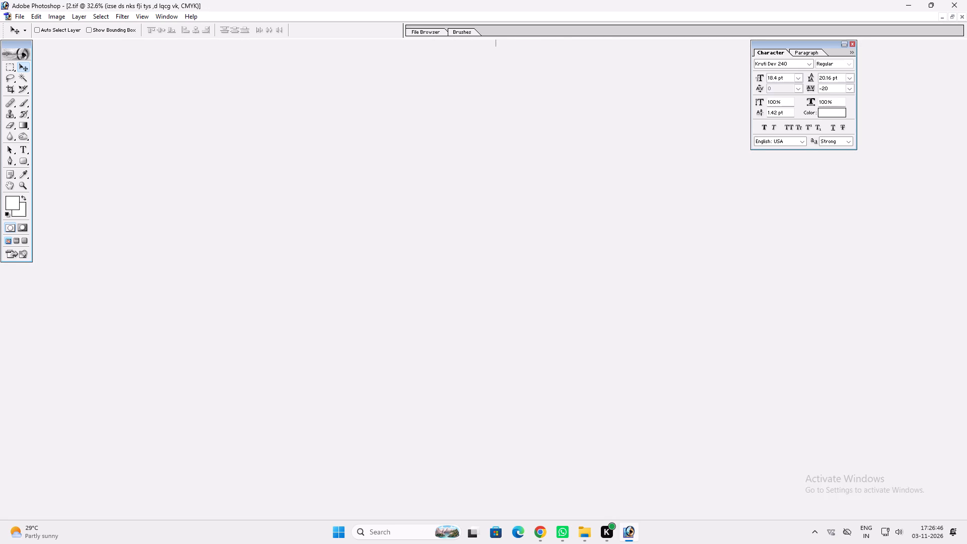
Replace the शुभ विवाह heading below the के badge on 2.tif with new text beginning मंगल परि.
key("ctrl+plus")
key("ctrl+plus")
key("space")
key("space")
key("space")
key("space")
key("space")
key("space")
key("space")
key("space")
left_click_drag(489, 232, 490, 210)
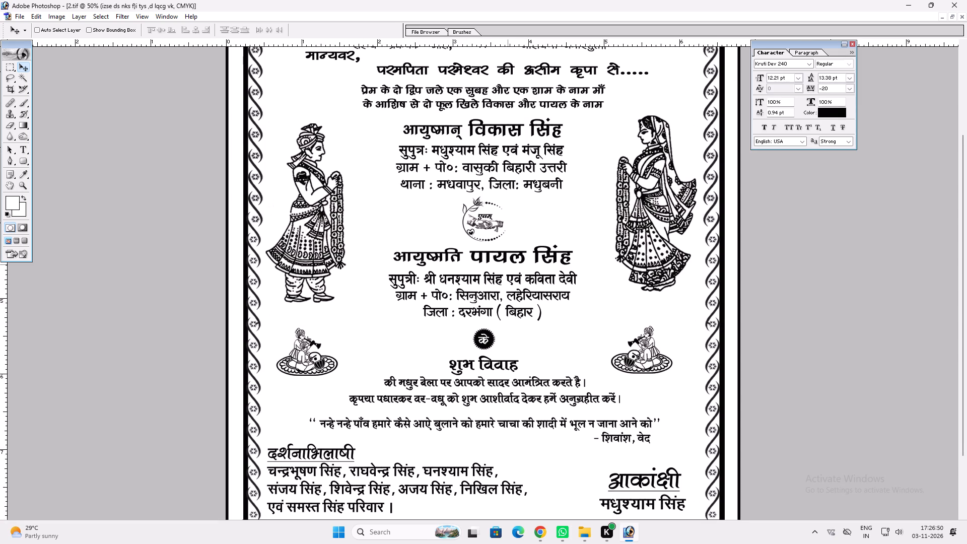
key("ctrl+plus")
key("space")
key("space")
key("space")
key("space")
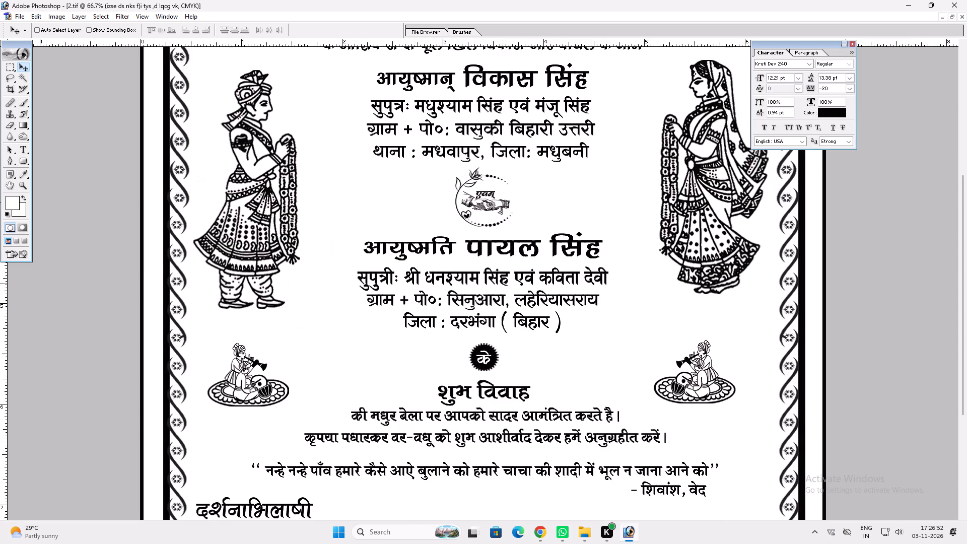
left_click_drag(498, 318, 502, 288)
key("t")
left_click(455, 365)
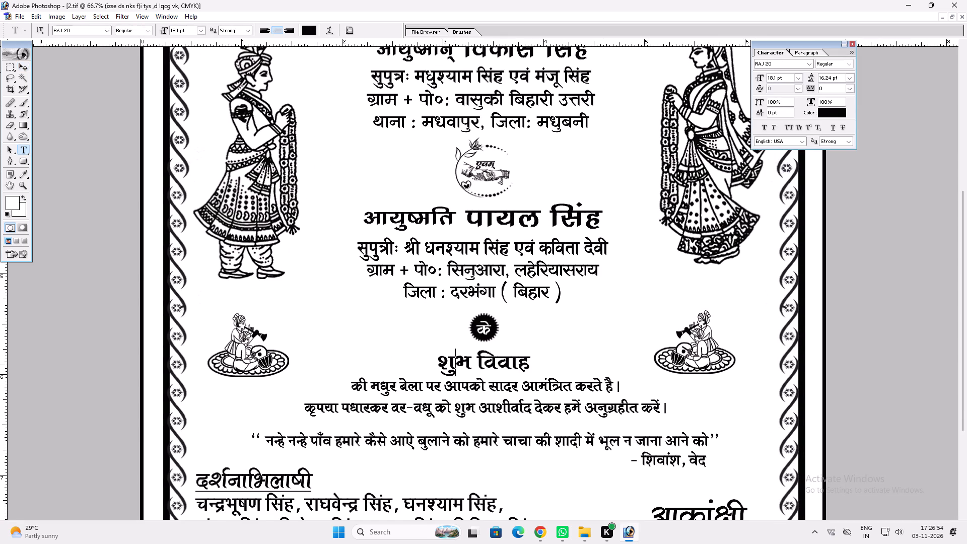
left_click(452, 365)
key("ctrl+a")
type("eax")
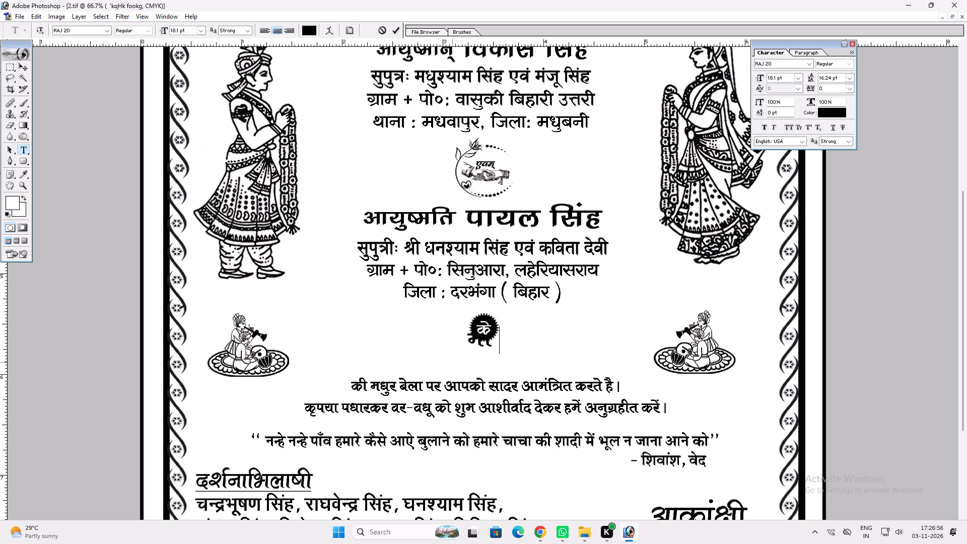
left_click_drag(668, 344, 637, 362)
type("y fu")
key("BackSpace")
key("BackSpace")
type("ifj")
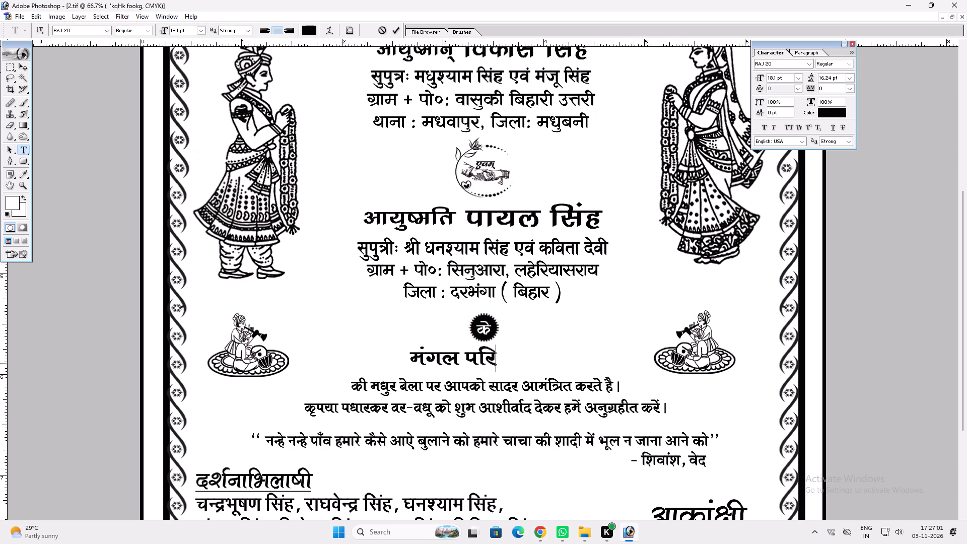
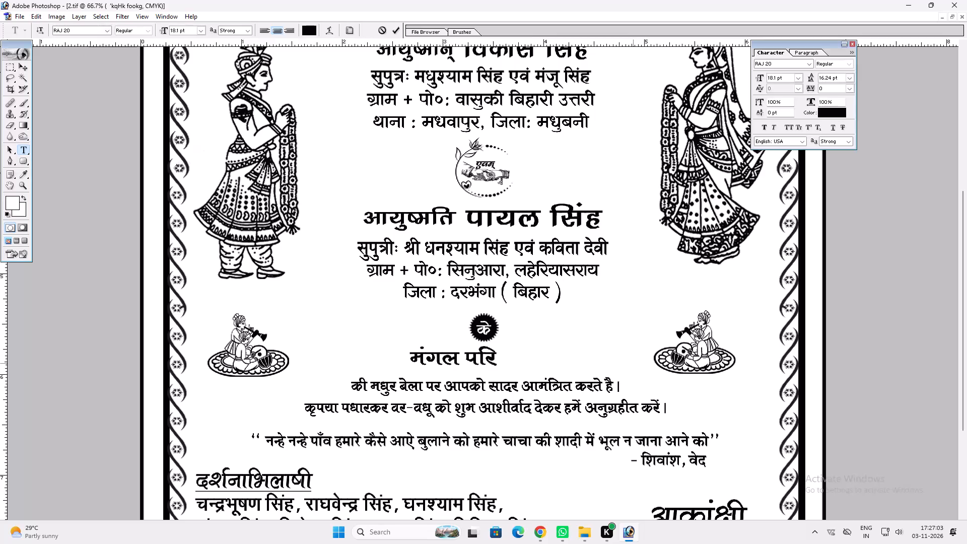
Complete the new heading as मंगल परिणयोत्सव and centre it below the के badge.
type(".k")
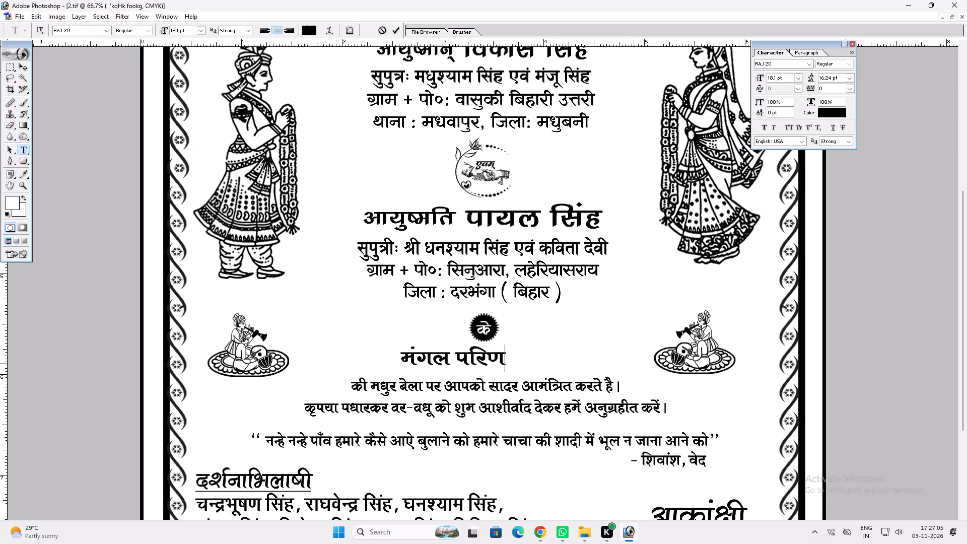
type(";ksRlo")
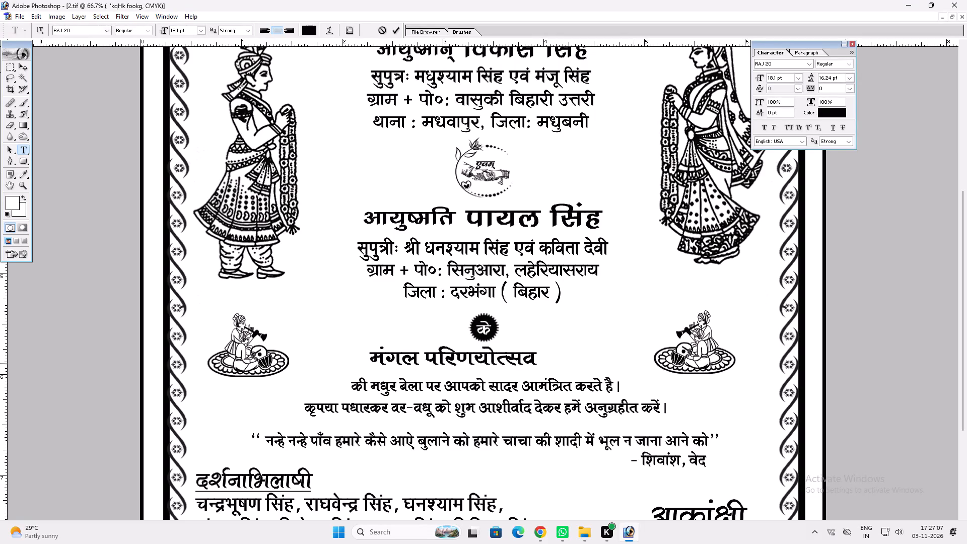
key("Return")
type("vv")
left_click_drag(520, 375, 543, 380, "shift")
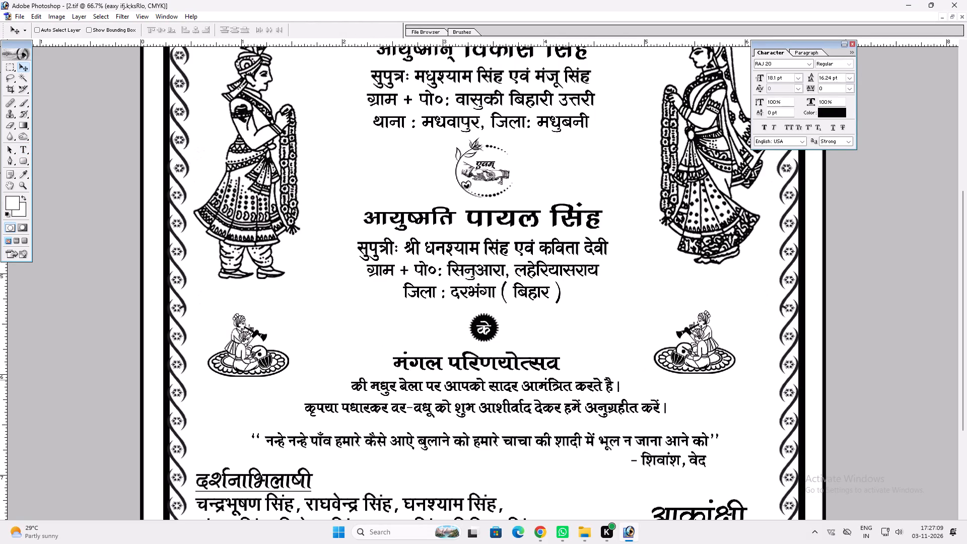
left_click_drag(543, 380, 549, 376, "shift")
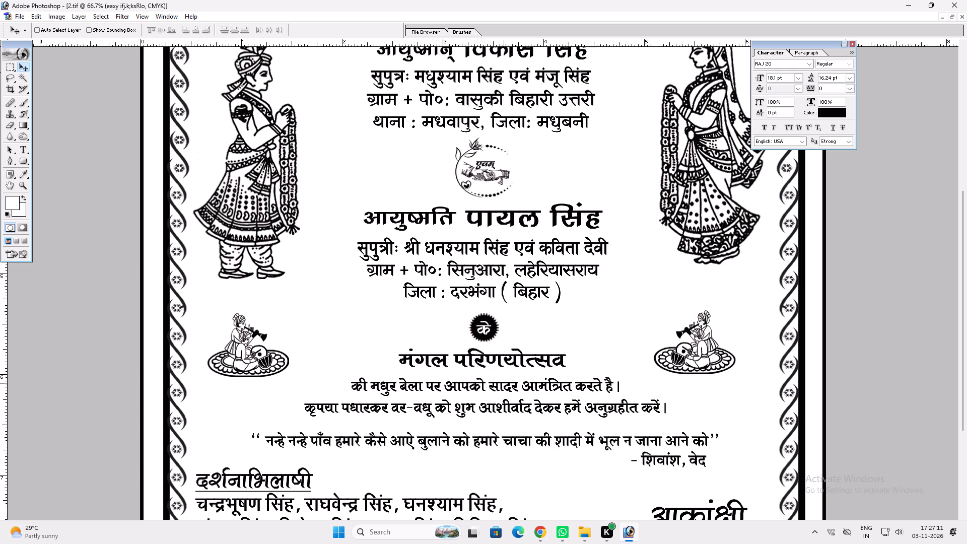
Move the two invitation lines slightly closer to the heading and tighten their leading to 13.43 pt.
double_click(501, 384, "ctrl")
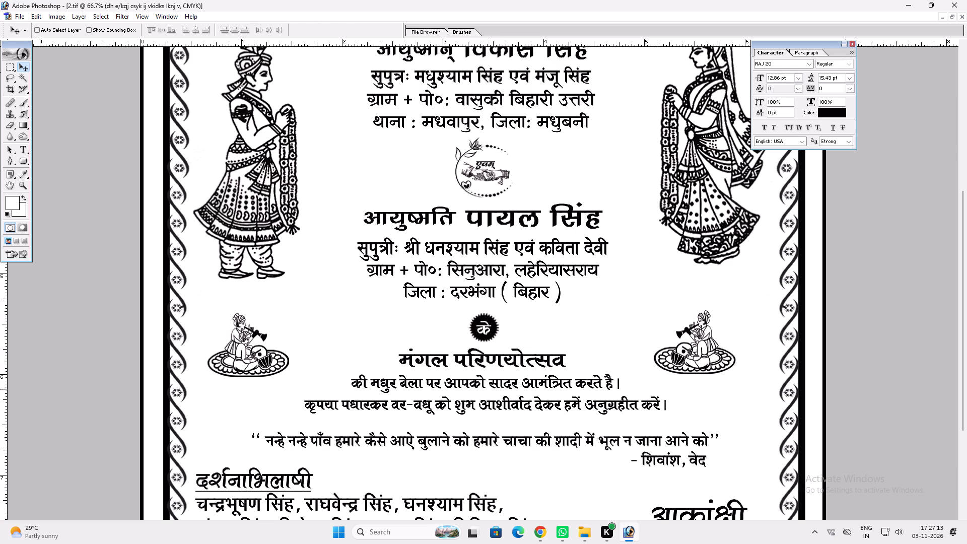
key("t")
left_click(480, 413)
key("ctrl+a")
key("alt+Up")
key("ctrl+z")
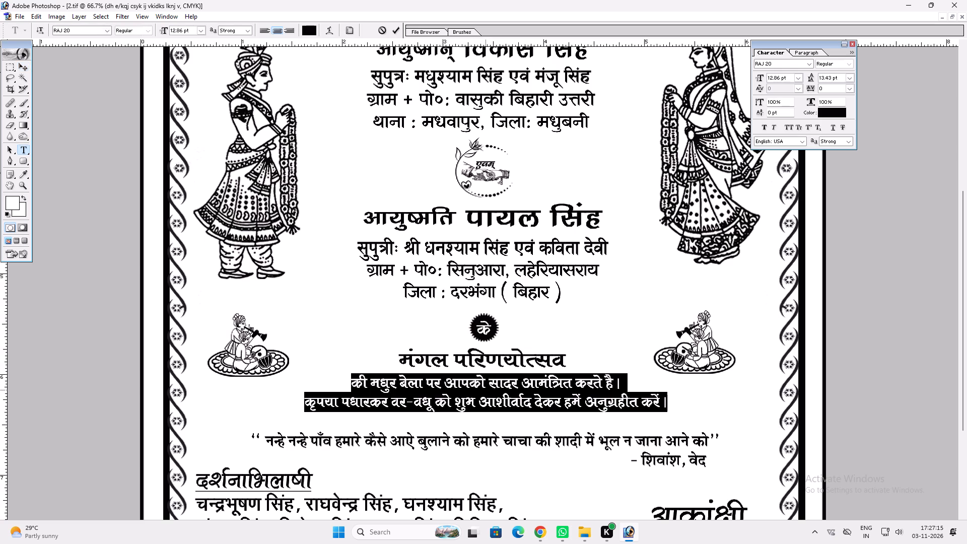
Delete the की मधुर बेला line and the word कृपया from the invitation text.
left_click_drag(337, 404, 261, 395)
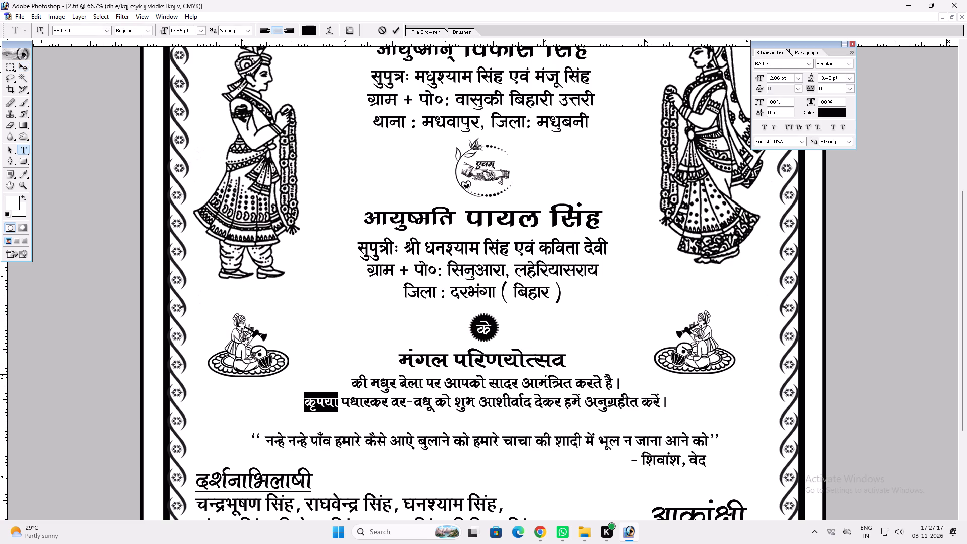
key("shift+Up")
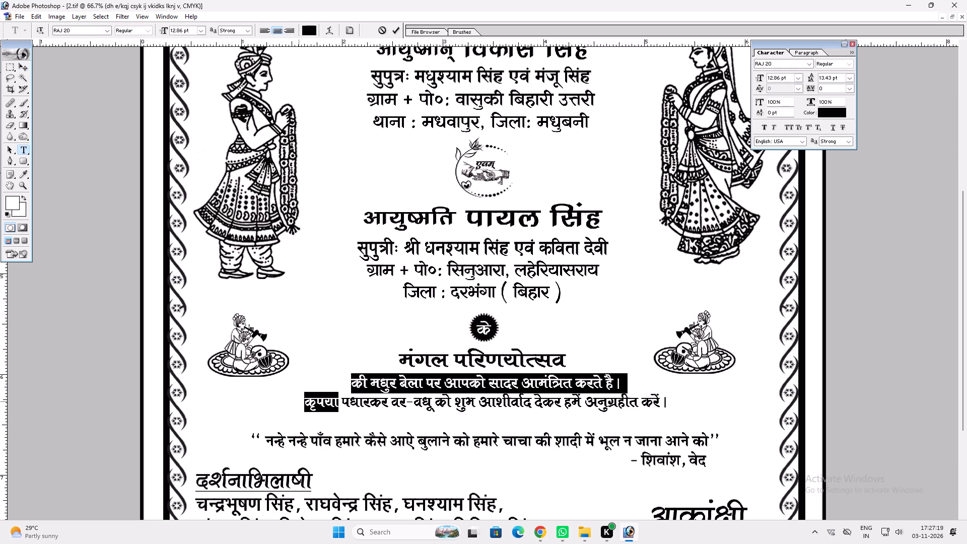
key("BackSpace")
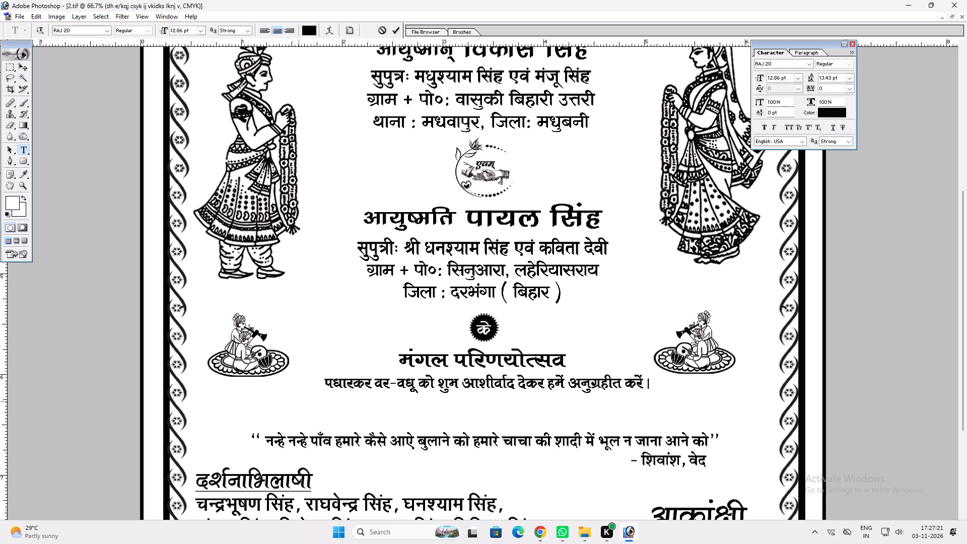
key("Return")
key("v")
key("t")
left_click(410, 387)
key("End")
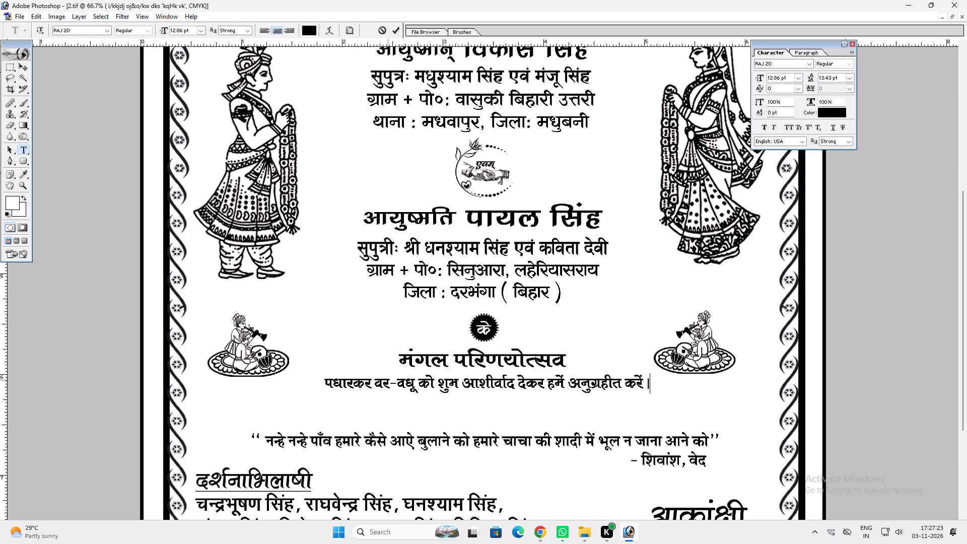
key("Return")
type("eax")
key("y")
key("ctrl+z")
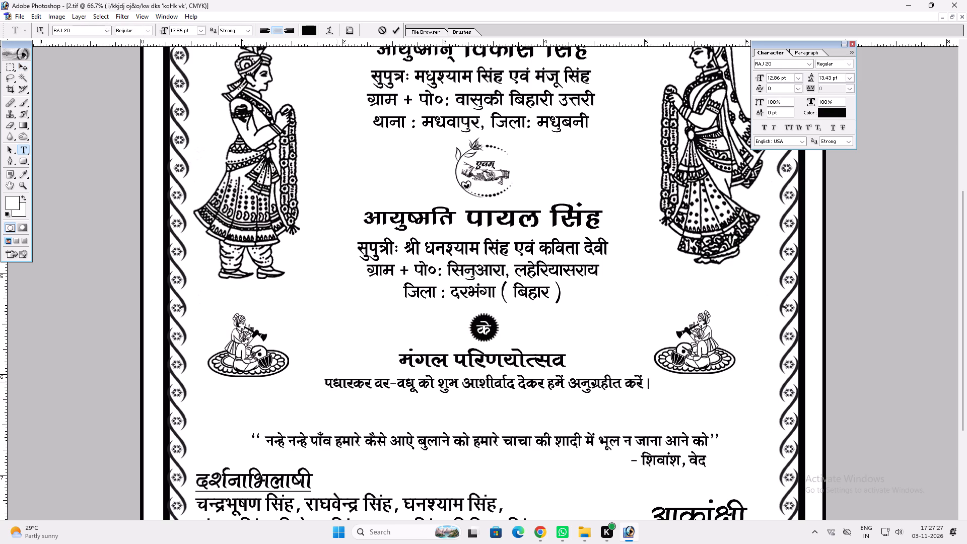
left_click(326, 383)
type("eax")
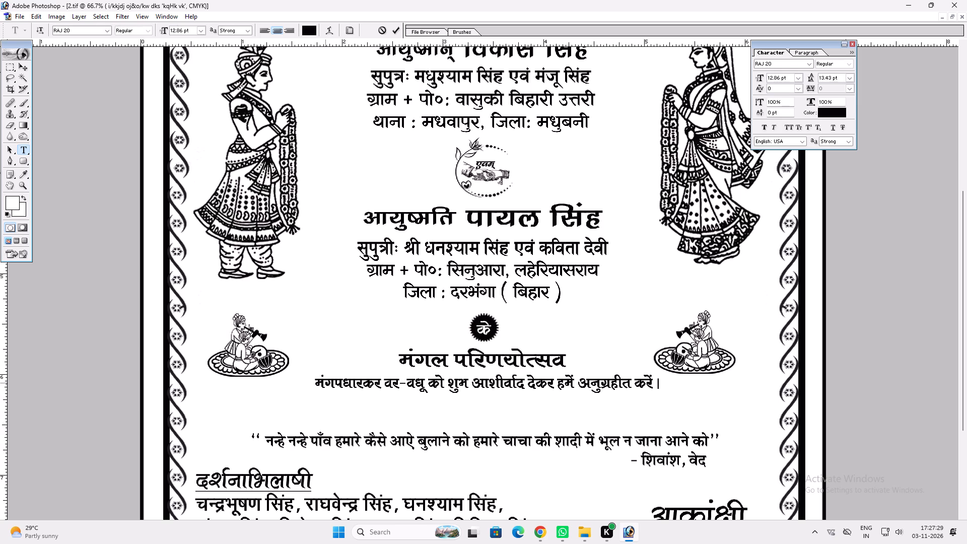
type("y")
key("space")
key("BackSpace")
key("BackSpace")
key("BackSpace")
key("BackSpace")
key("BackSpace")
Insert के शुभ अवसर आप सपरिवार before पधारकर at the start of the invitation text.
type("ds")
key("space")
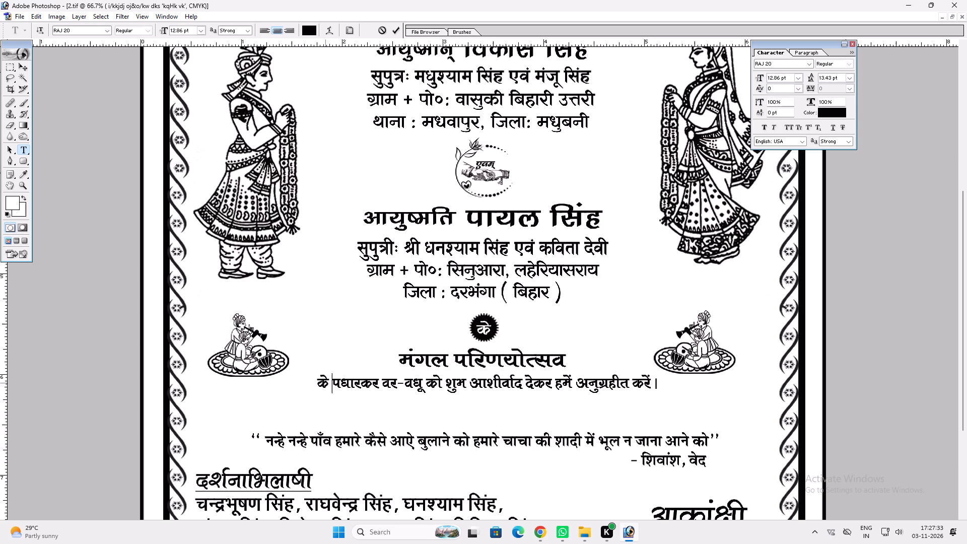
type("'kqHk volj")
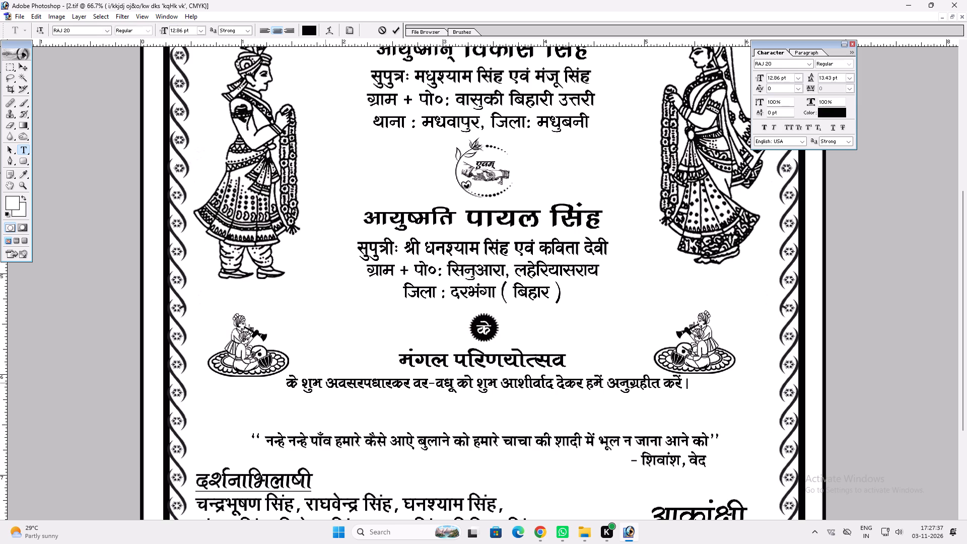
key("space")
type("vki lijf")
key("BackSpace")
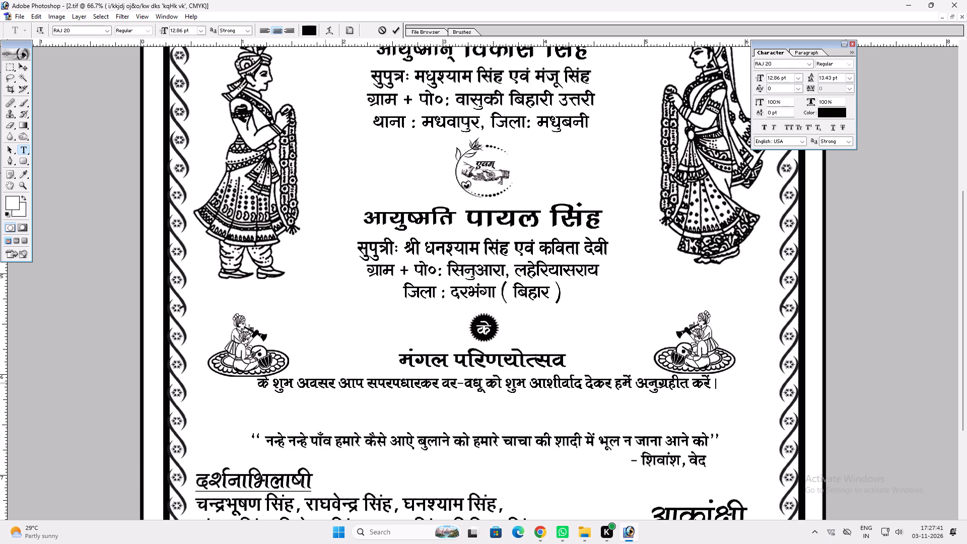
key("BackSpace")
key("BackSpace")
key("i")
type("fjokj")
key("space")
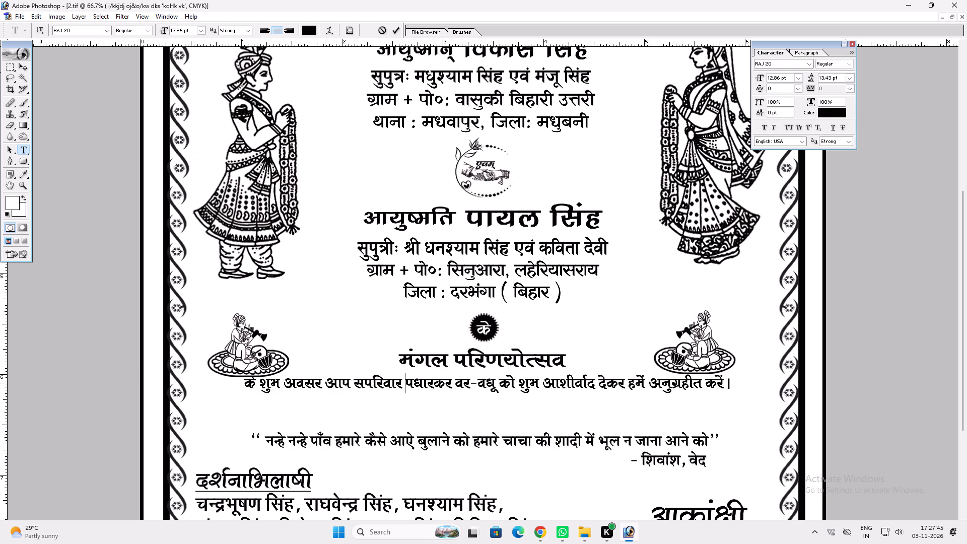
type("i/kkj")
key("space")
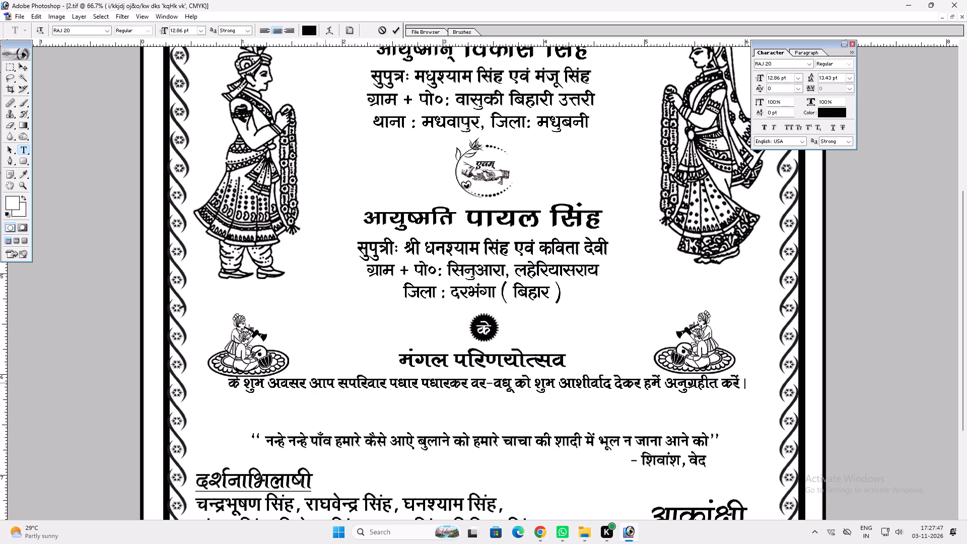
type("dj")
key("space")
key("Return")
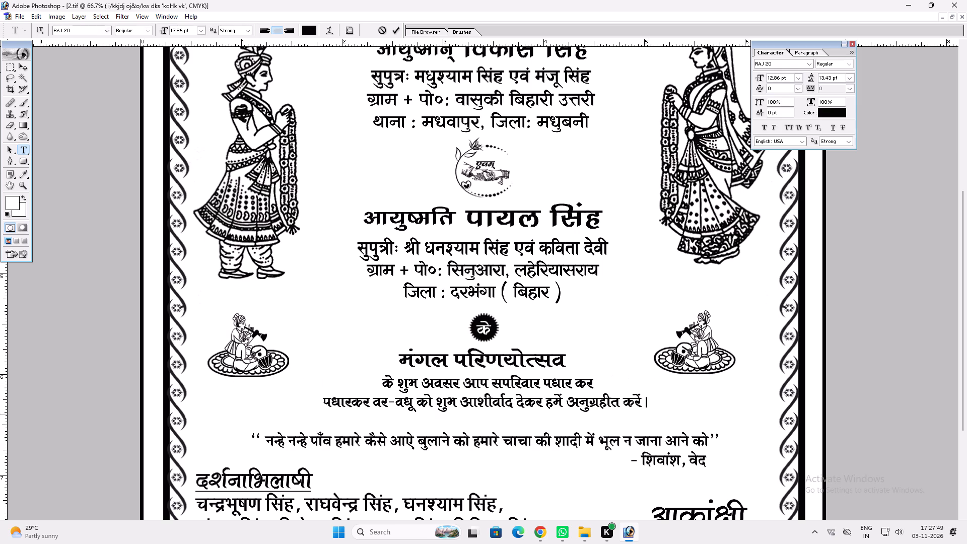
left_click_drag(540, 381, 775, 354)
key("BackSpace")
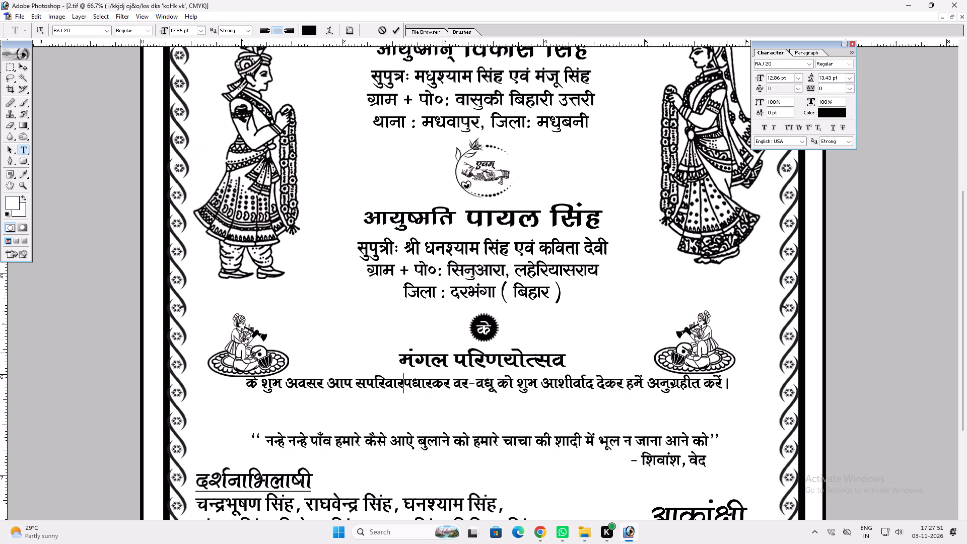
Reflow the invitation text into two lines, ending the first at वर-वधू, with a space between सपरिवार and पधारकर.
key("Return")
key("Return")
key("v")
key("v")
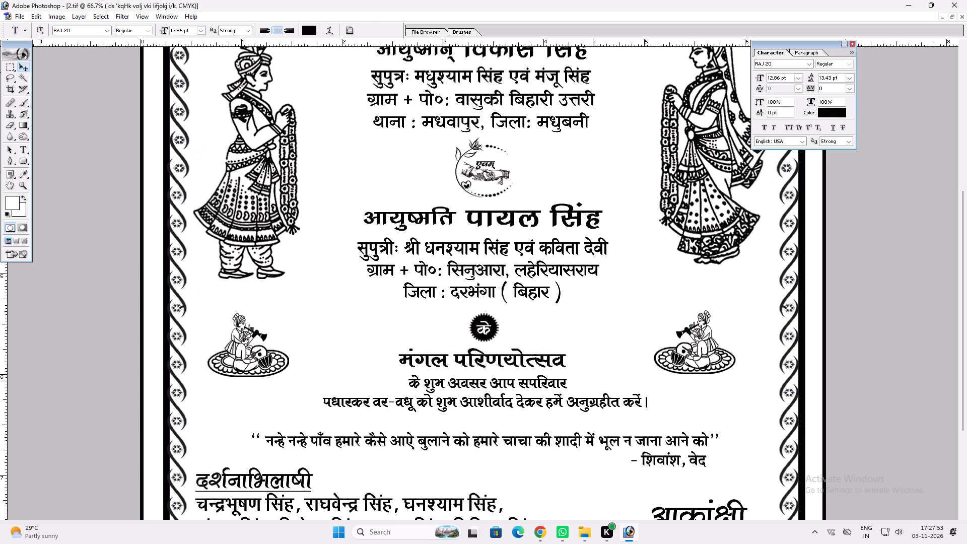
left_click(569, 401)
key("t")
left_click(412, 403)
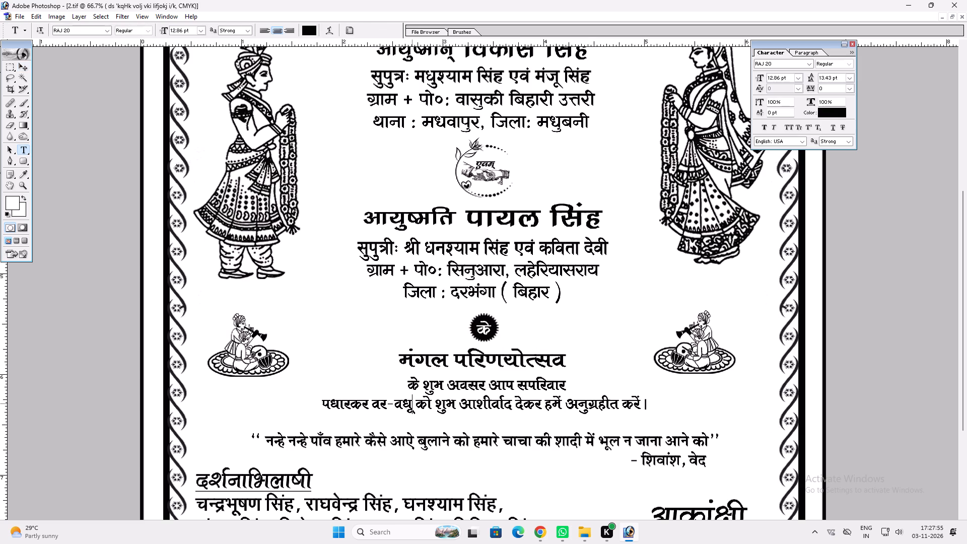
key("Return")
key("Up")
key("BackSpace")
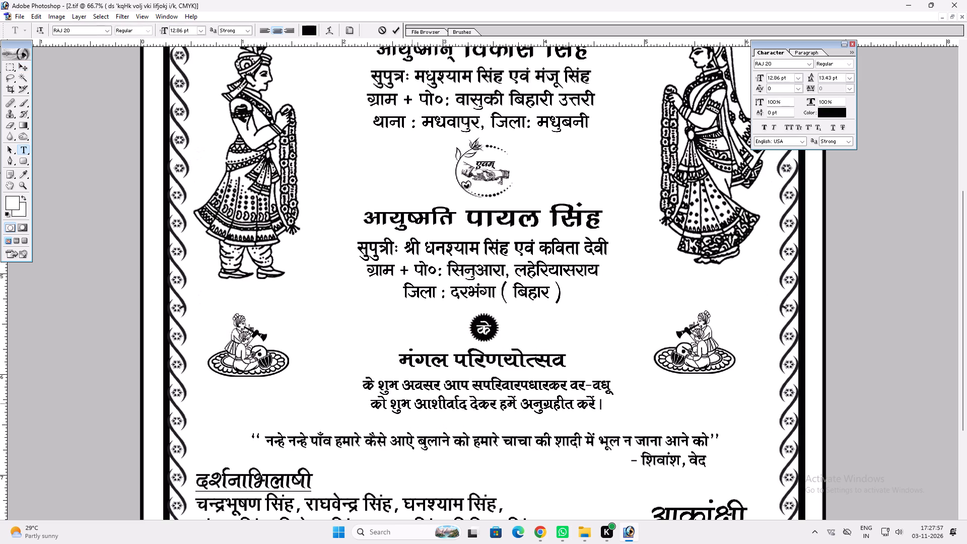
key("space")
key("Return")
key("v")
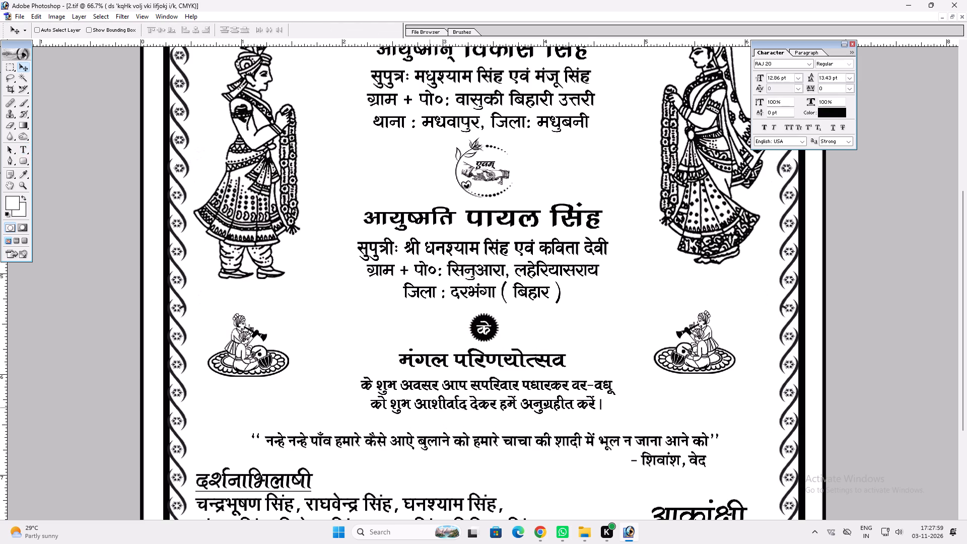
Enlarge the two invitation lines slightly, centre them above the नन्हे नन्हे पाँव quote, and lower the मंगल परिणयोत्सव heading a little.
left_click(430, 408)
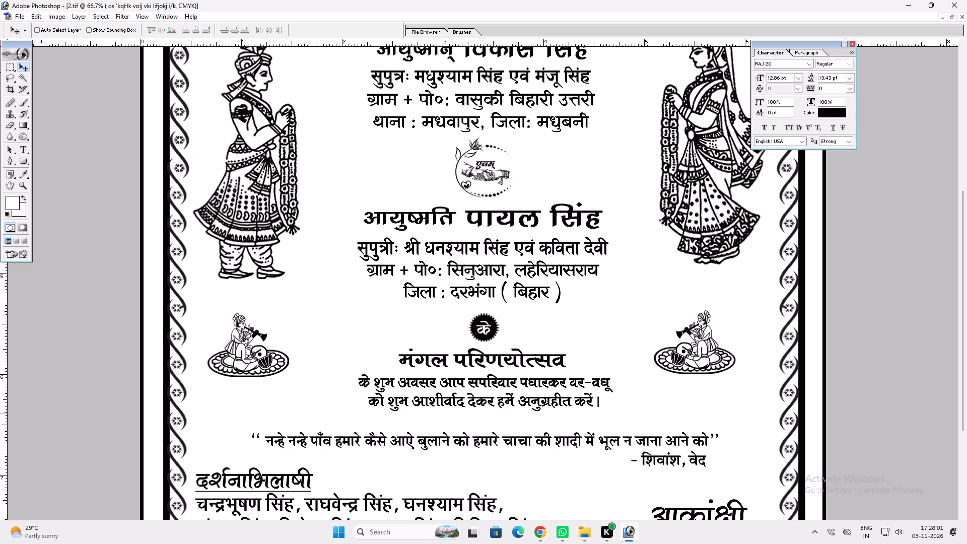
key("ctrl+t")
key("ctrl+t")
left_click_drag(609, 403, 628, 401, "alt+shift")
key("Return")
key("v")
left_click_drag(578, 388, 578, 393)
double_click(547, 359, "ctrl")
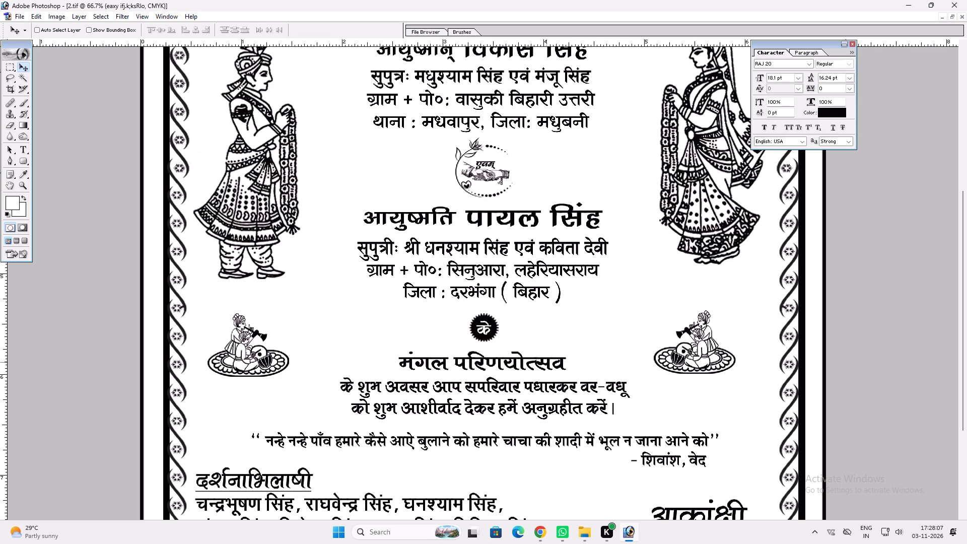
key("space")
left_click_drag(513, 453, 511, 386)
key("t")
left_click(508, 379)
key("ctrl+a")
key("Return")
Switch to the 3.tif card page and maximise its window.
type("fff")
key("v")
left_click_drag(333, 55, 728, 80)
left_click(305, 53)
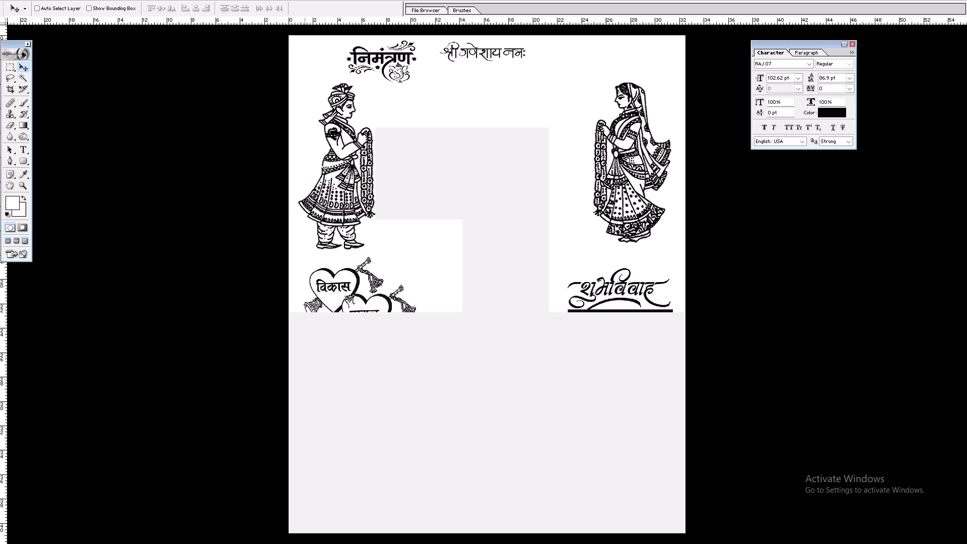
key("ctrl+Tab")
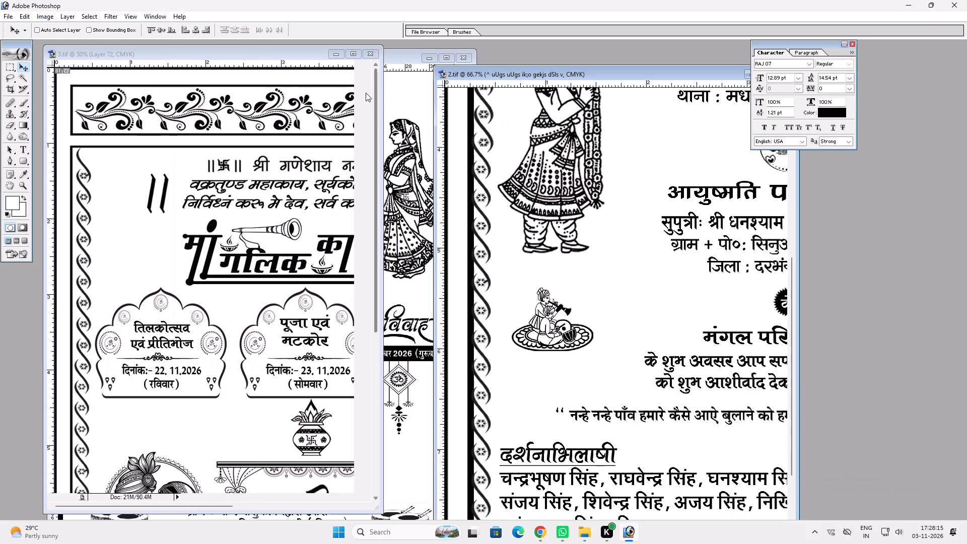
left_click(351, 57)
Delete the kalash graphic above the शुभ विवाह curtain frame.
key("space")
key("space")
key("space")
key("space")
key("space")
key("space")
key("space")
key("space")
key("space")
key("space")
key("space")
key("space")
key("space")
key("space")
left_click_drag(464, 364, 504, 102)
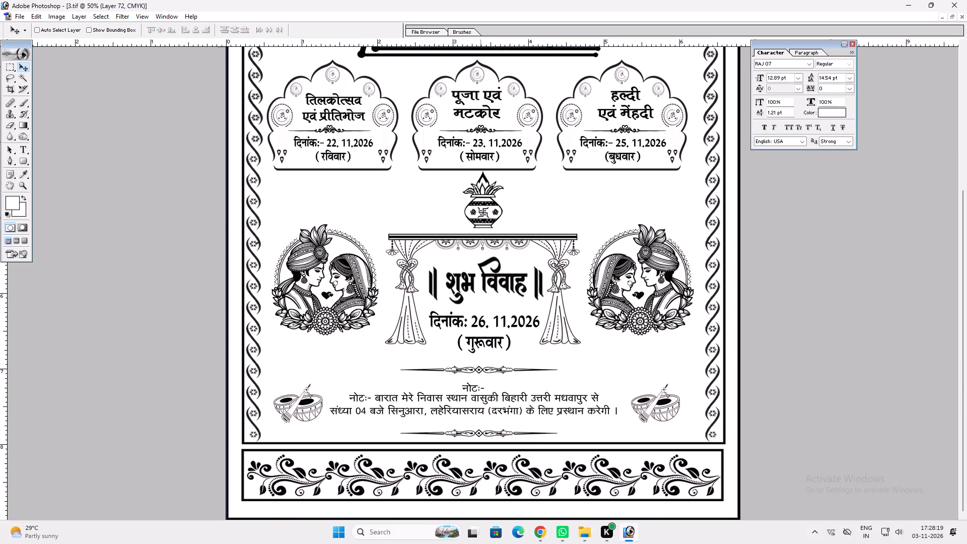
left_click(481, 220, "ctrl")
left_click_drag(481, 220, 365, 225)
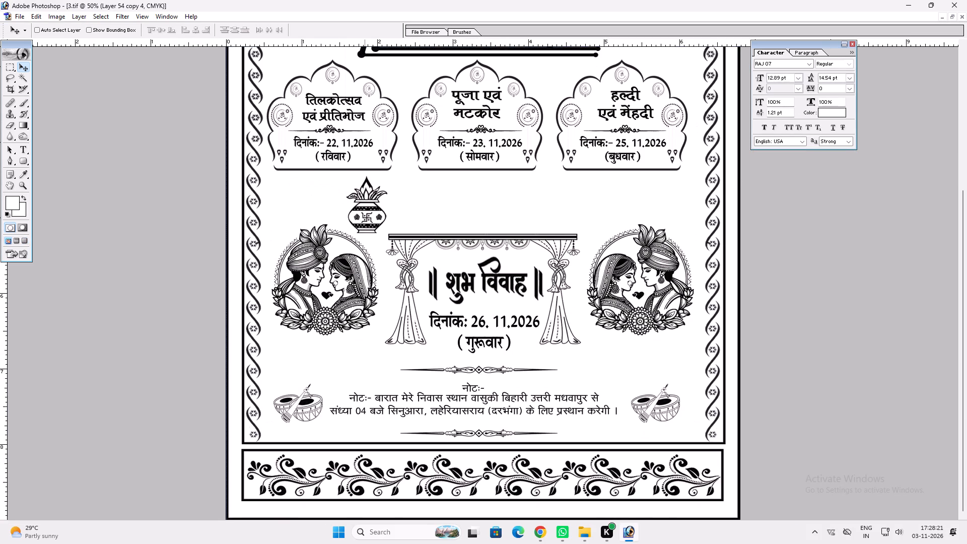
left_click_drag(365, 225, 369, 225)
key("alt+l")
key("alt+l")
key("alt+l")
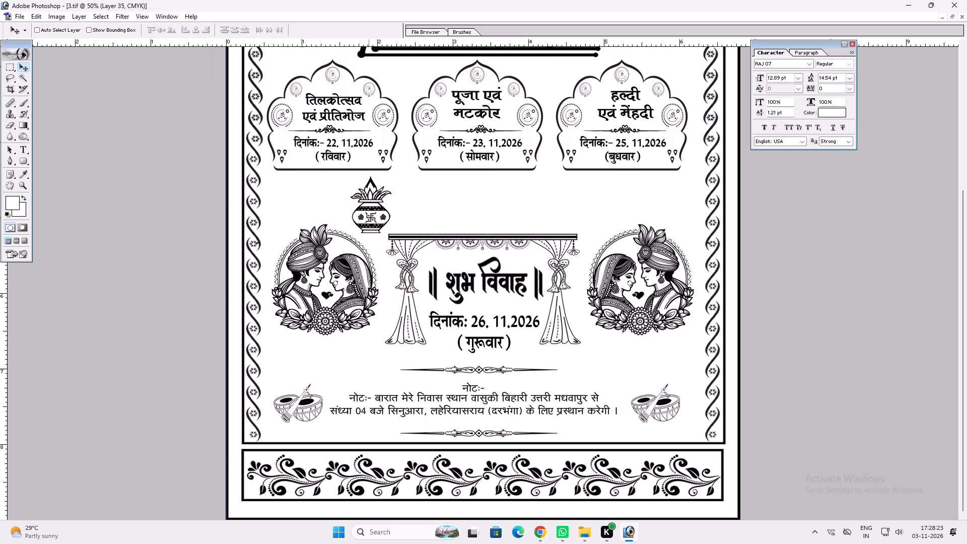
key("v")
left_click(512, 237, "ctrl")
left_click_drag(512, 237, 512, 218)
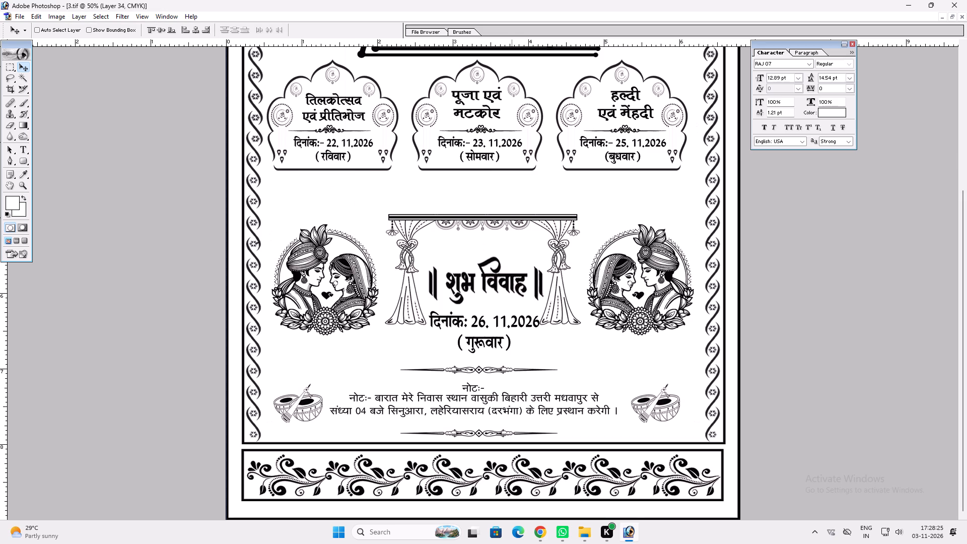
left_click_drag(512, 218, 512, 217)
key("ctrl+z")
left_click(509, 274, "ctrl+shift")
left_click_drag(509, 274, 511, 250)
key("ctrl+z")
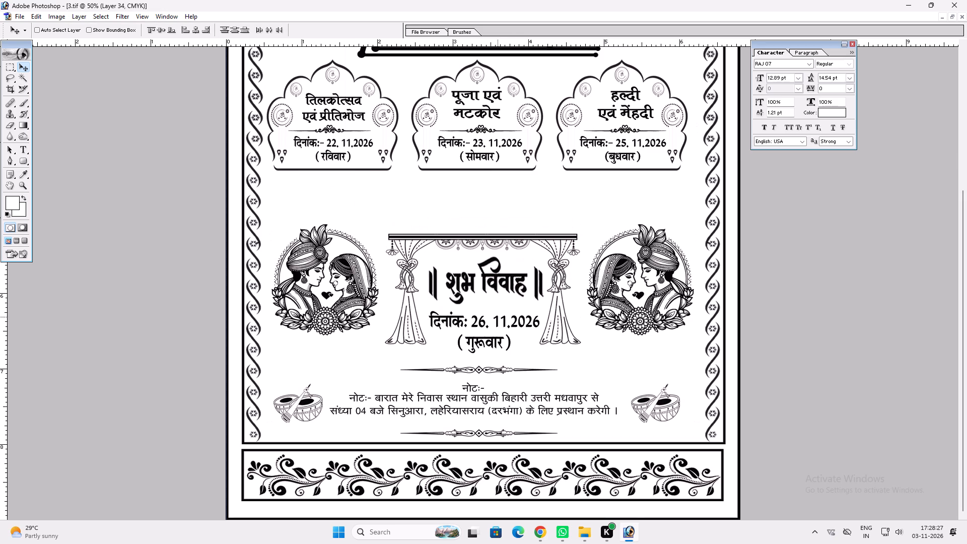
Shorten the शुभ विवाह curtain group slightly and move it, with its heading and date, up beneath the ceremony frames.
left_click(497, 317, "ctrl+shift")
left_click_drag(497, 317, 505, 286)
key("ctrl+t")
left_click_drag(501, 202, 500, 208, "shift")
key("shift+Return")
key("v")
left_click_drag(492, 237, 488, 219, "shift")
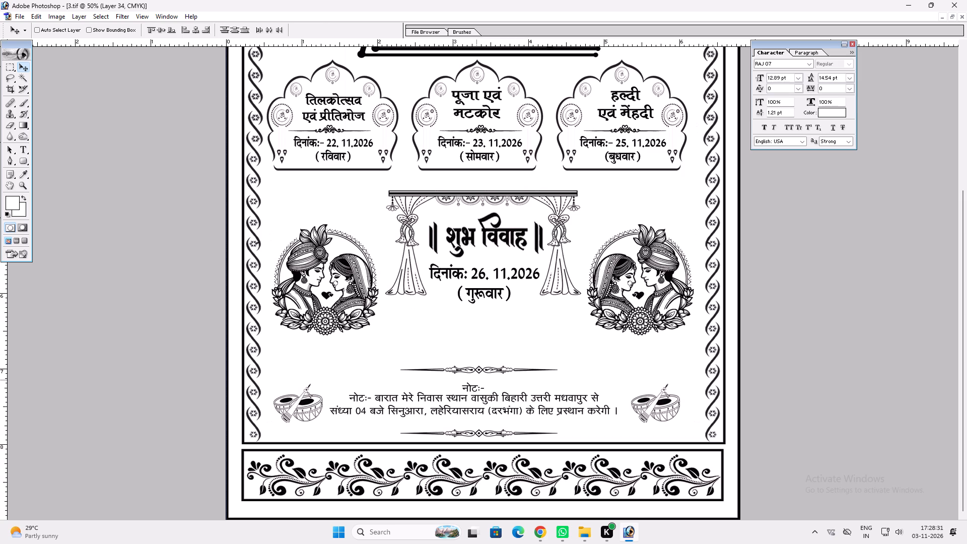
Lower the नोटः text and the ornamental divider above it, bringing both closer to the bottom divider on 3.tif.
left_click(478, 369, "ctrl")
left_click_drag(478, 368, 488, 341)
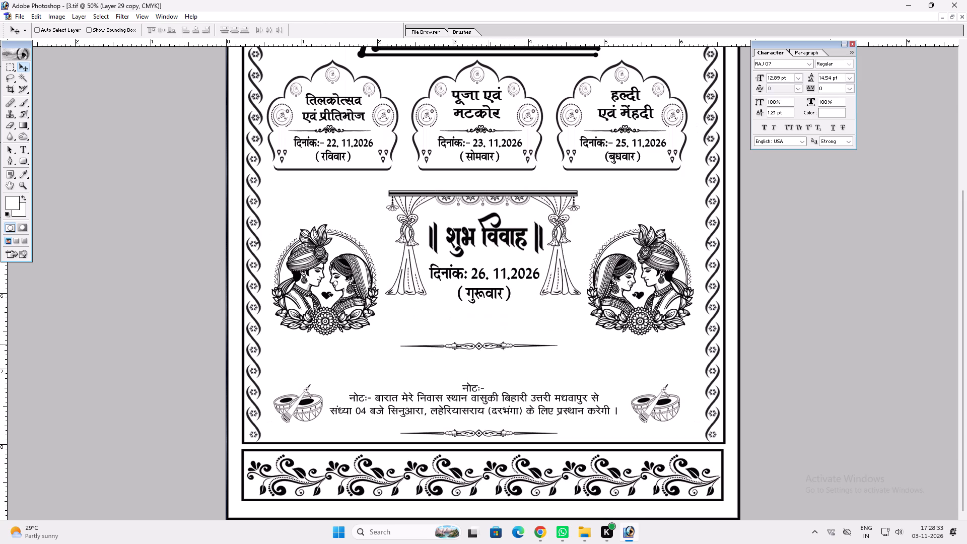
left_click_drag(488, 341, 489, 367)
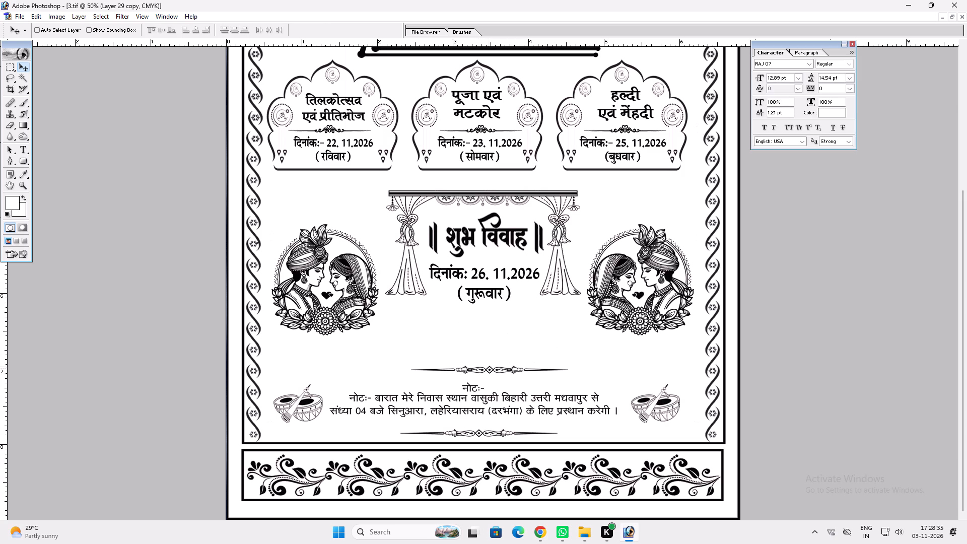
left_click_drag(489, 367, 477, 373)
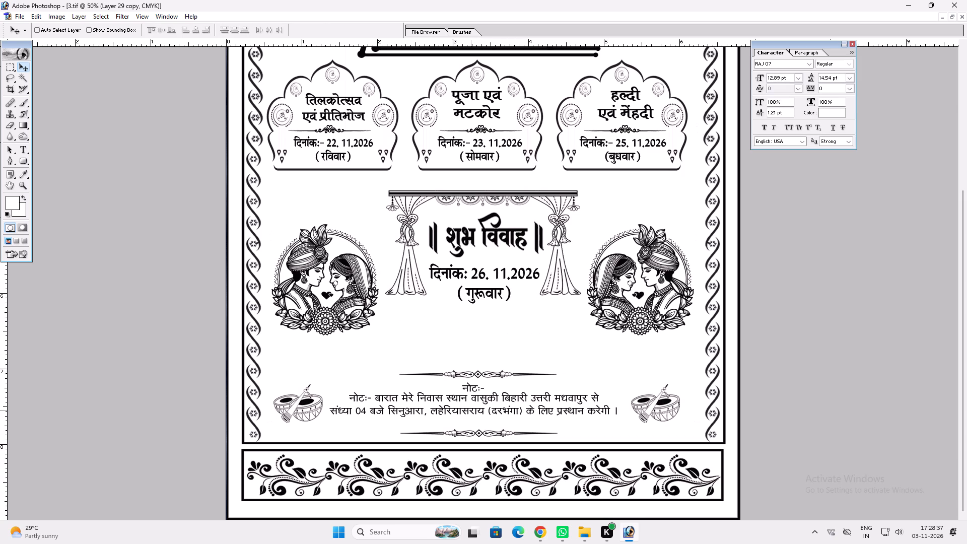
left_click(473, 409, "ctrl")
left_click_drag(473, 409, 474, 415)
key("Return")
key("t")
left_click(458, 410)
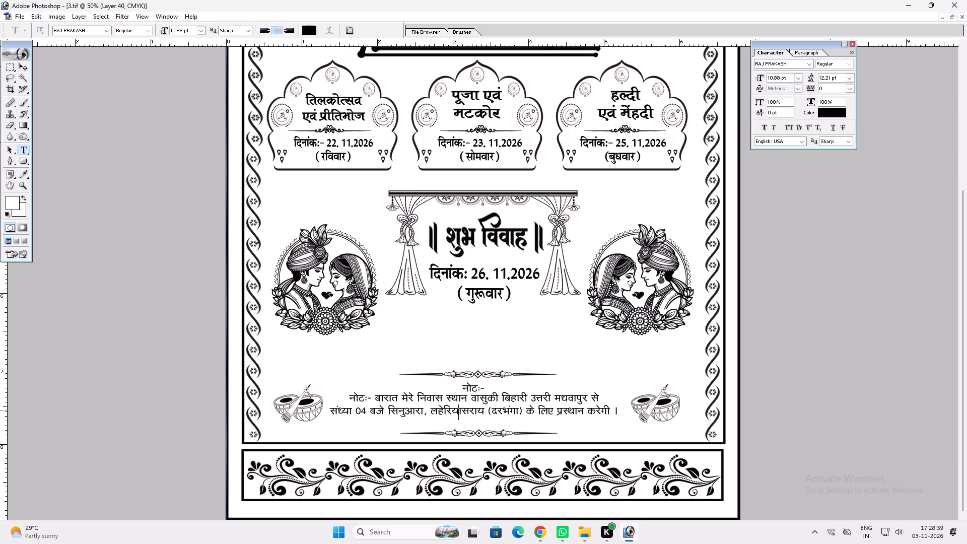
key("Return")
type("vv")
left_click_drag(457, 412, 456, 422)
left_click(477, 374, "ctrl")
left_click_drag(477, 374, 476, 382)
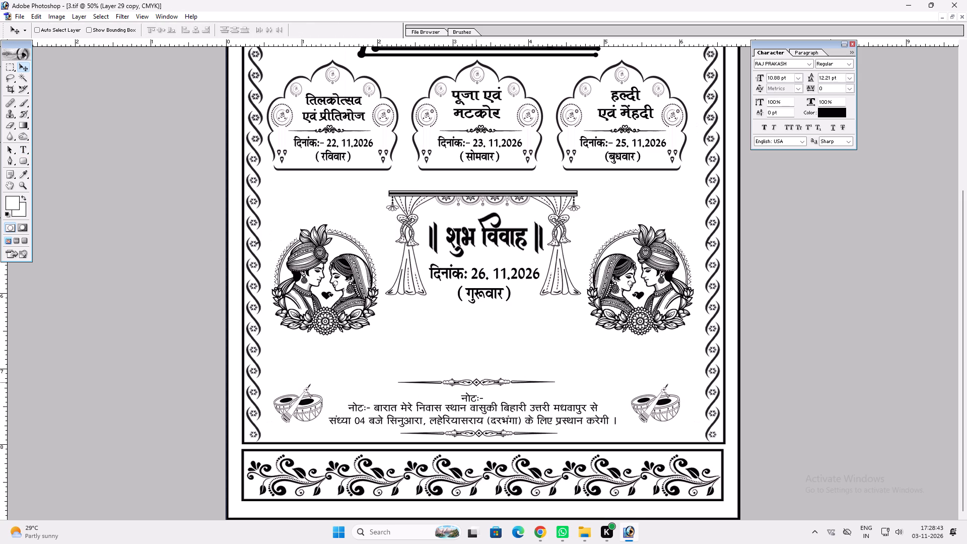
left_click_drag(476, 382, 475, 384)
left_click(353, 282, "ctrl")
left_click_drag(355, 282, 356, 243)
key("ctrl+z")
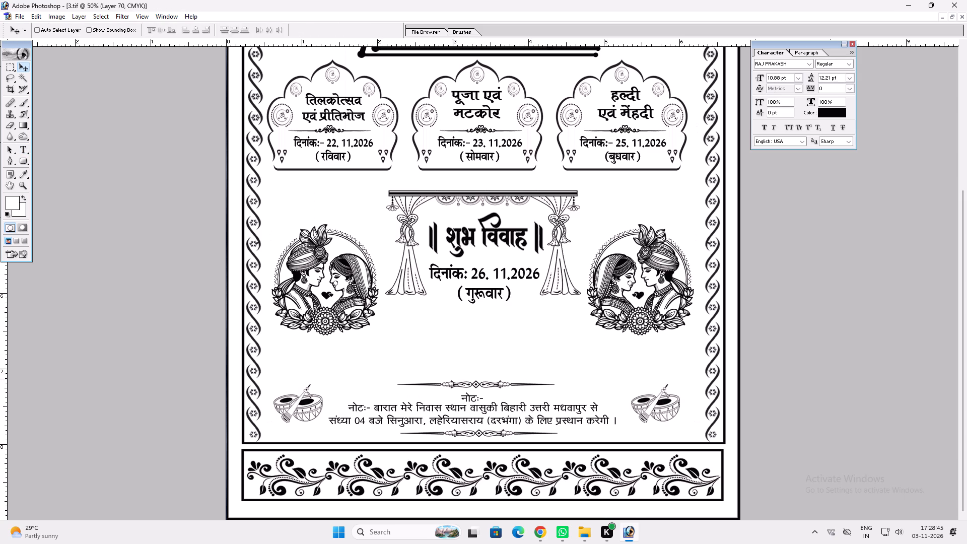
Raise the two bride-and-groom graphics so they sit level with the शुभ विवाह curtain.
left_click(639, 294, "ctrl+shift")
left_click_drag(638, 295, 636, 259)
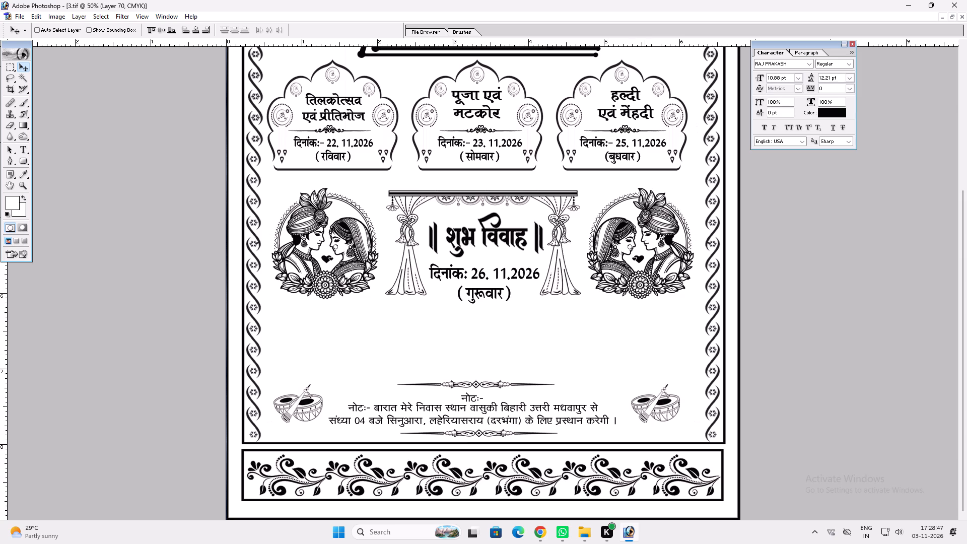
Delete the bride-and-groom graphic to the right of the शुभ विवाह curtain.
left_click(640, 257, "ctrl")
key("alt+l")
key("alt+l")
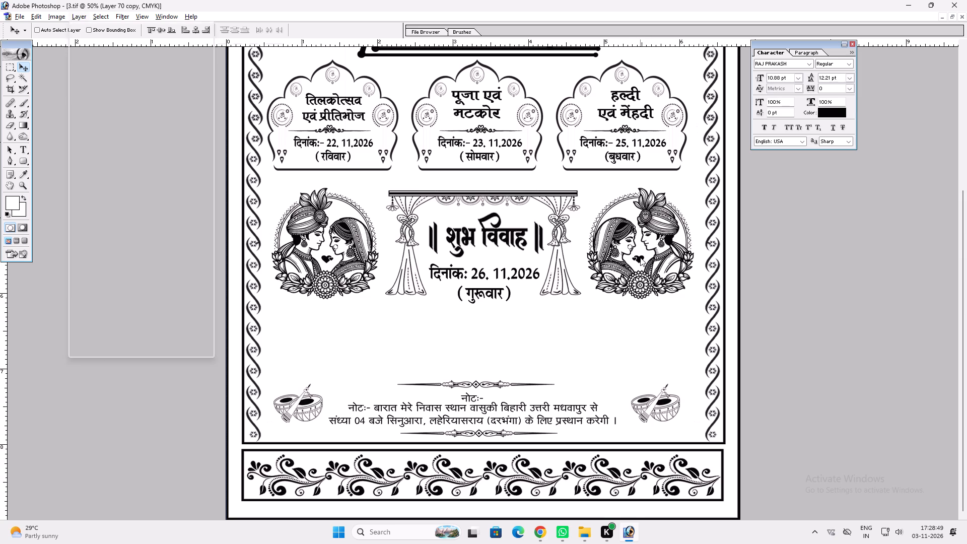
key("alt+l")
Scale down the remaining bride-and-groom graphic and place a copy of it at the same height on the curtain's right side.
key("v")
key("ctrl+t")
left_click_drag(379, 299, 376, 289, "alt+shift")
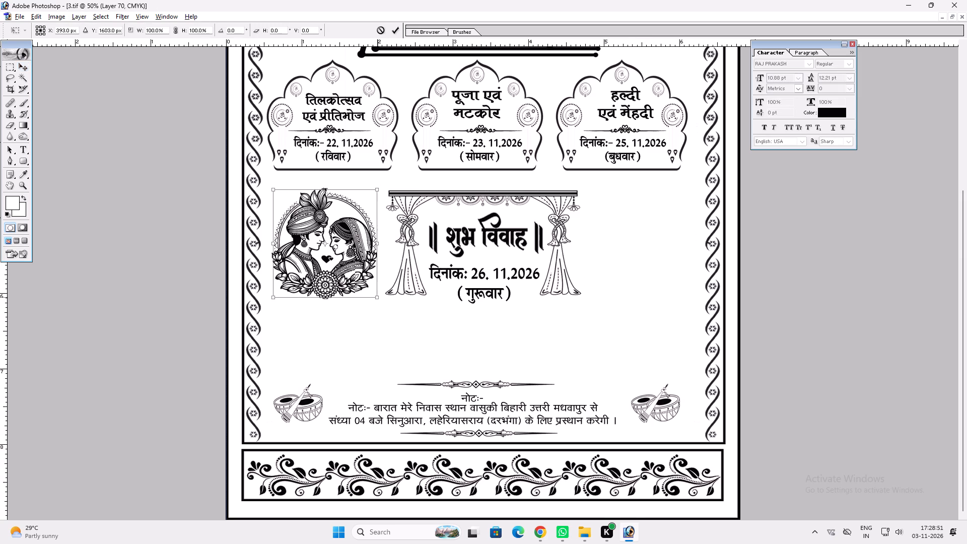
left_click_drag(376, 289, 373, 283, "alt+shift")
key("shift+Return")
key("v")
left_click_drag(348, 260, 648, 250, "alt+shift")
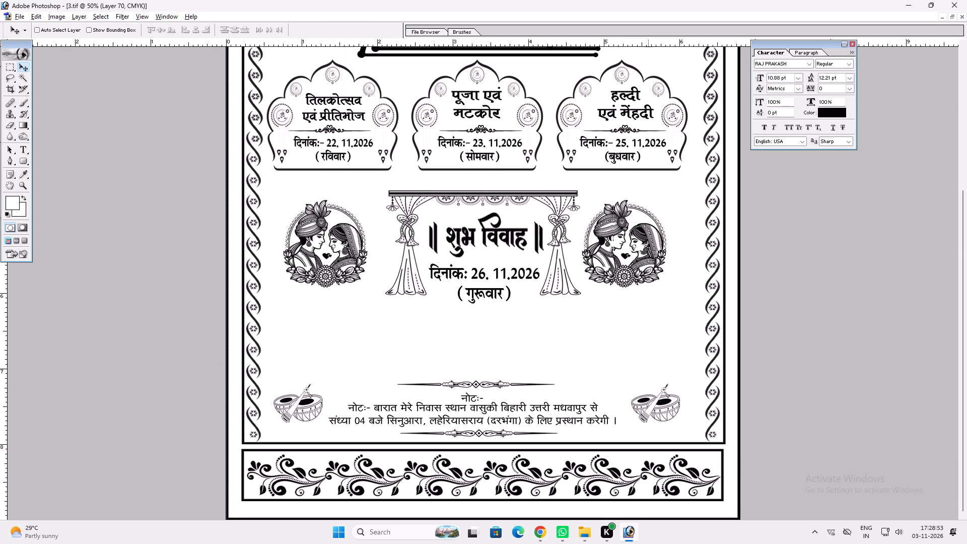
left_click_drag(648, 250, 661, 247, "alt+shift")
Copy the नन्हे नन्हे पाँव quote from 2.tif into 3.tif and place it between the शुभ विवाह section and the नोटः text.
key("f")
key("f")
key("f")
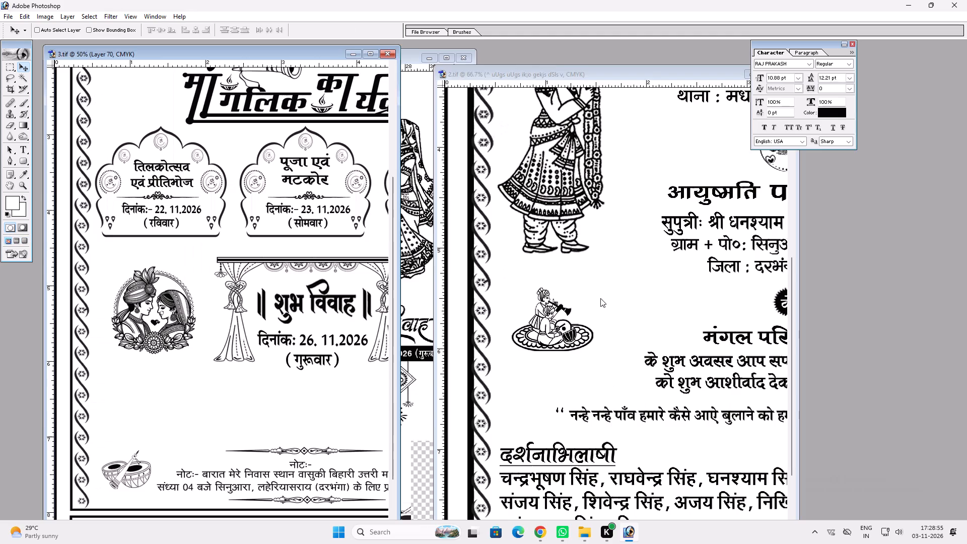
left_click(599, 289)
left_click_drag(690, 445, 365, 371)
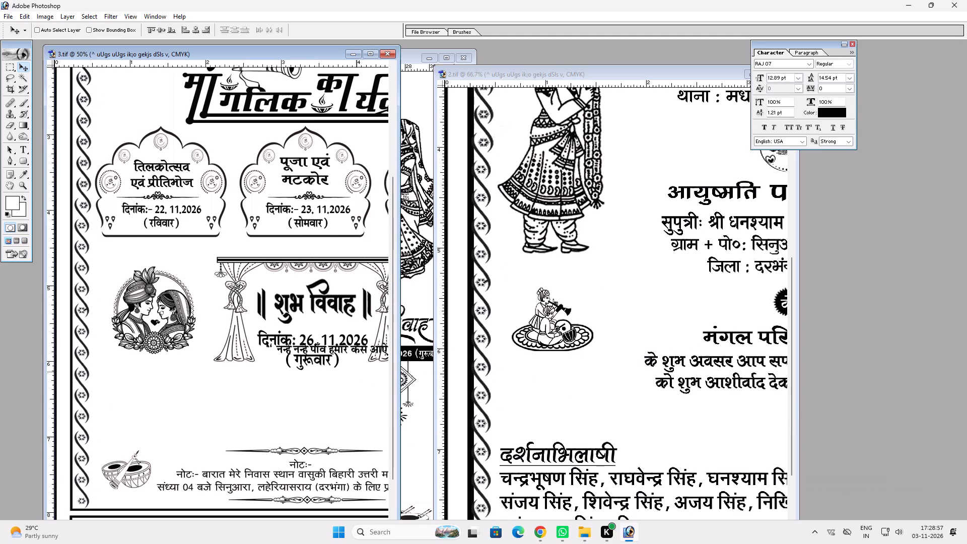
left_click(374, 56)
key("v")
left_click_drag(603, 327, 487, 363)
left_click_drag(560, 369, 532, 381)
Enlarge the quote slightly and centre its two lines with each other beneath the शुभ विवाह curtain.
key("ctrl+t")
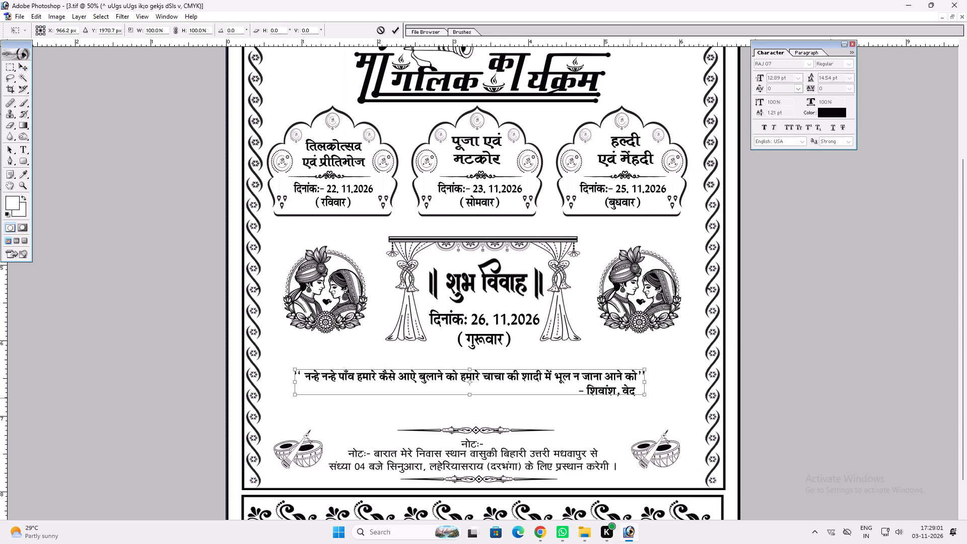
left_click_drag(643, 392, 665, 391, "shift")
key("Return")
key("v")
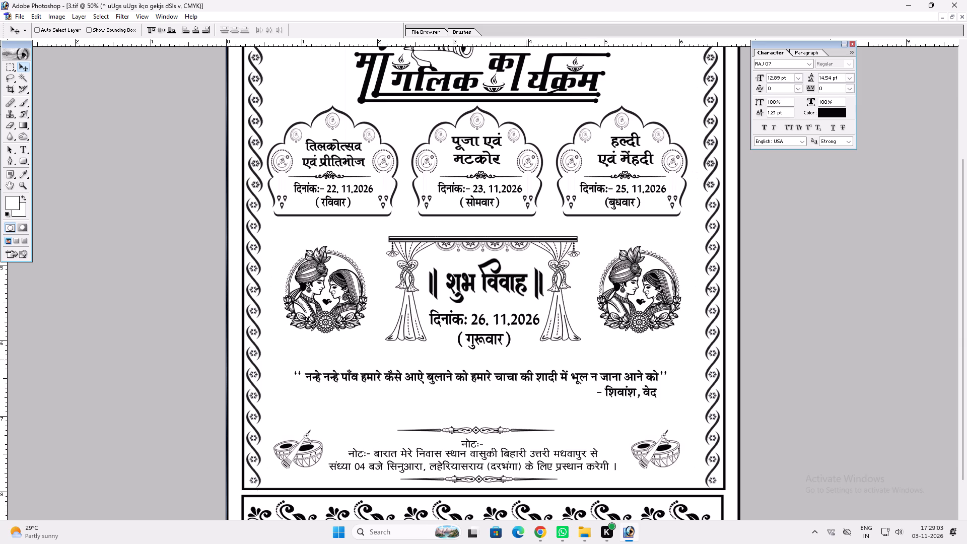
left_click(196, 31)
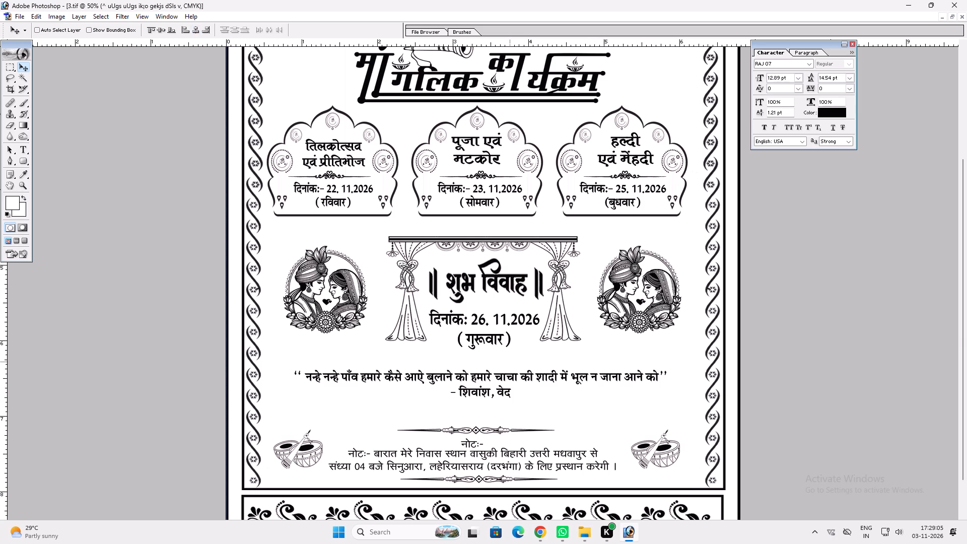
left_click_drag(510, 362, 505, 362)
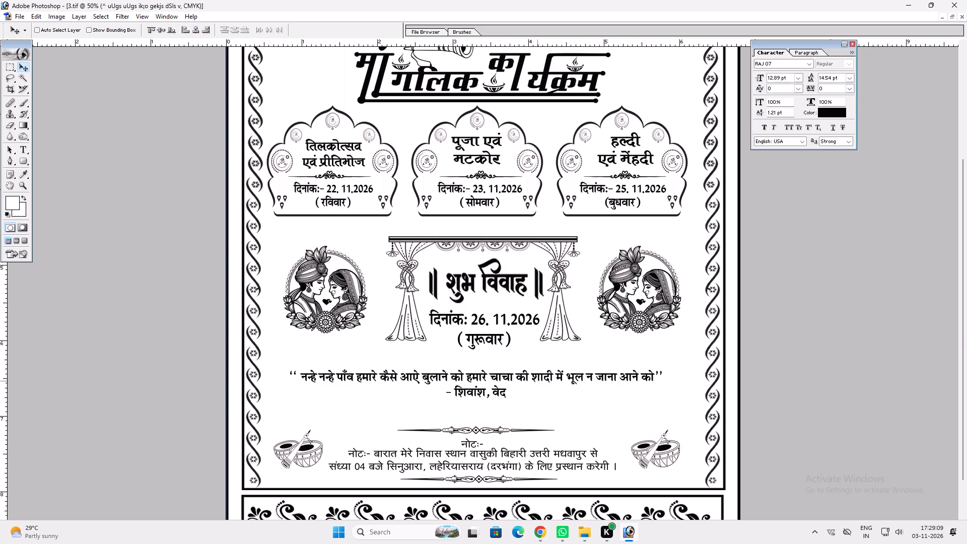
Delete the मांगलिक कार्यक्रम heading artwork above the three ceremony frames on 3.tif.
left_click(537, 379)
key("space")
key("space")
key("space")
key("space")
key("space")
right_click(477, 360)
left_click(495, 366)
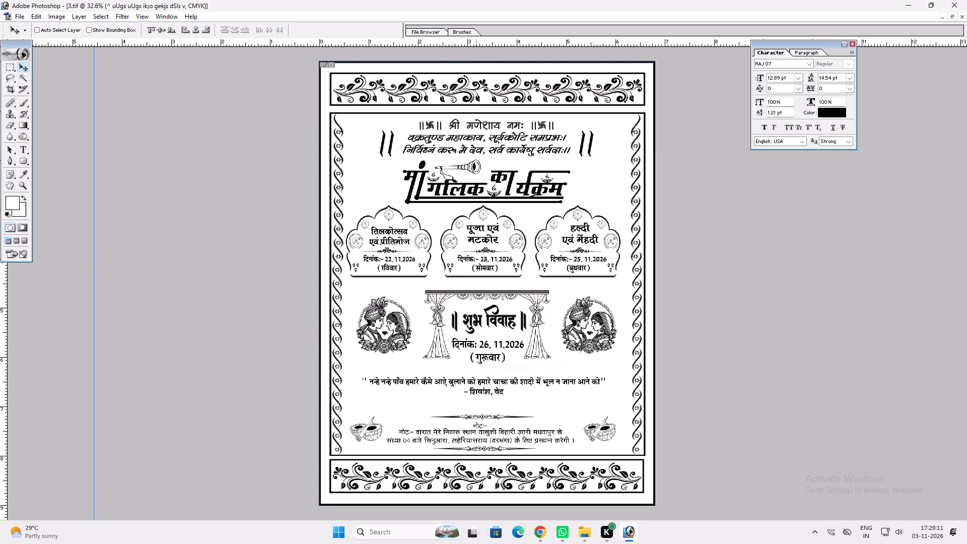
key("ctrl+plus")
key("ctrl+plus")
key("ctrl+plus")
key("space")
key("space")
key("space")
key("space")
key("space")
key("space")
key("space")
key("space")
key("space")
key("space")
key("space")
key("space")
key("space")
key("space")
key("space")
key("space")
key("space")
key("space")
key("space")
key("space")
left_click_drag(470, 262, 481, 398)
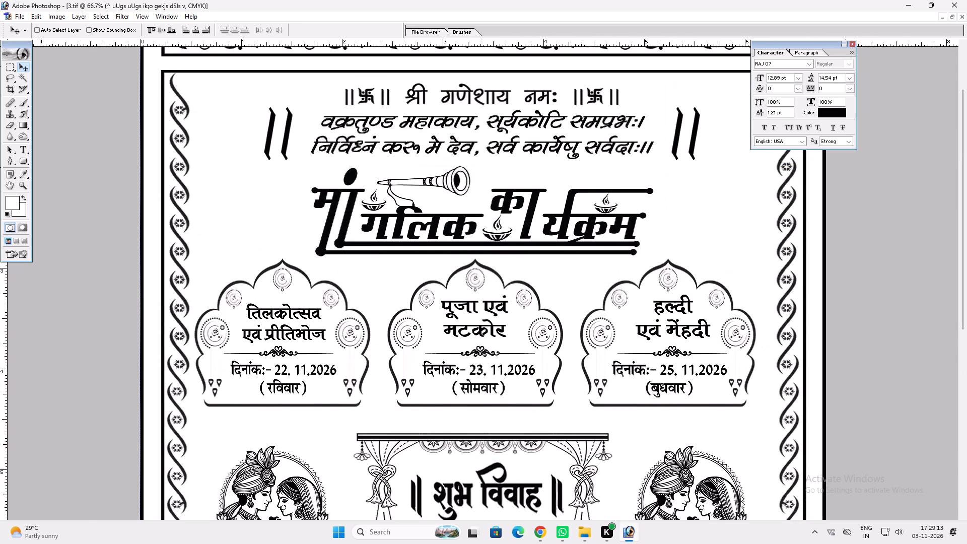
left_click_drag(459, 256, 461, 310)
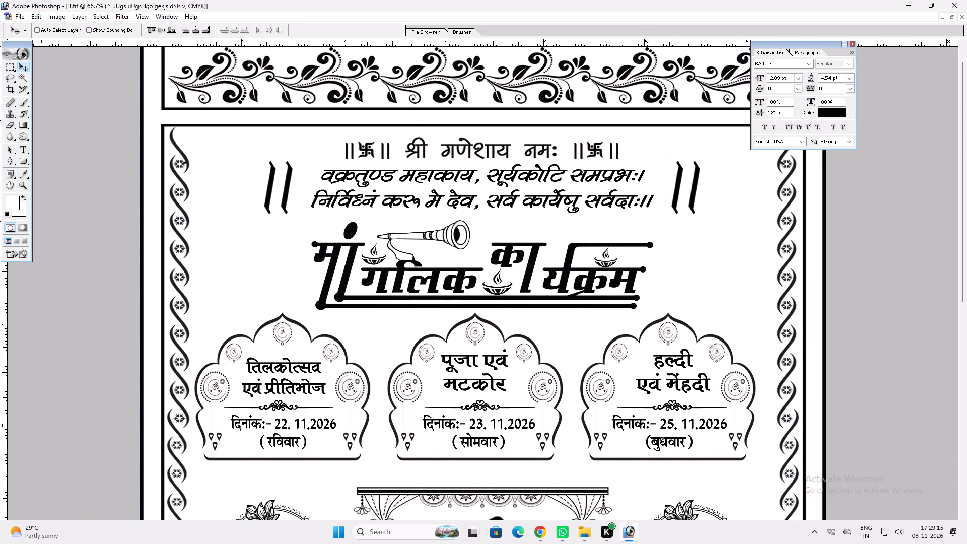
key("v")
key("space")
key("space")
left_click_drag(465, 342, 467, 315)
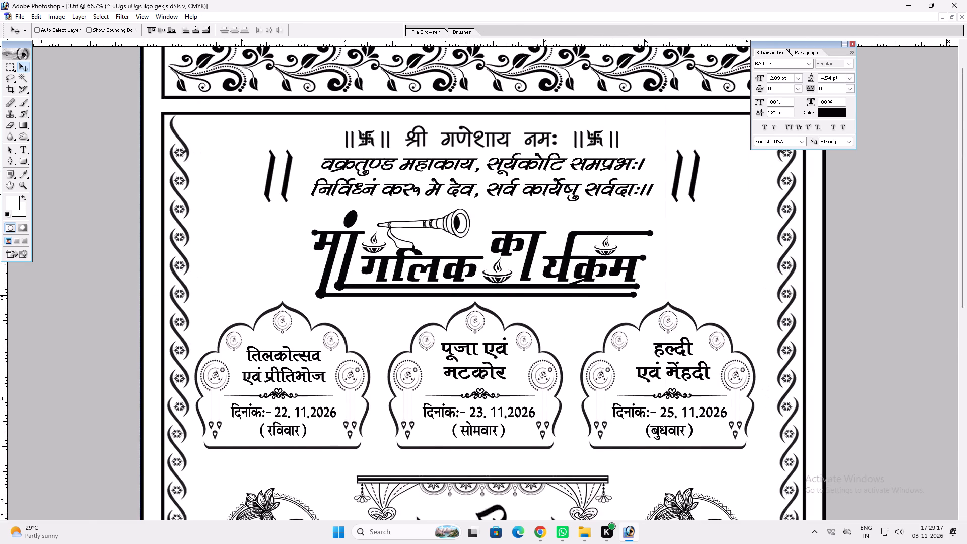
left_click_drag(467, 315, 469, 223)
key("v")
left_click(460, 156, "ctrl")
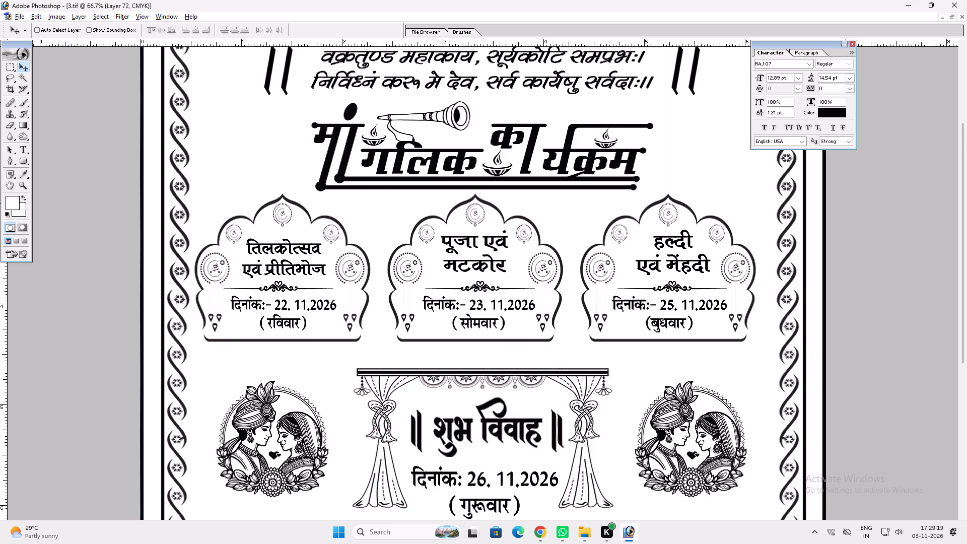
key("alt+l")
key("alt+l")
key("alt+l")
Bring 3.tif back to a maximised window and check its lower half from the ceremony frames to the नोटः text.
type("fff")
left_click(676, 255)
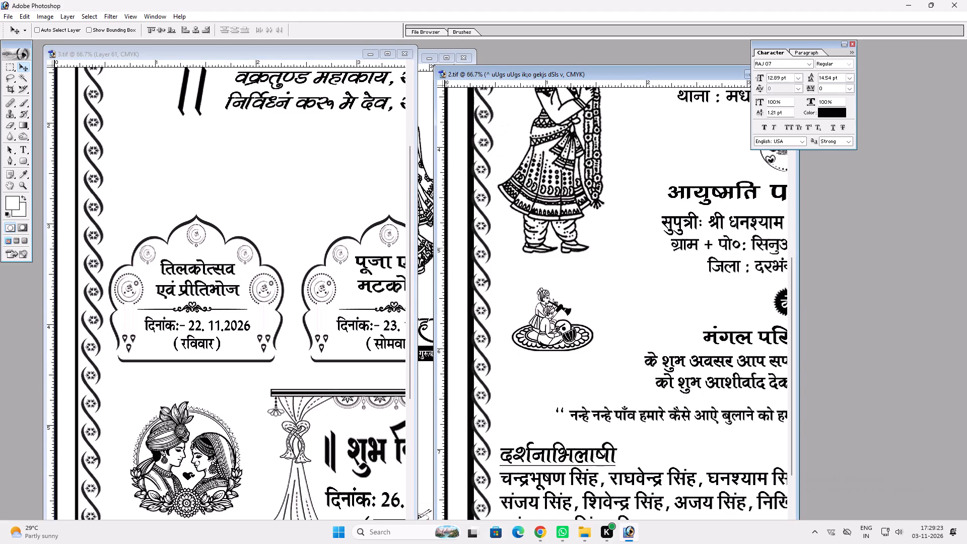
left_click_drag(540, 75, 571, 39)
left_click(386, 55)
key("space")
key("space")
key("space")
key("space")
key("space")
key("space")
key("space")
key("space")
key("space")
key("space")
key("space")
key("space")
key("space")
key("space")
key("space")
key("space")
key("space")
left_click_drag(411, 194, 441, 5)
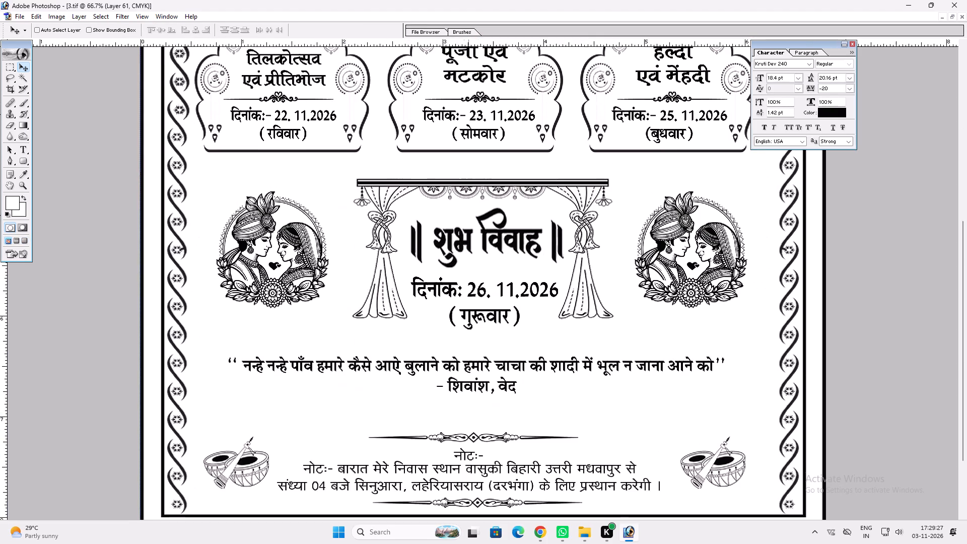
left_click_drag(470, 277, 472, 246)
Switch to the 2.tif page and look over its wording from the invitation lines up to the opening verse.
key("ctrl+Tab")
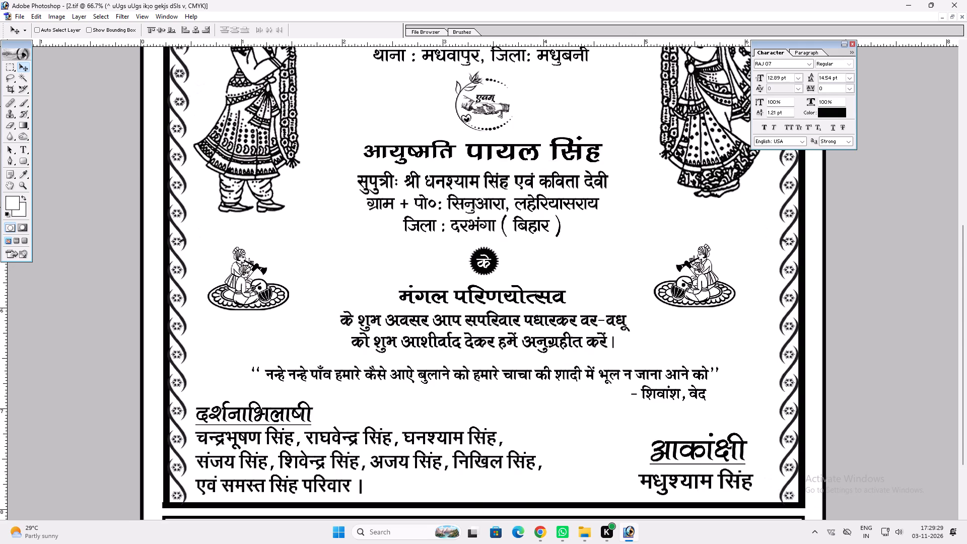
key("space")
key("space")
key("space")
key("space")
key("space")
key("space")
key("space")
key("space")
key("space")
key("space")
key("space")
key("space")
key("space")
key("space")
key("space")
key("space")
key("space")
key("space")
key("space")
key("space")
left_click_drag(447, 239, 445, 270)
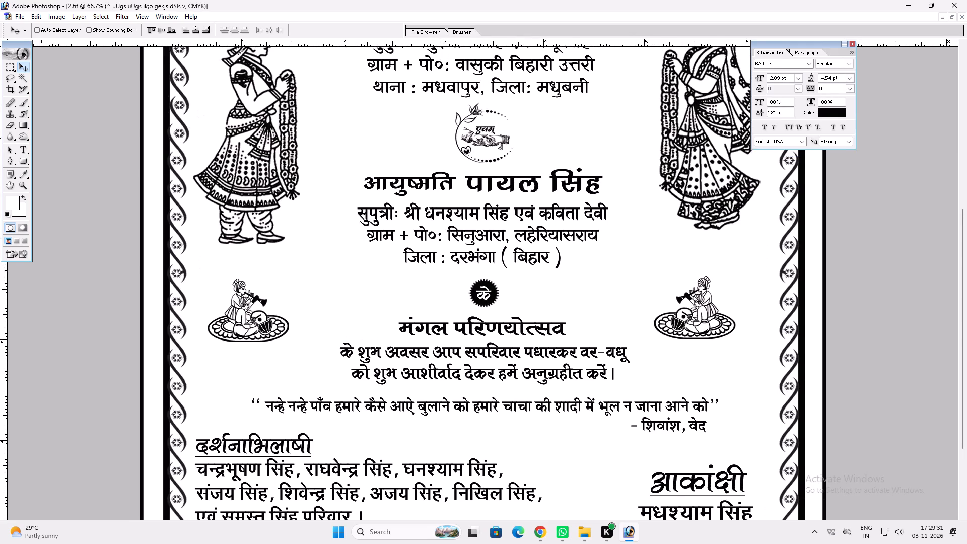
left_click_drag(445, 270, 442, 419)
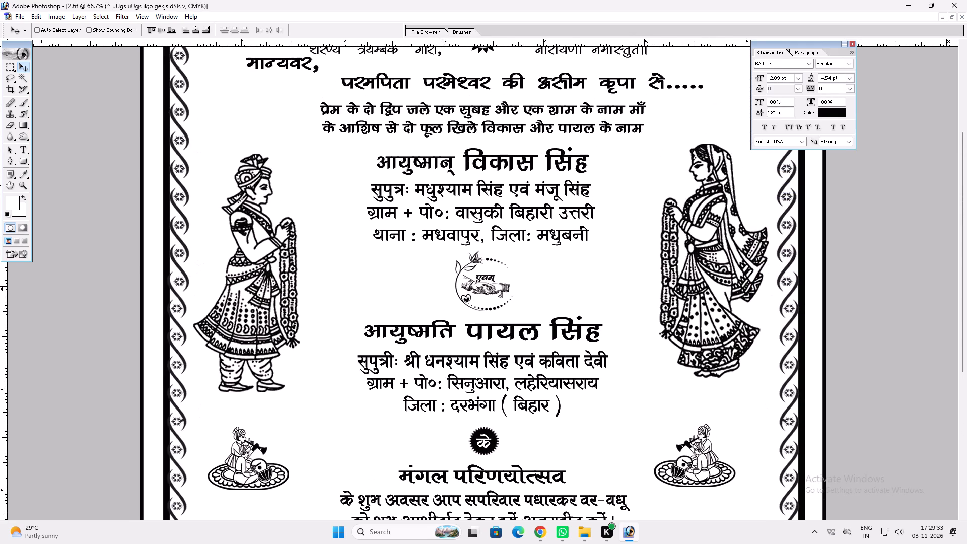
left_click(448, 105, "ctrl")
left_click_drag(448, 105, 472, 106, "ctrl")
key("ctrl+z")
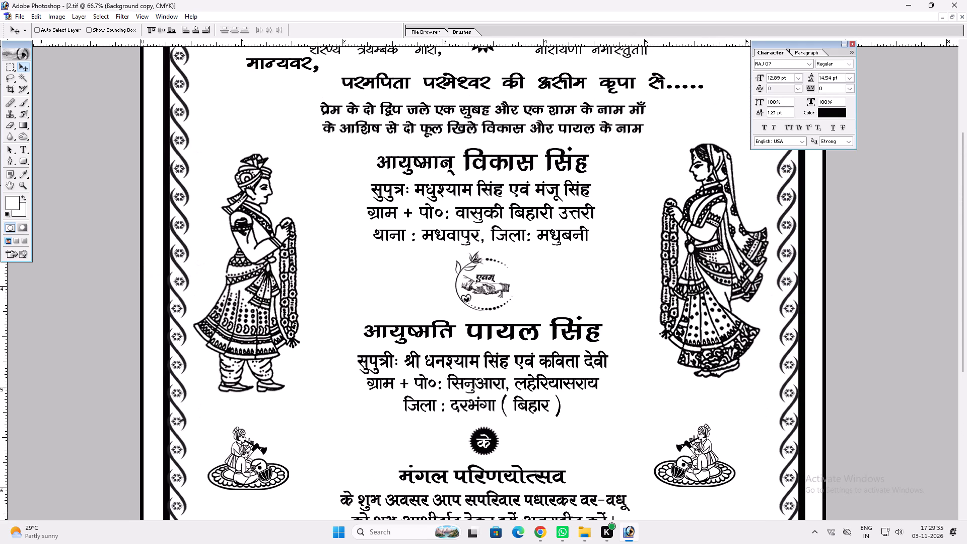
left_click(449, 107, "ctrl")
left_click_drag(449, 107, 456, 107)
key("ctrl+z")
Replace the title आयुष्मान् before the groom's name on 2.tif with चि०.
left_click(447, 125)
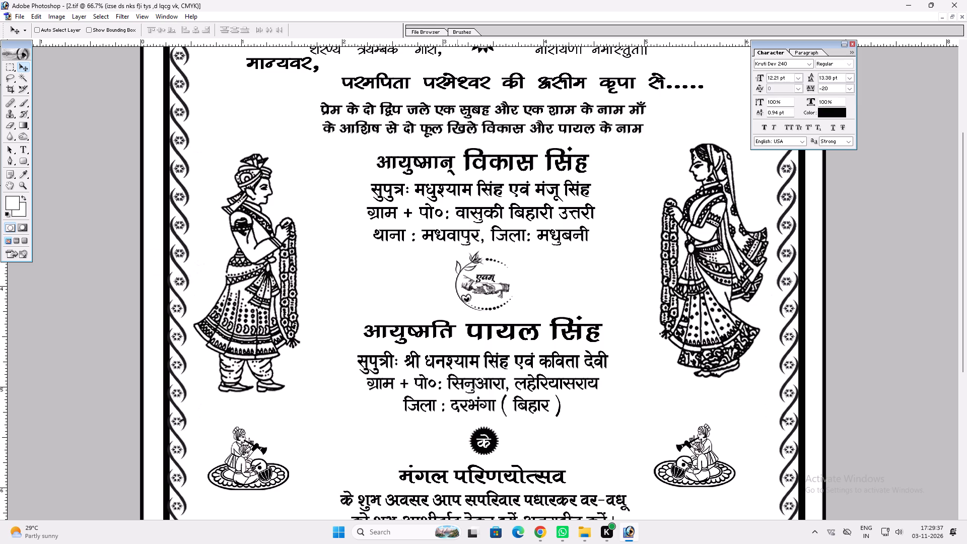
key("t")
left_click_drag(456, 173, 351, 158)
type("vk;q")
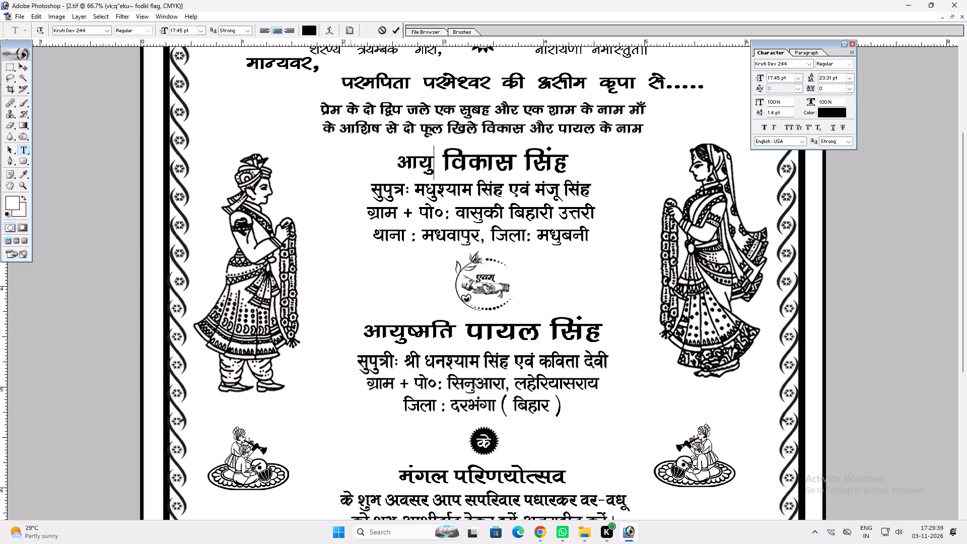
key("BackSpace")
key("BackSpace")
key("BackSpace")
key("f")
key("BackSpace")
key("BackSpace")
key("f")
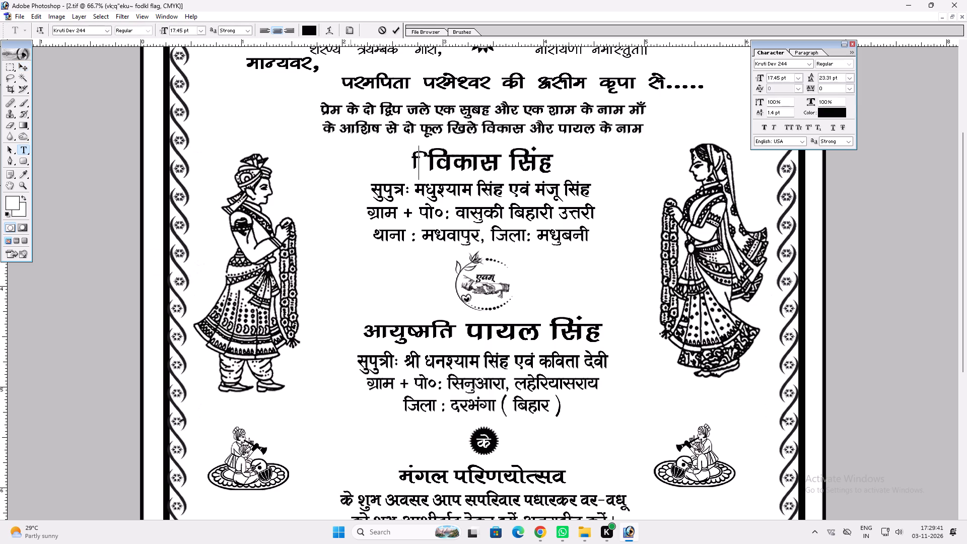
type("p0")
key("BackSpace")
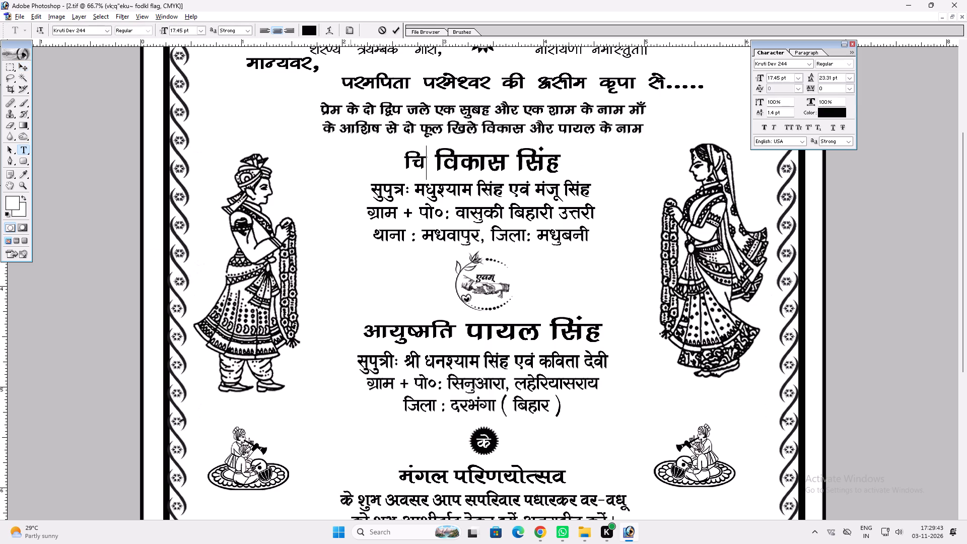
key("alt+0")
key("alt+1")
key("alt+4")
key("alt+0")
key("Return")
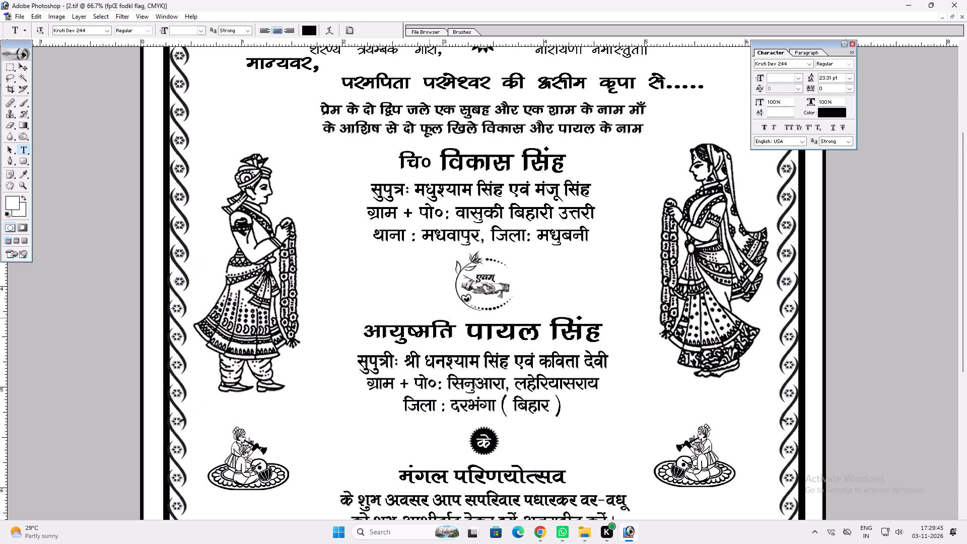
Replace the title आयुष्मति before the bride's name on 2.tif with आयु०.
left_click_drag(456, 337, 333, 330)
type("vk;q")
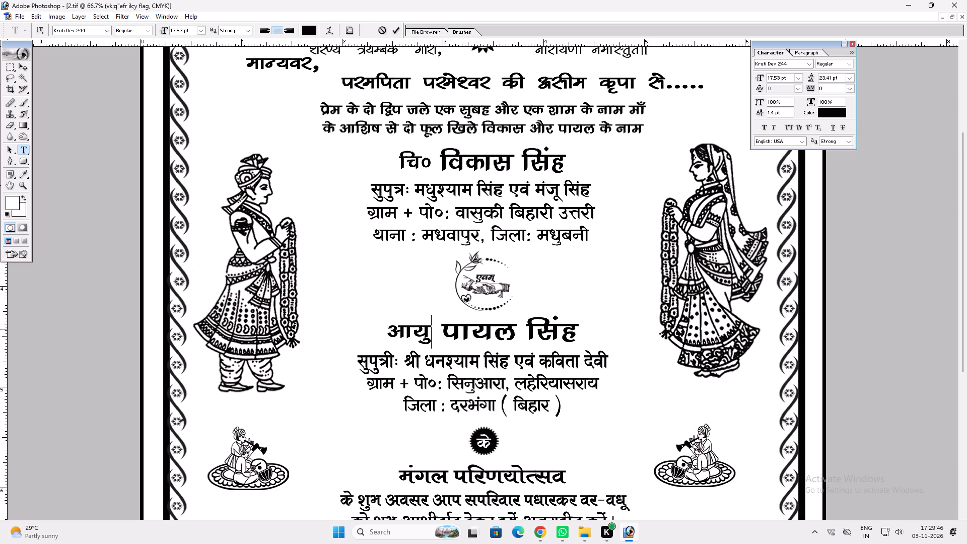
key("alt+0")
key("alt+1")
key("alt+4")
key("alt+0")
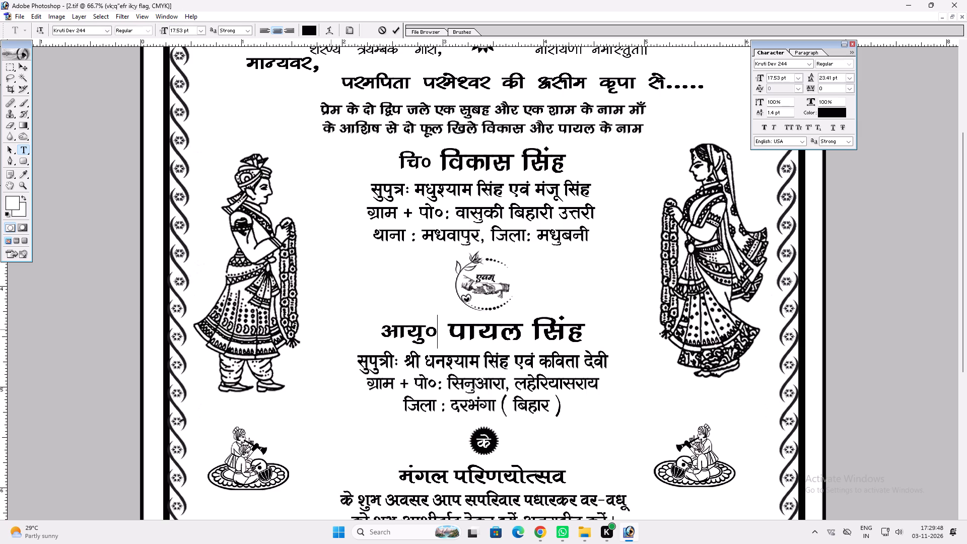
key("Return")
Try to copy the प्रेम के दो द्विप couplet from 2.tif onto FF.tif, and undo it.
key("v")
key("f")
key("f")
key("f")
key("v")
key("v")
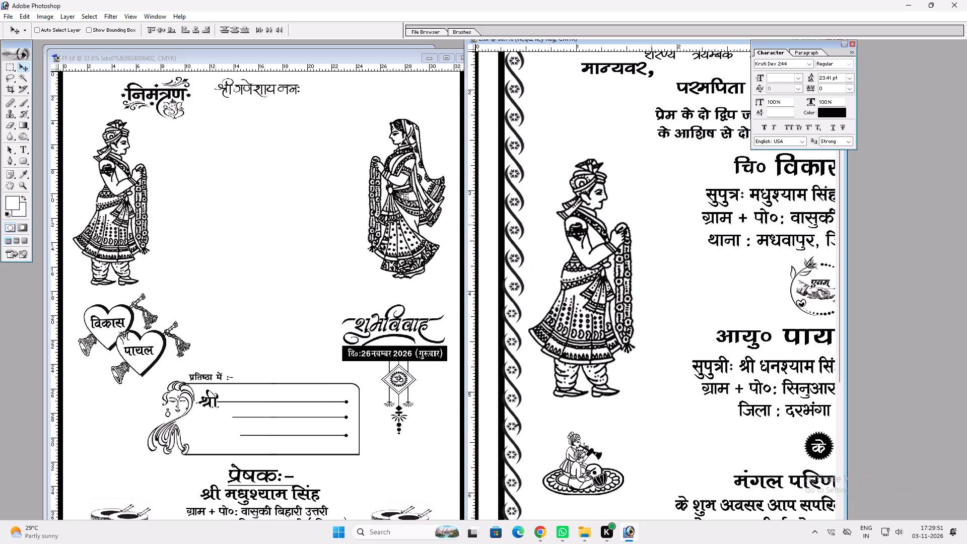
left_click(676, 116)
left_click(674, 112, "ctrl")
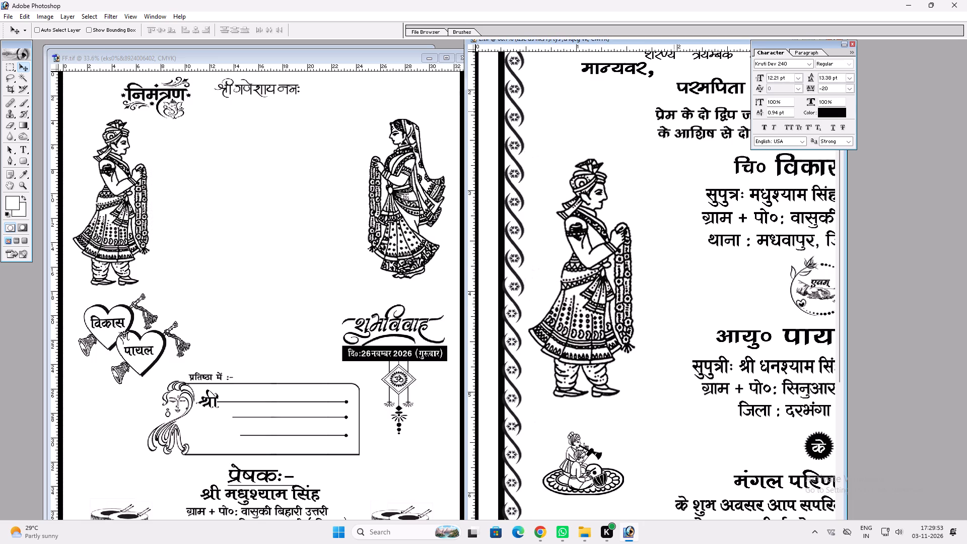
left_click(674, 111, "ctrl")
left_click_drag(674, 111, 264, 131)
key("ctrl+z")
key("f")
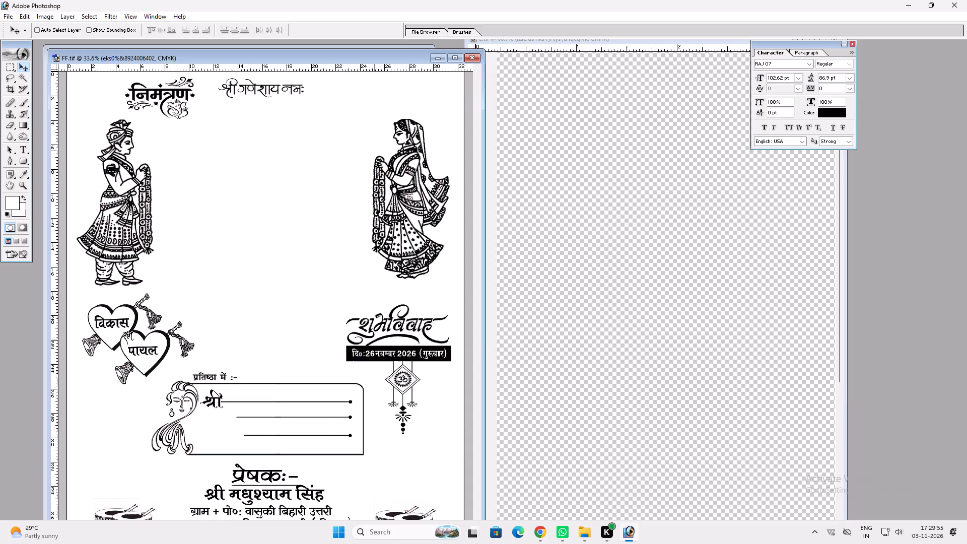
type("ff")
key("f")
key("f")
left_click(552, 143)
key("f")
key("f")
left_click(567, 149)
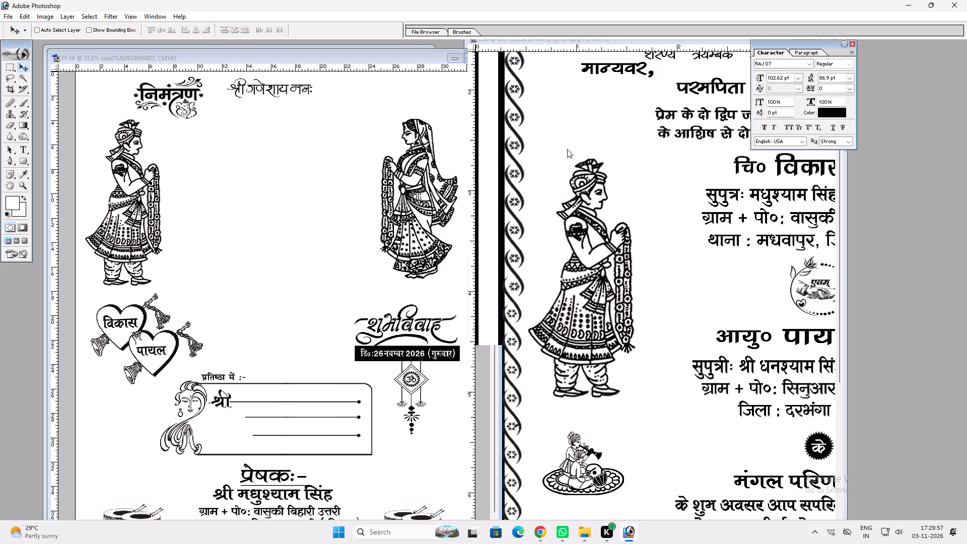
Uncover 3.tif behind FF.tif and copy the प्रेम के दो द्विप couplet from 2.tif into the space above the three ceremony frames.
left_click_drag(416, 55, 341, 297)
left_click_drag(342, 57, 305, 365)
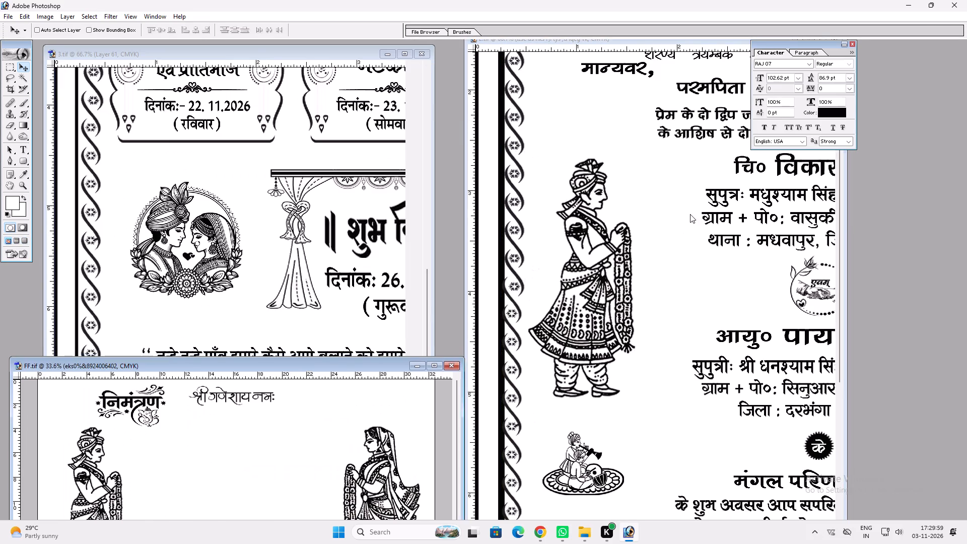
left_click(690, 214)
left_click_drag(708, 209, 329, 189)
key("v")
left_click(409, 55)
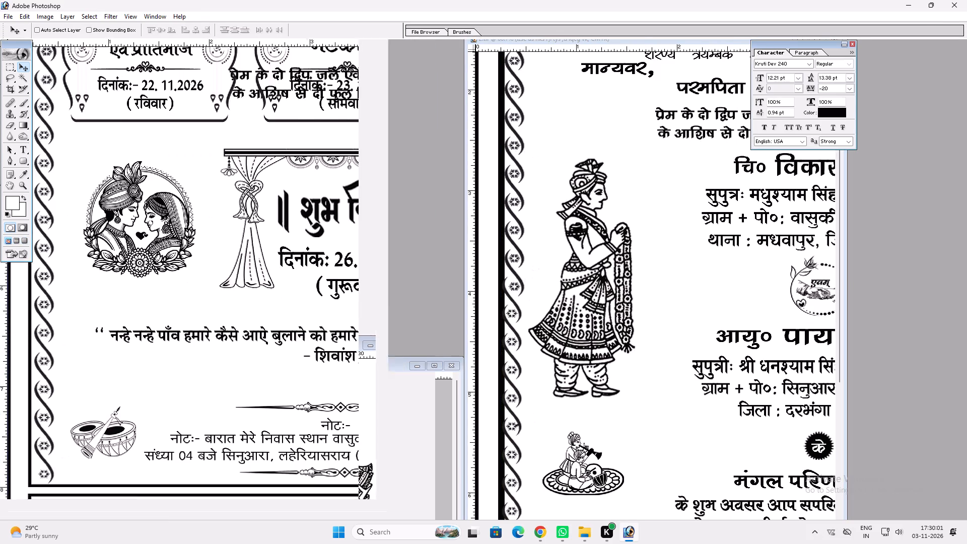
key("v")
key("v")
key("space")
key("space")
key("space")
key("space")
key("space")
key("space")
left_click_drag(461, 87, 452, 330)
left_click_drag(463, 310, 456, 167)
Replace the copied couplet above the ceremony frames on 3.tif with the heading मांगलिक कार्यक्रम.
key("t")
left_click(453, 191)
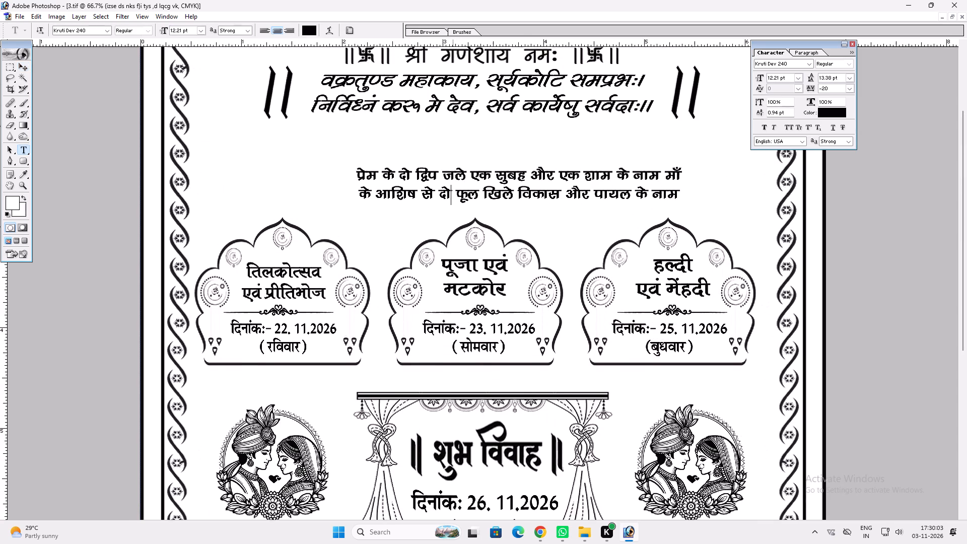
key("ctrl+a")
type("eax")
key("y")
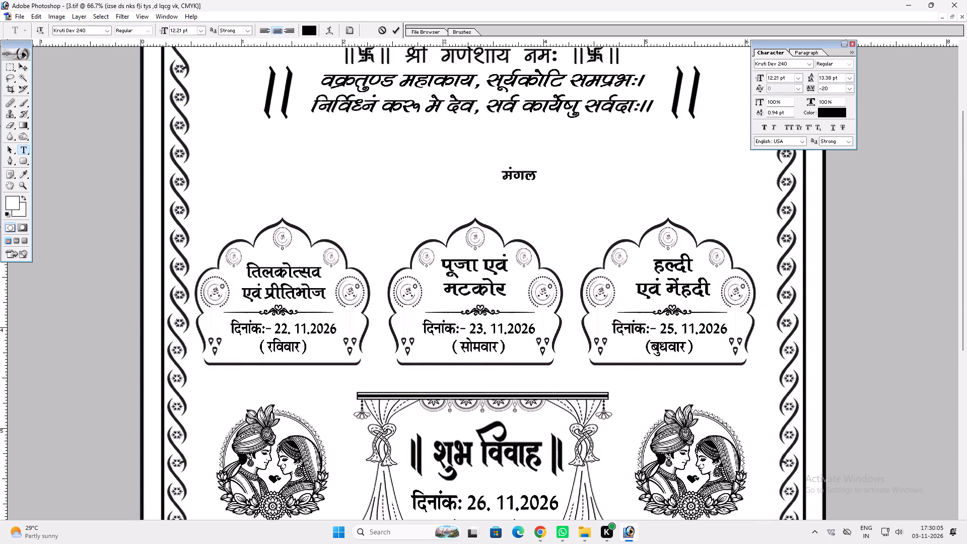
key("f")
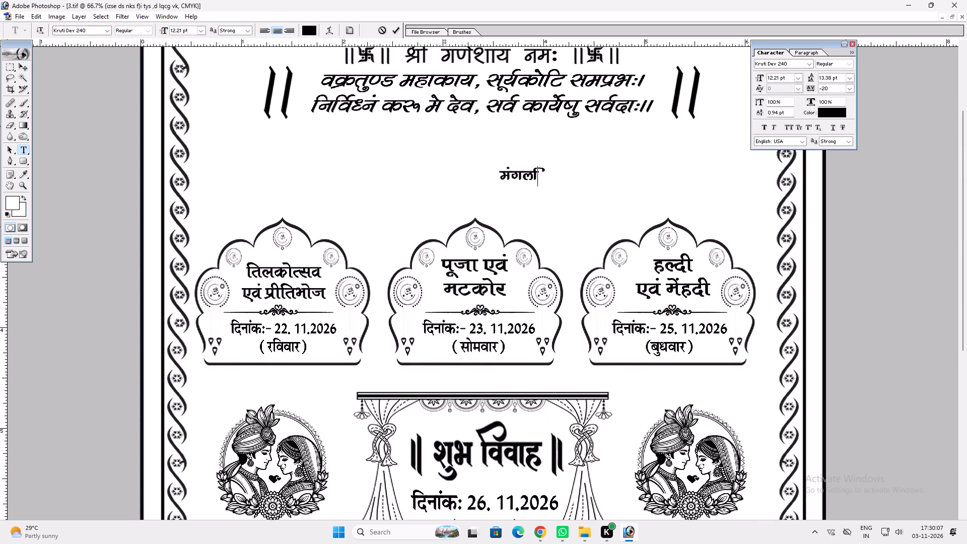
key("BackSpace")
key("BackSpace")
type("fyd dk")
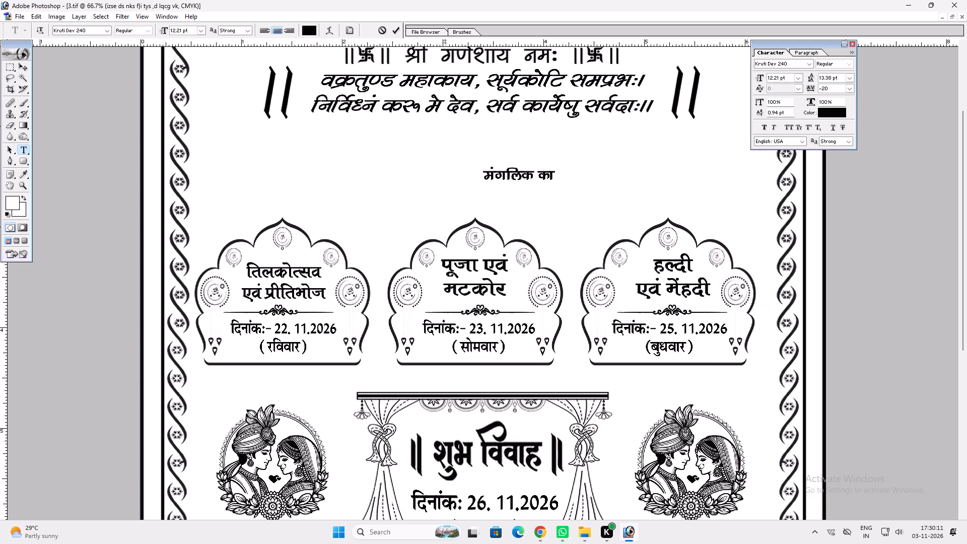
left_click(507, 176)
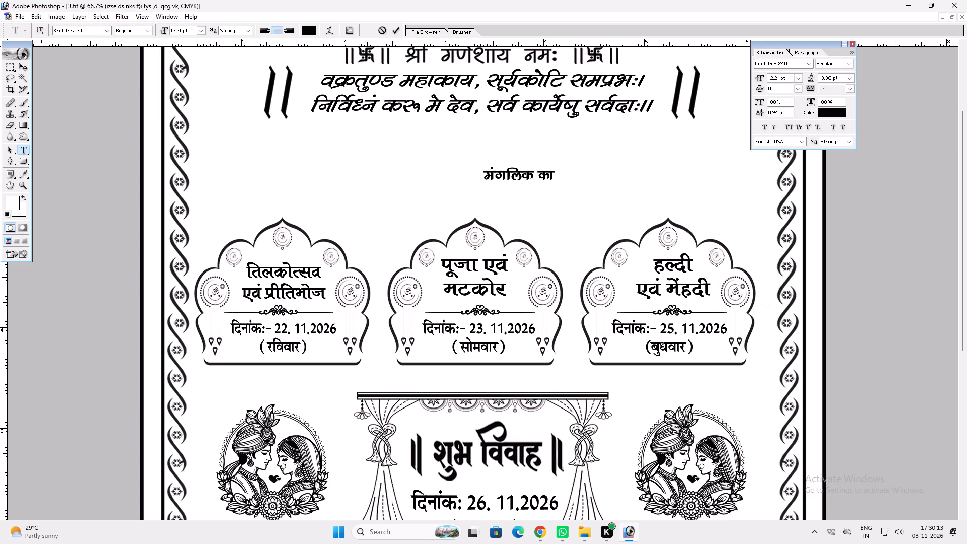
left_click(494, 175)
key("k")
left_click(556, 179)
key("apostrophe")
key("BackSpace")
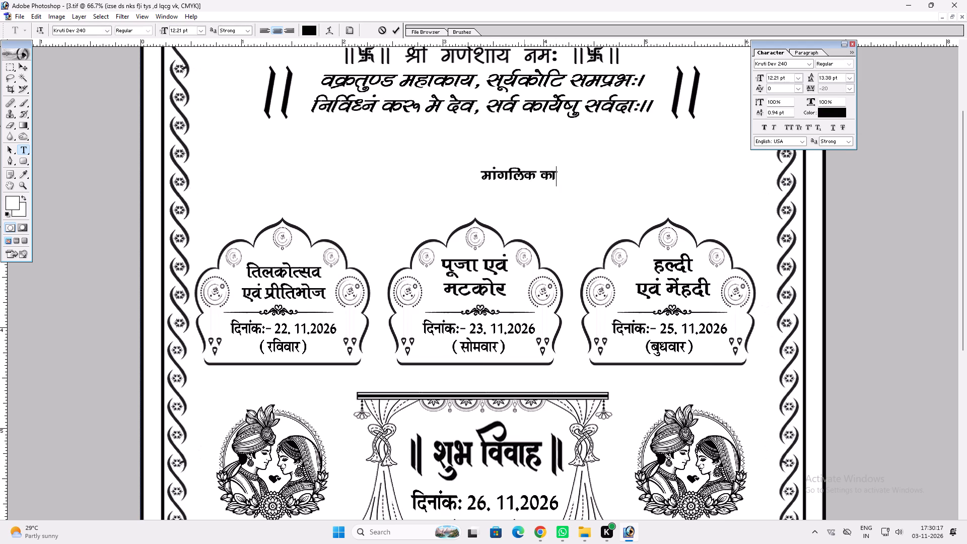
type("lZ")
key("BackSpace")
key("BackSpace")
type(";Z")
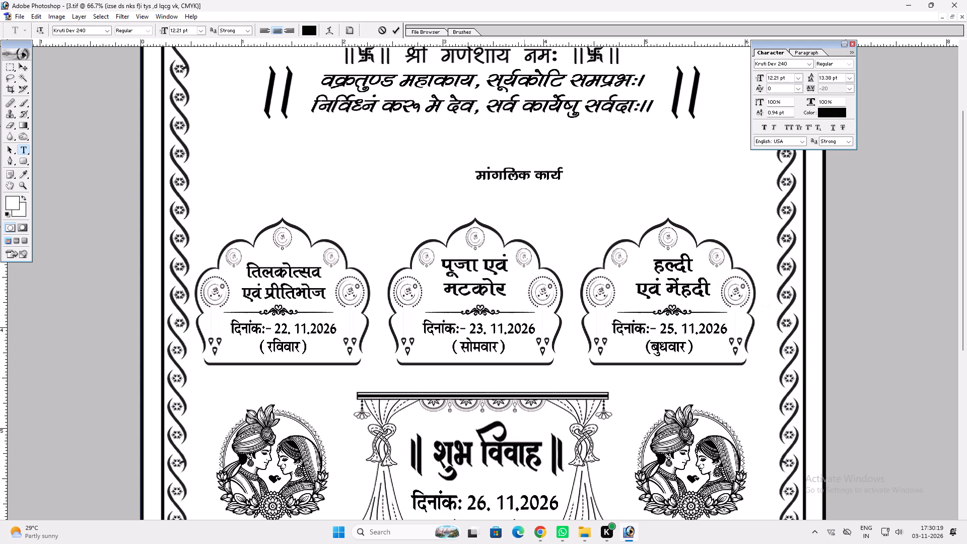
key("alt+0")
key("alt+2")
key("alt+1")
key("alt+6")
key("alt+5")
key("BackSpace")
key("alt+0")
key("alt+2")
key("alt+1")
key("alt+6")
key("e")
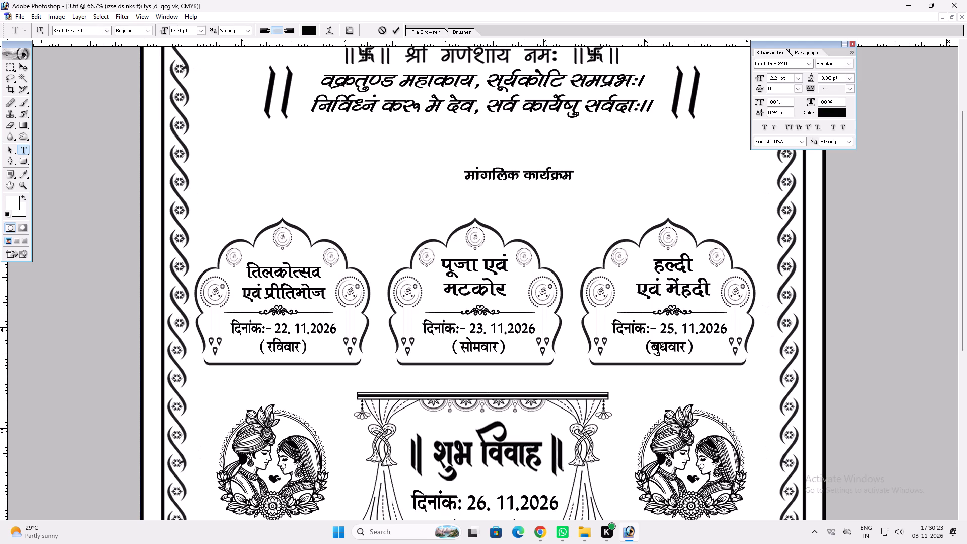
Enclose the मांगलिक कार्यक्रम heading with !! at both ends, separated from the words by spaces.
key("space")
type("!!")
key("Home")
type("!!")
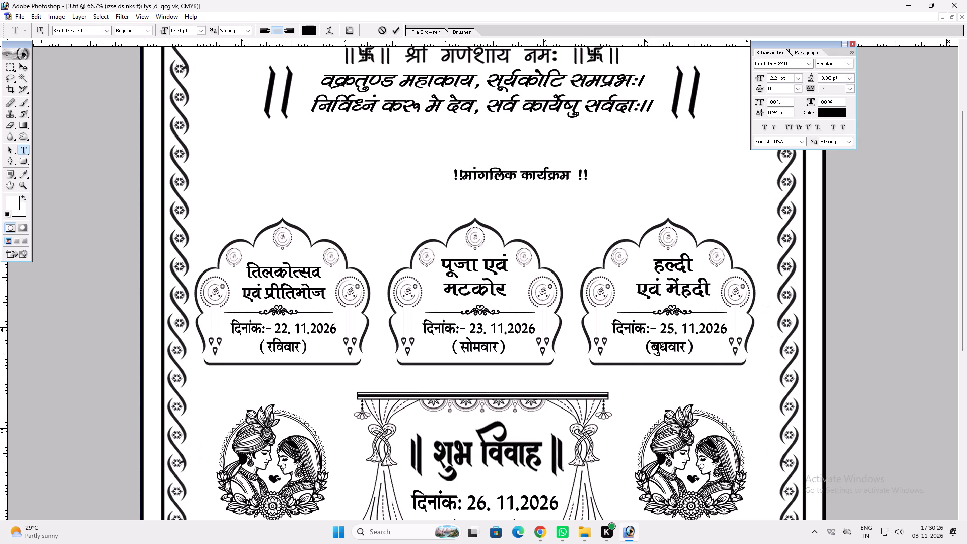
key("space")
Compare neighbouring Kruti Dev fonts on the whole मांगलिक कार्यक्रम heading and set it to Kruti Dev 244.
key("ctrl+a")
left_click(67, 32)
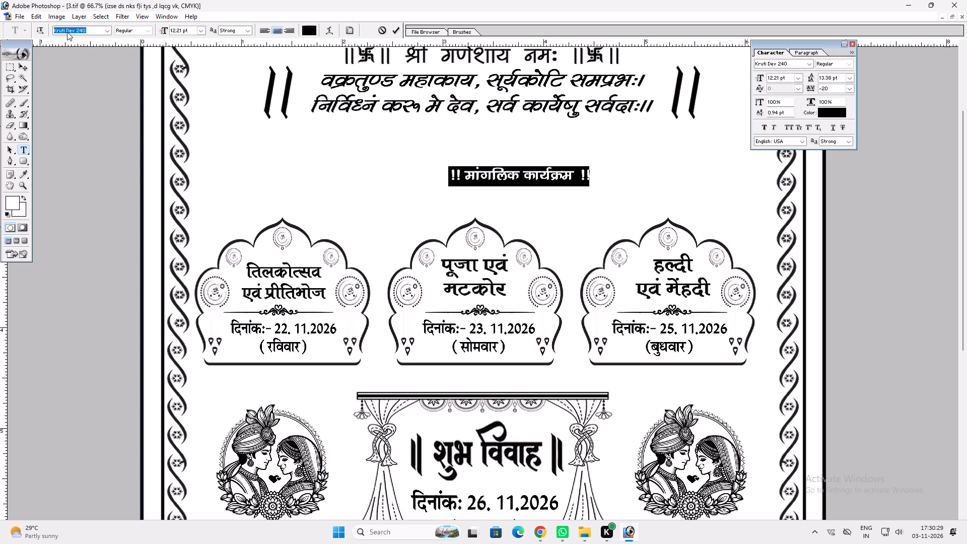
key("Down")
key("Down")
key("Down")
key("Up")
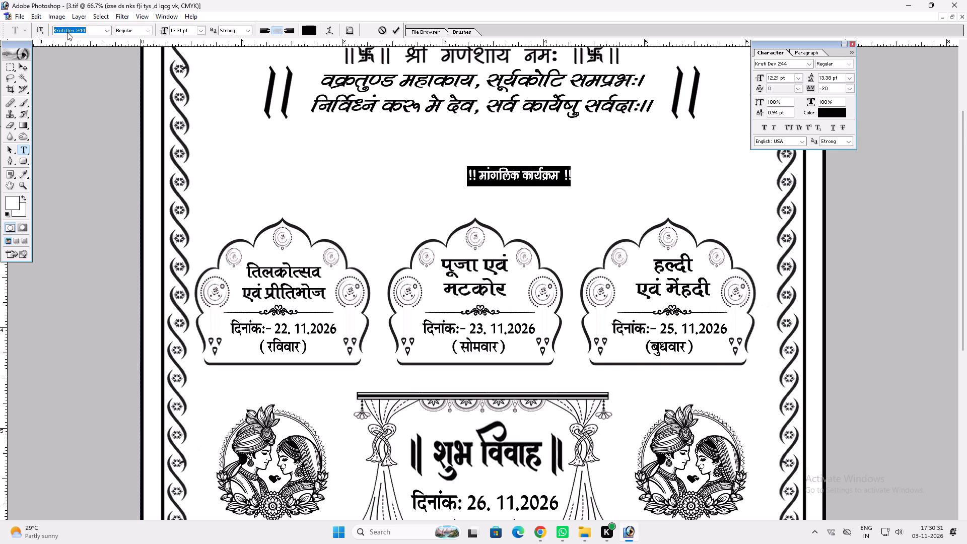
key("Up")
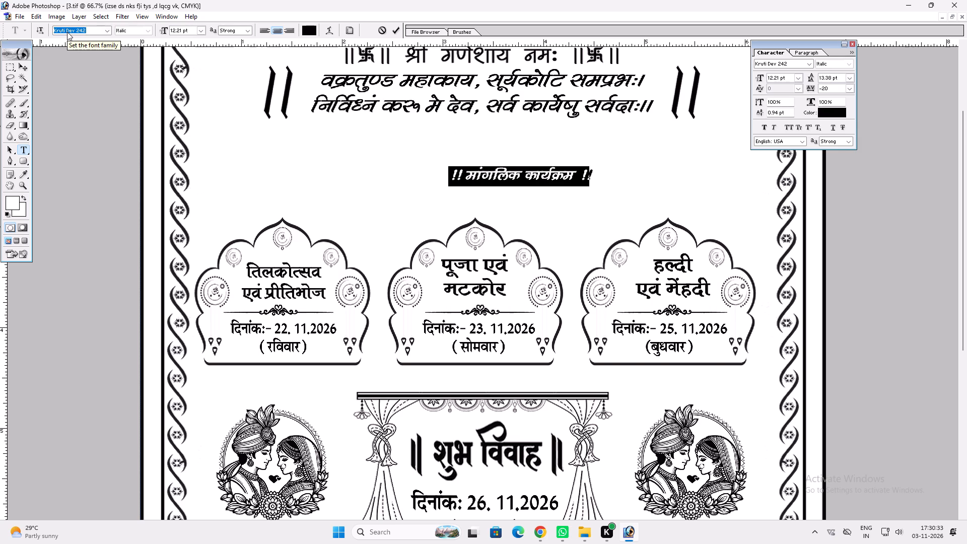
key("Down")
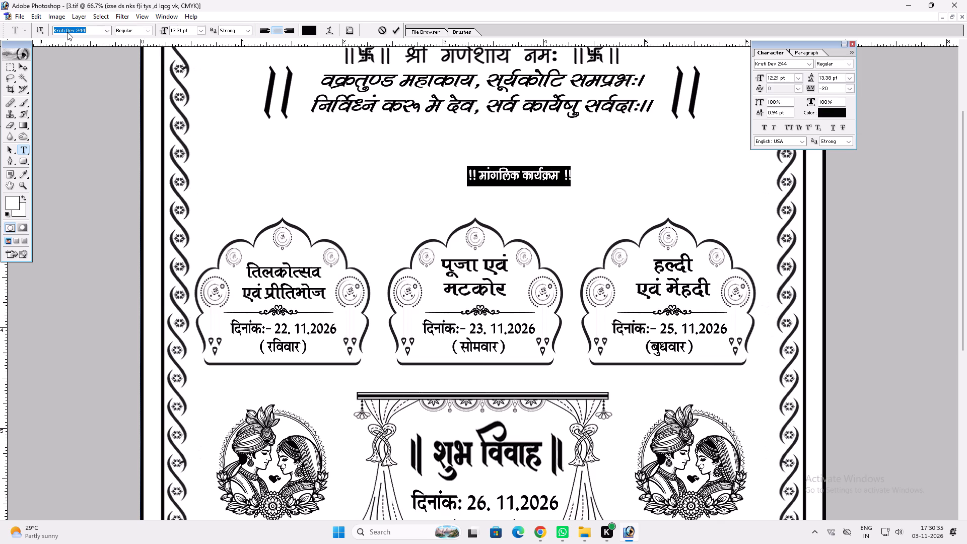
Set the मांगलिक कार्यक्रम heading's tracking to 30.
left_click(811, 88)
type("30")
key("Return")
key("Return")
Set the tracking of the whole मांगलिक कार्यक्रम heading to 10.
left_click(548, 182)
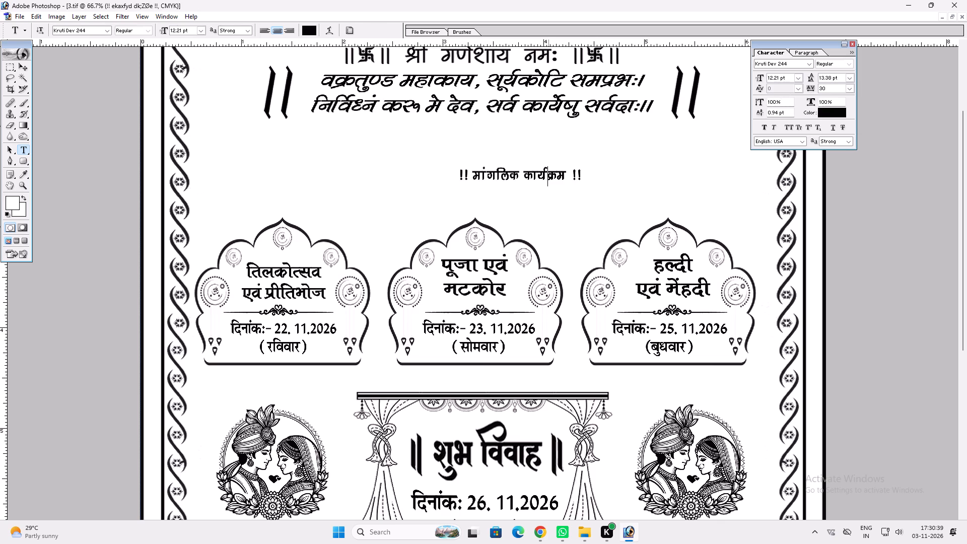
key("ctrl+a")
left_click(814, 86)
type("10")
key("Return")
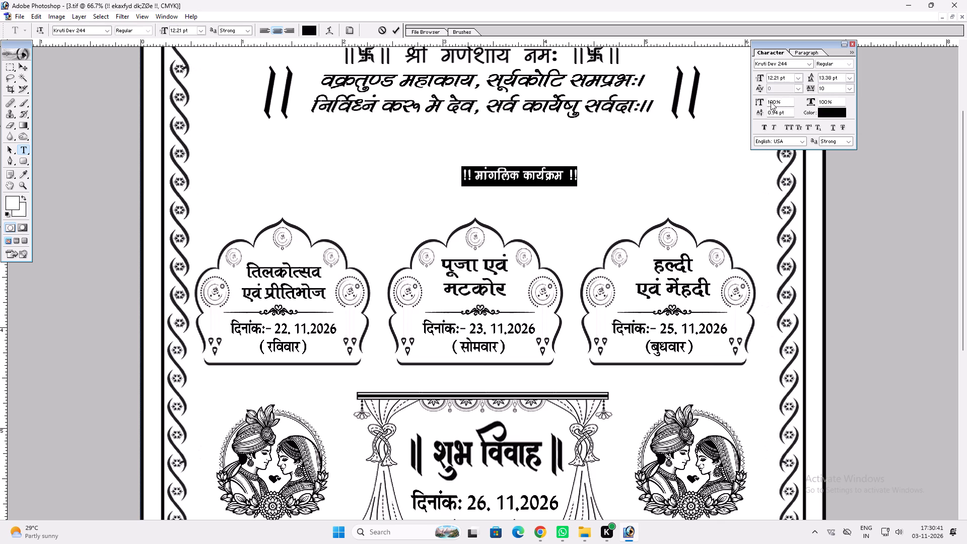
key("Return")
Scale the मांगलिक कार्यक्रम heading up to about 33 pt and centre it above the three ceremony frames.
key("ctrl+t")
left_click_drag(576, 178, 649, 178, "alt+shift")
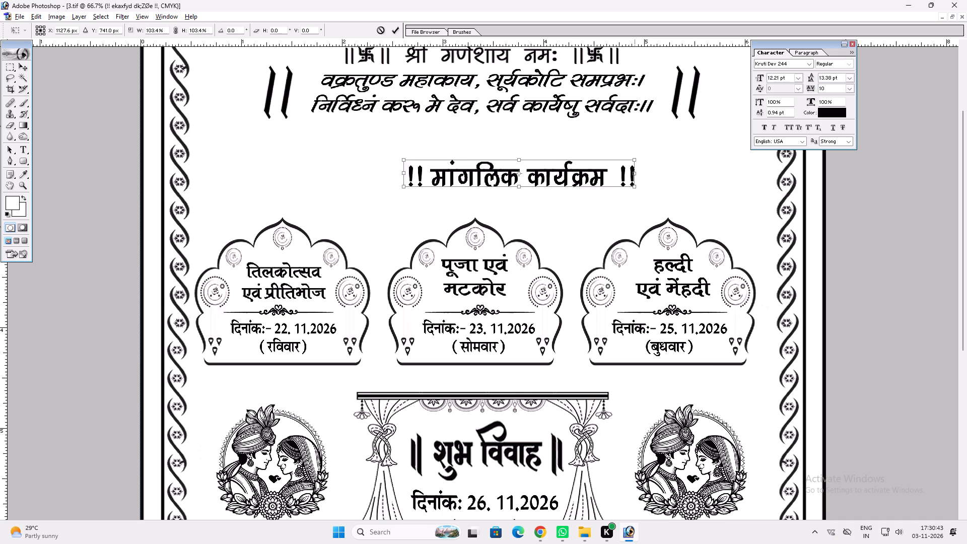
left_click_drag(649, 178, 675, 178, "alt+shift")
key("shift+Return")
key("v")
left_click_drag(532, 194, 496, 192)
Compare further Kruti Dev fonts on the whole मांगलिक कार्यक्रम heading and set it to Kruti Dev 283 Bold Italic.
key("t")
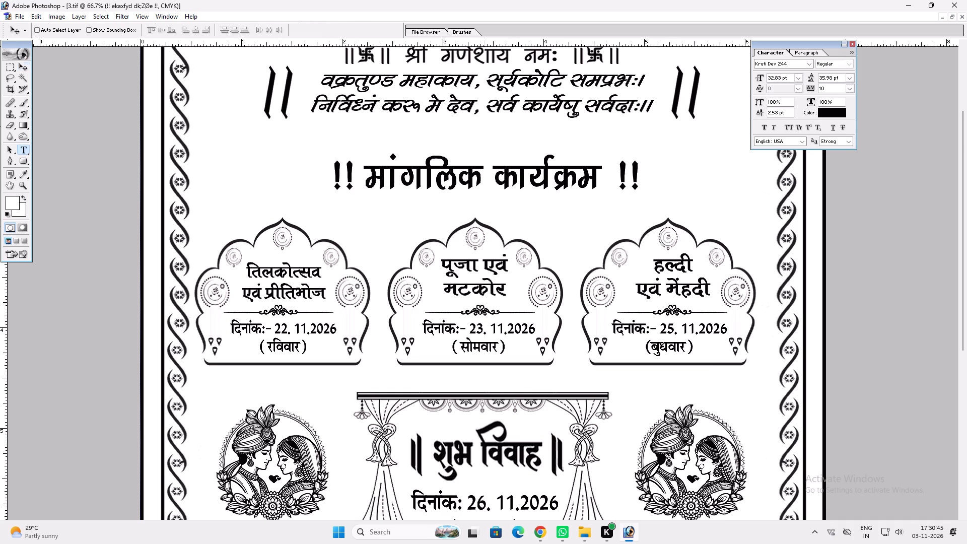
left_click(485, 190)
key("ctrl+a")
left_click(84, 29)
key("Down")
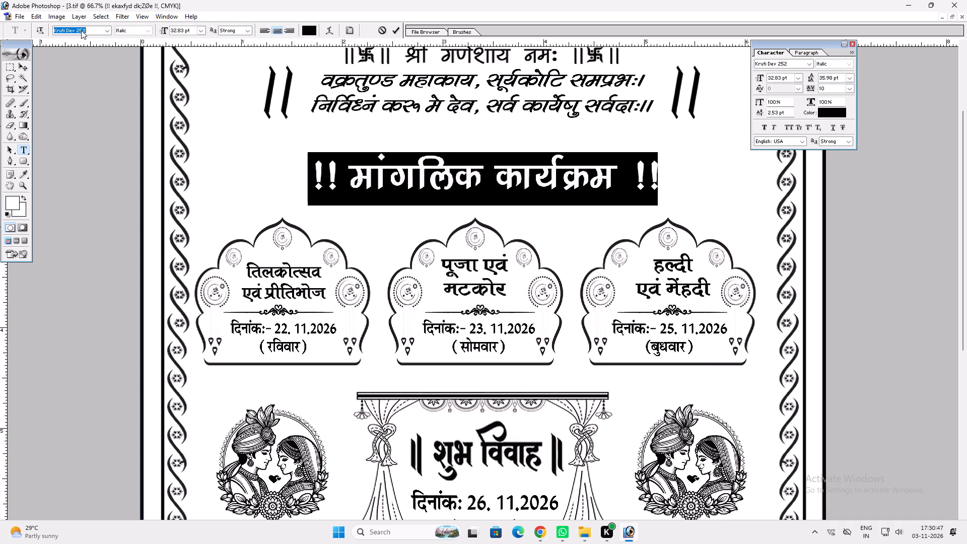
key("Down")
key("Up")
key("Down")
key("Down")
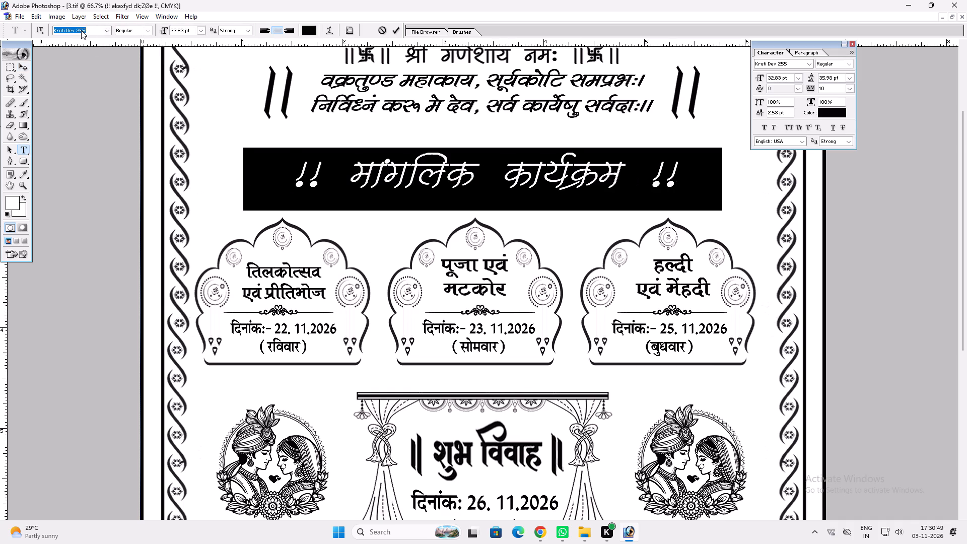
key("Down")
key("Down")
key("Down")
key("Down")
key("Down")
key("Down")
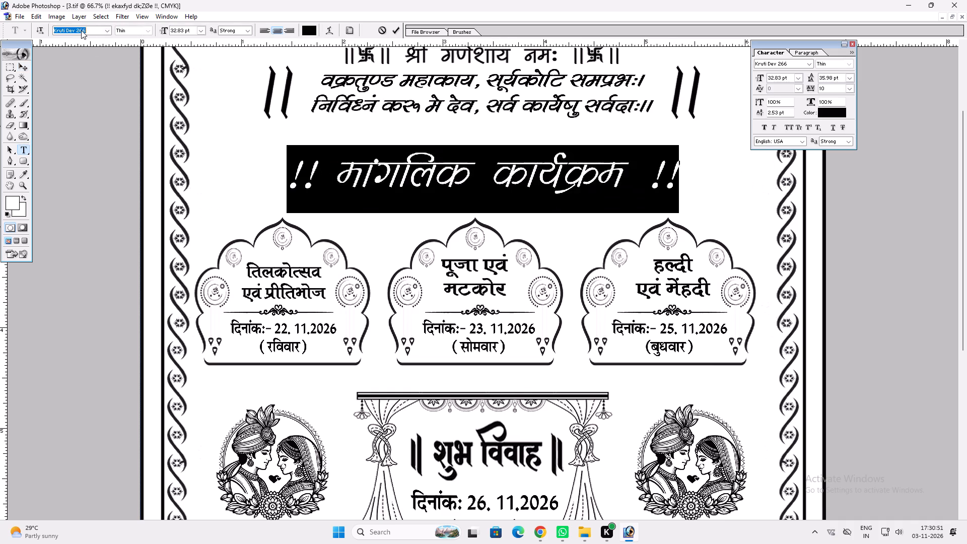
key("Down")
key("Down")
key("Down")
key("Down")
key("Down")
key("Down")
key("Down")
key("Down")
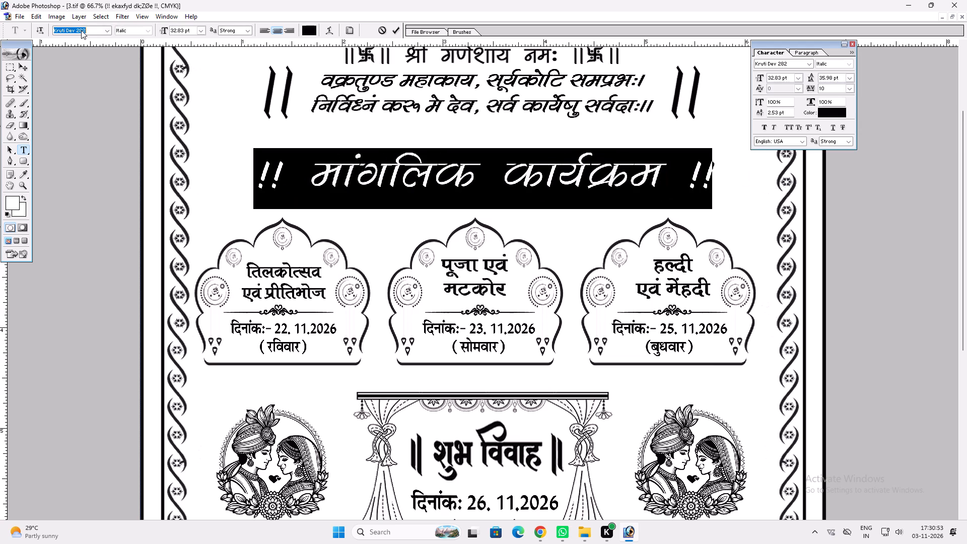
key("Down")
key("Down")
key("Down")
key("Up")
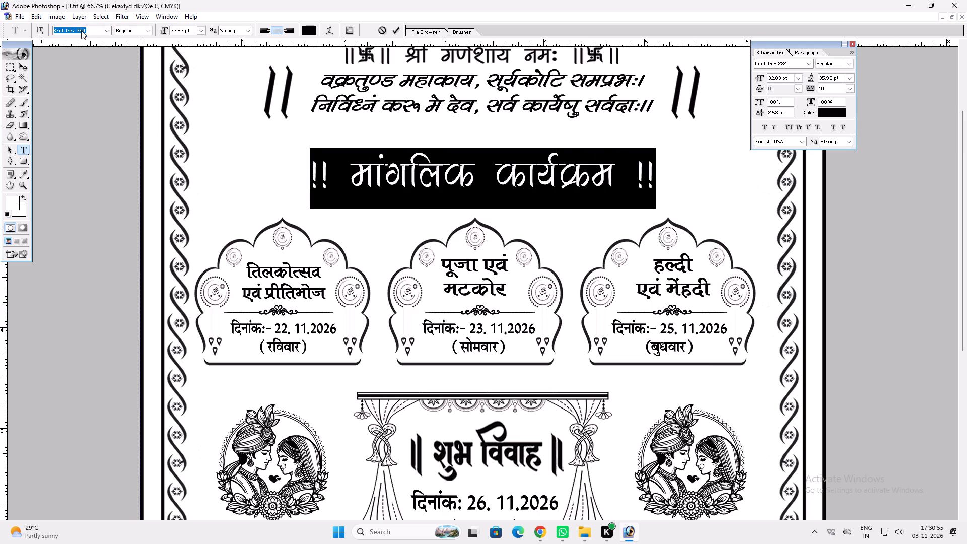
key("Up")
key("Up")
key("Down")
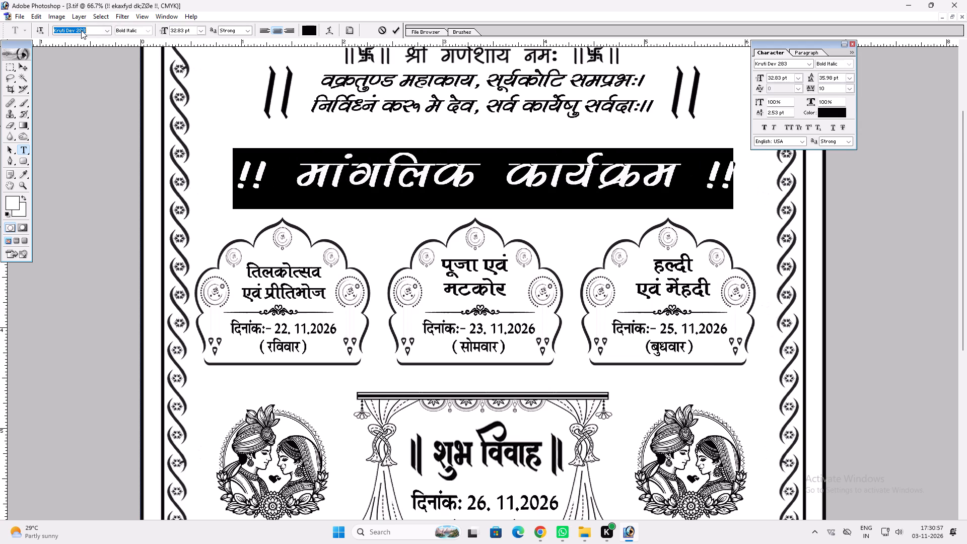
key("Return")
key("Return")
Tighten the tracking of the whole मांगलिक कार्यक्रम heading to -70.
left_click(474, 172)
key("ctrl+a")
key("alt+Left")
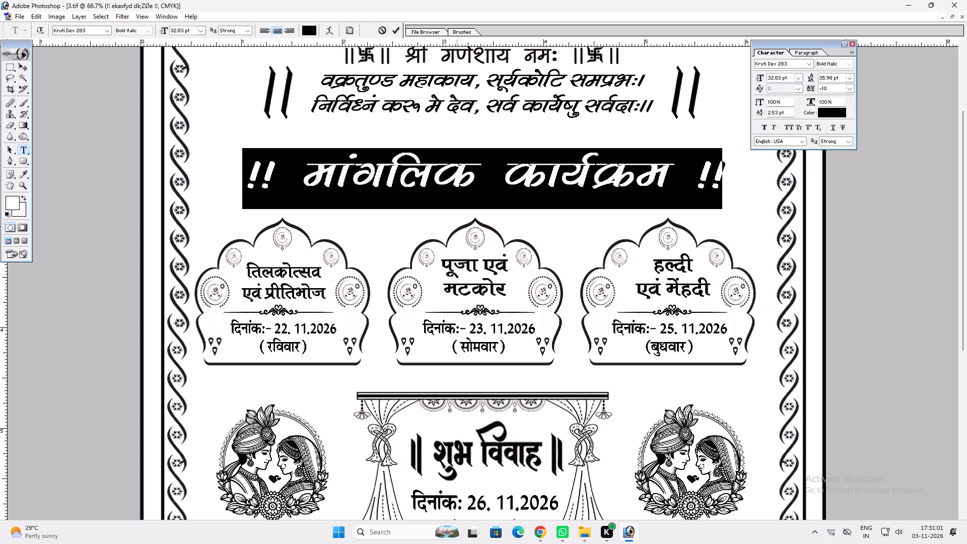
key("alt+Left")
key("alt+Left")
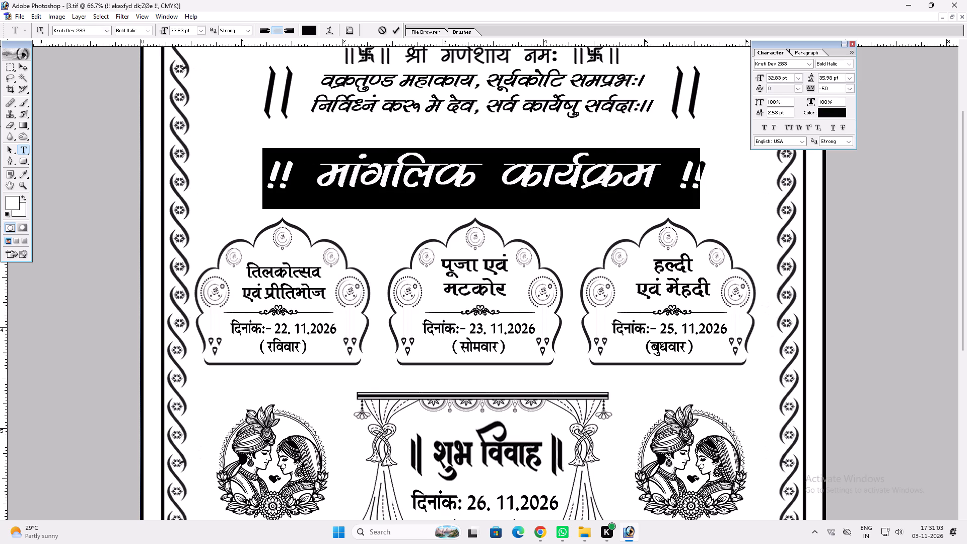
key("alt+Left")
key("ctrl+z")
key("ctrl+Return")
Stretch the मांगलिक कार्यक्रम heading taller to about 44 pt and centre it between the verse and the ceremony frames.
key("ctrl+t")
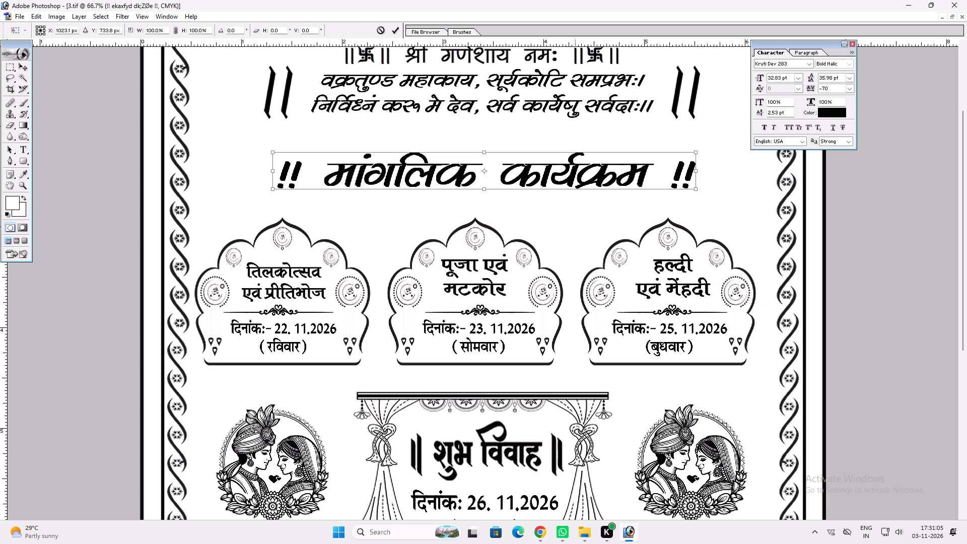
left_click_drag(555, 186, 546, 192, "alt+shift")
key("Return")
key("v")
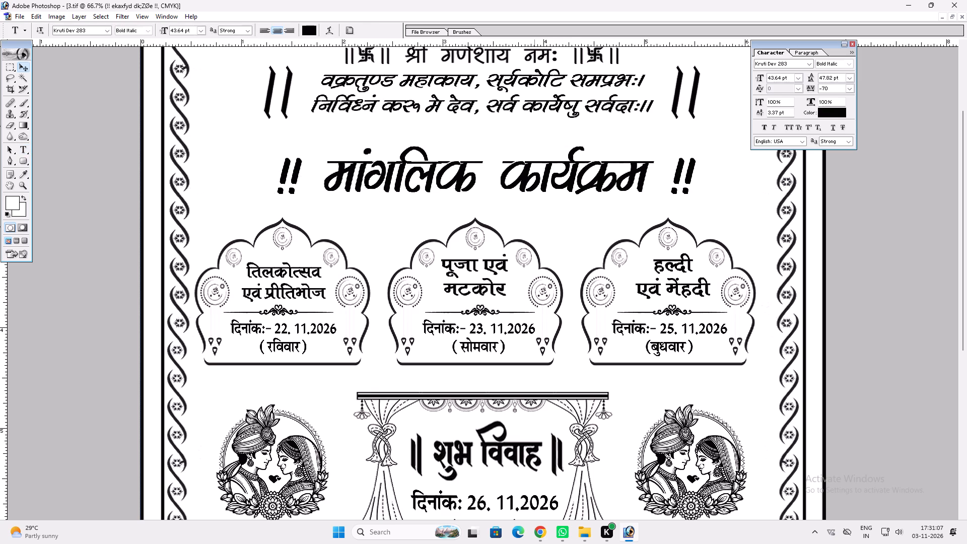
left_click_drag(512, 191, 507, 191)
key("space")
right_click_drag(494, 189, 503, 190)
left_click_drag(510, 192, 523, 195)
type("vv")
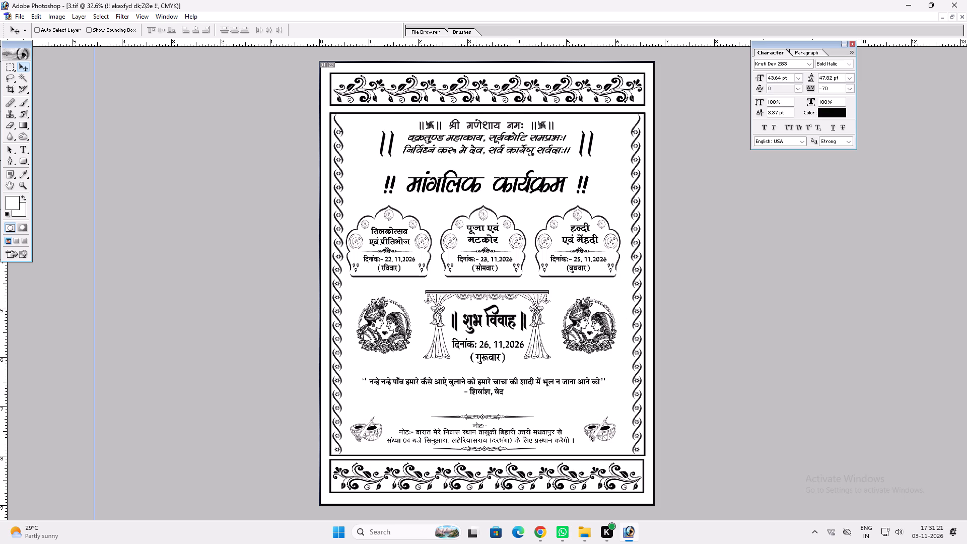
Correct करू मे to कुरूमे in the second line of the Ganesh verse, removing the space between the words.
key("ctrl+plus")
key("space")
left_click_drag(467, 167, 468, 205)
key("ctrl+plus")
key("space")
left_click_drag(465, 187, 465, 361)
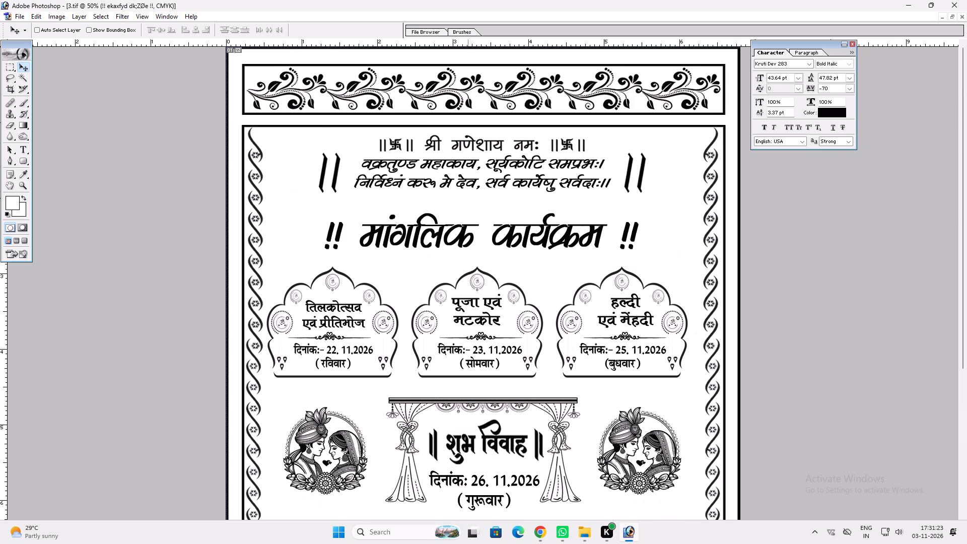
key("t")
left_click(422, 184)
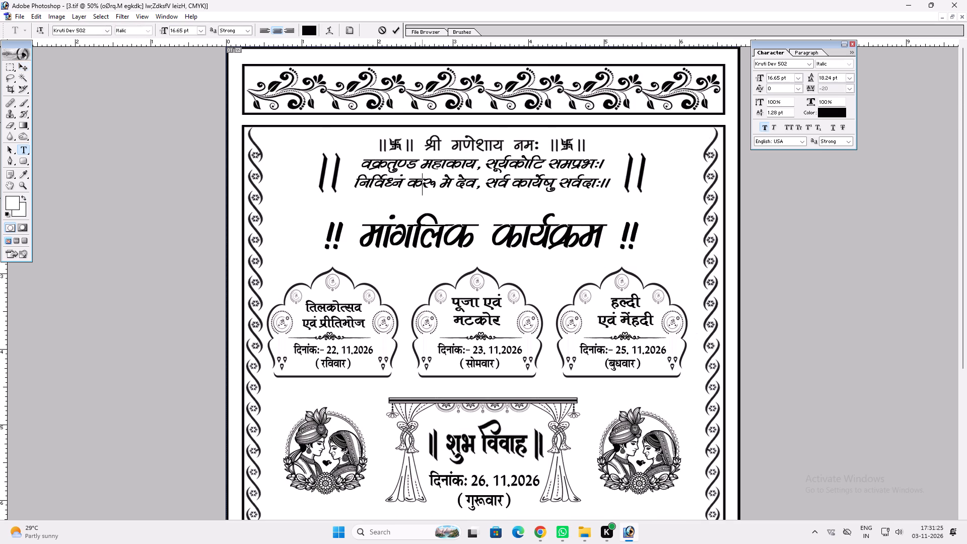
key("w")
key("BackSpace")
key("q")
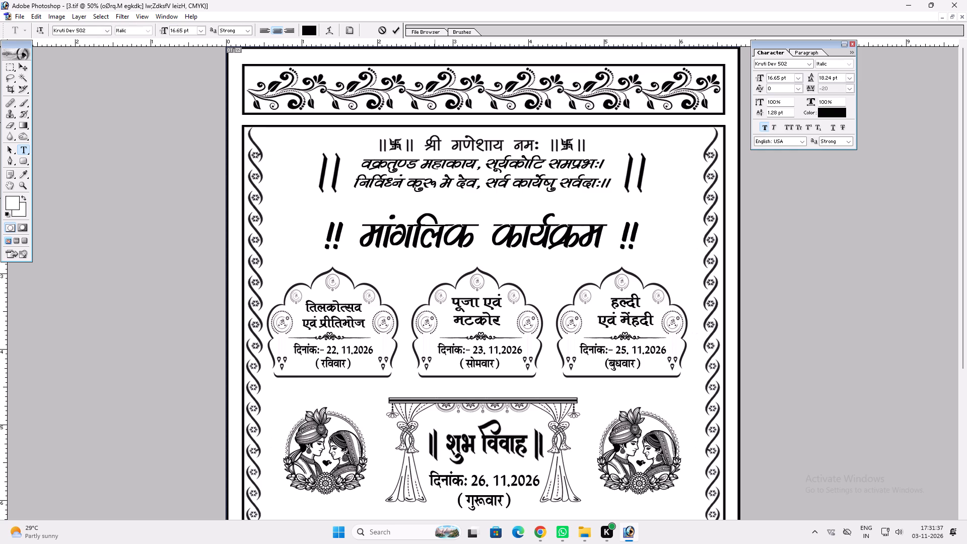
left_click(441, 186)
key("BackSpace")
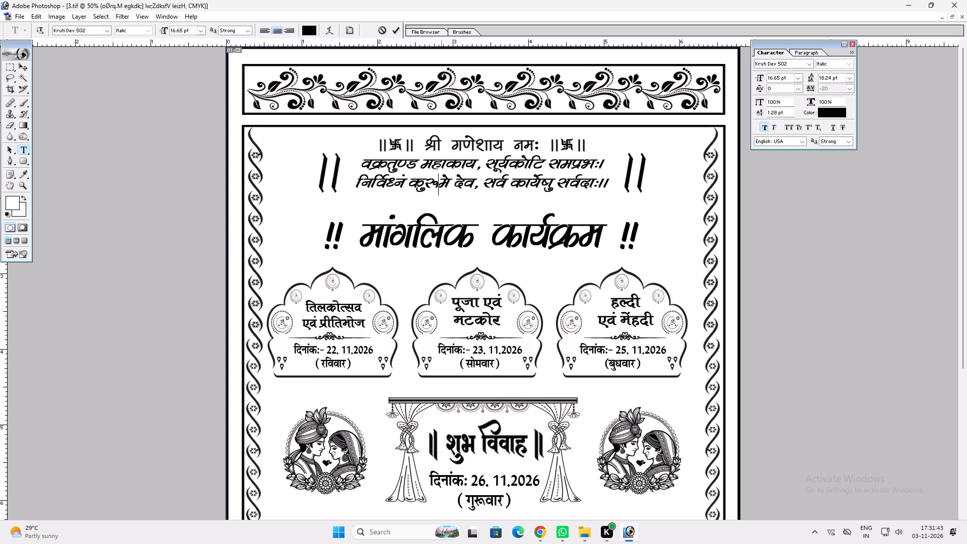
key("Return")
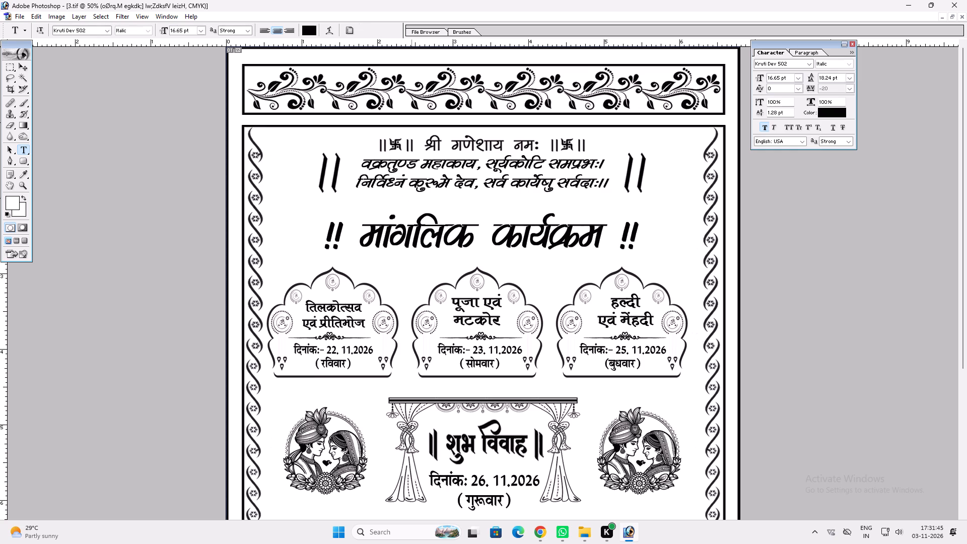
Save the 3.tif page.
key("space")
key("space")
key("space")
key("space")
key("space")
right_click(407, 185)
left_click(421, 188)
key("ctrl+s")
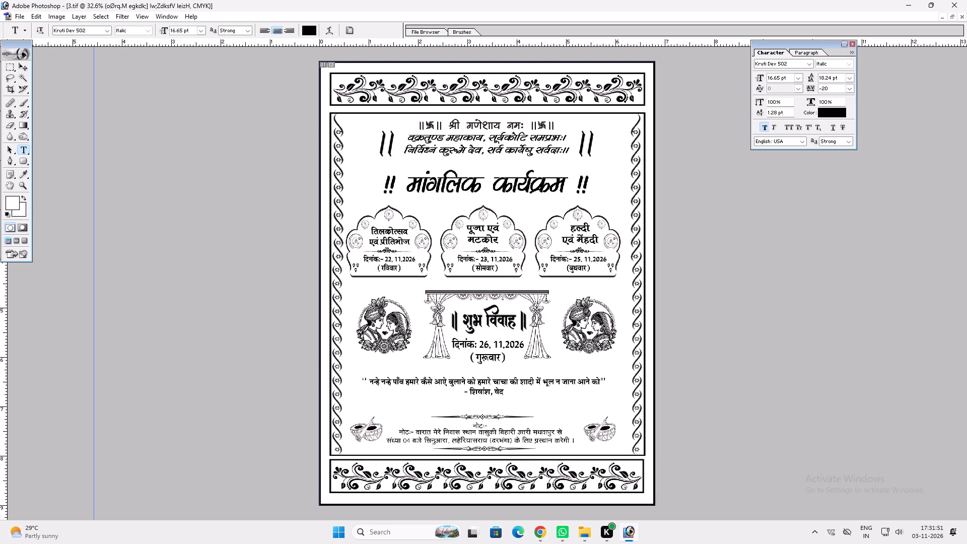
Move the ornamental divider above the नोट section slightly up.
key("v")
left_click(483, 416, "ctrl")
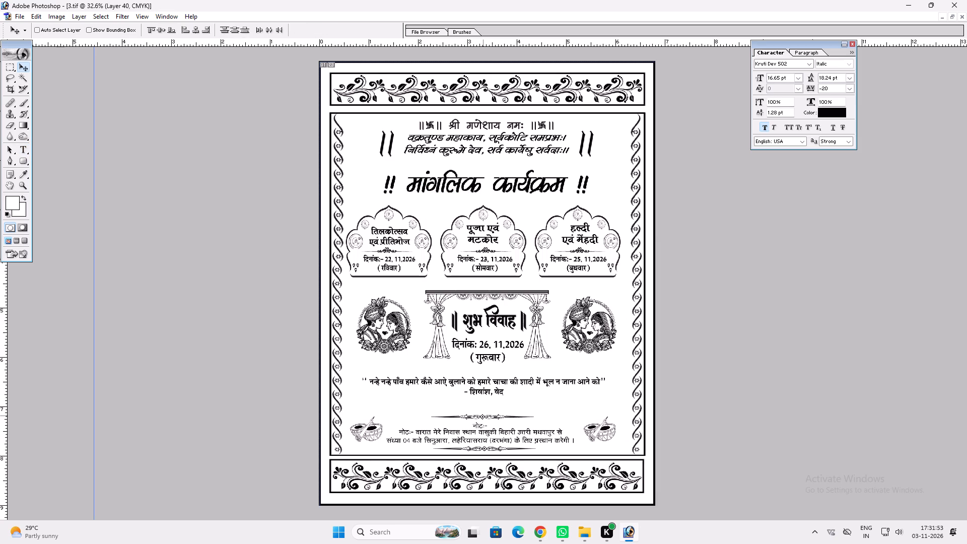
left_click_drag(483, 416, 482, 406, "shift")
key("ctrl+z")
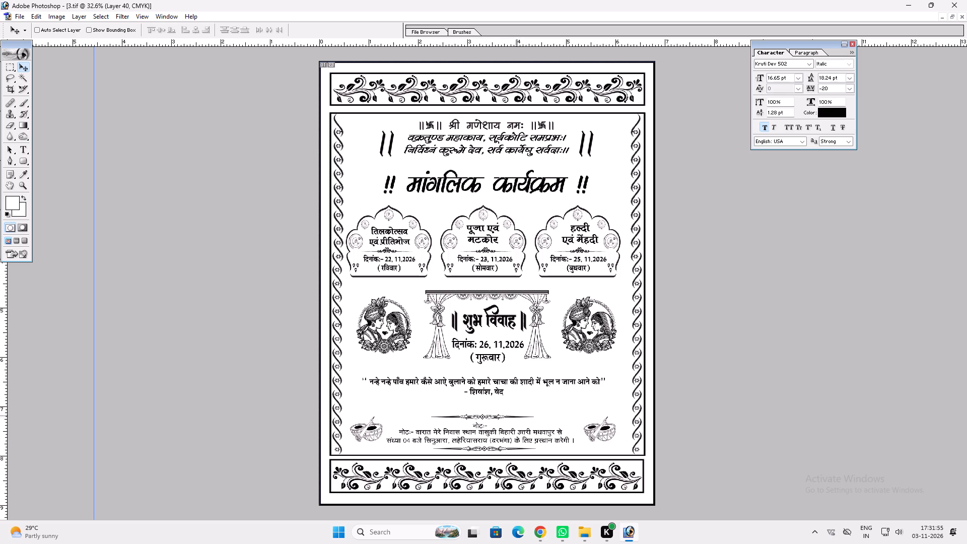
left_click(514, 417, "ctrl")
left_click_drag(514, 417, 514, 410)
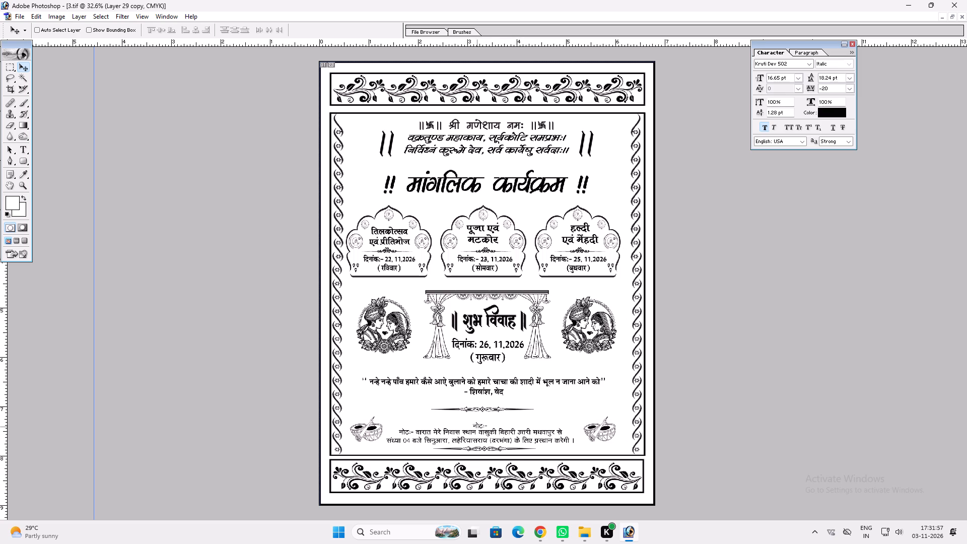
Move the नोट:- label and the बारात note text slightly up between the two ornamental dividers.
left_click(474, 425, "ctrl")
left_click_drag(474, 425, 475, 419)
key("Return")
key("t")
left_click(466, 449)
key("Return")
left_click(461, 441)
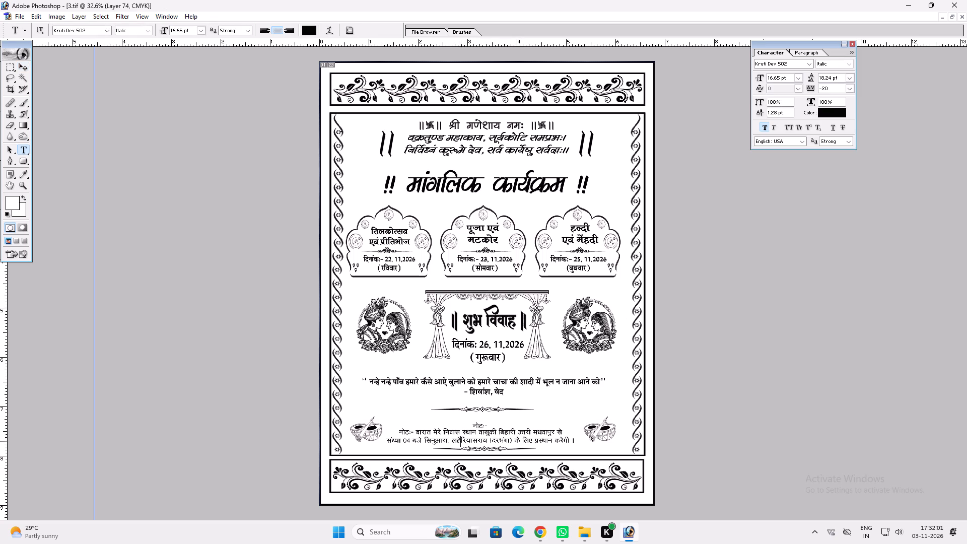
key("Return")
key("v")
left_click(471, 441, "shift")
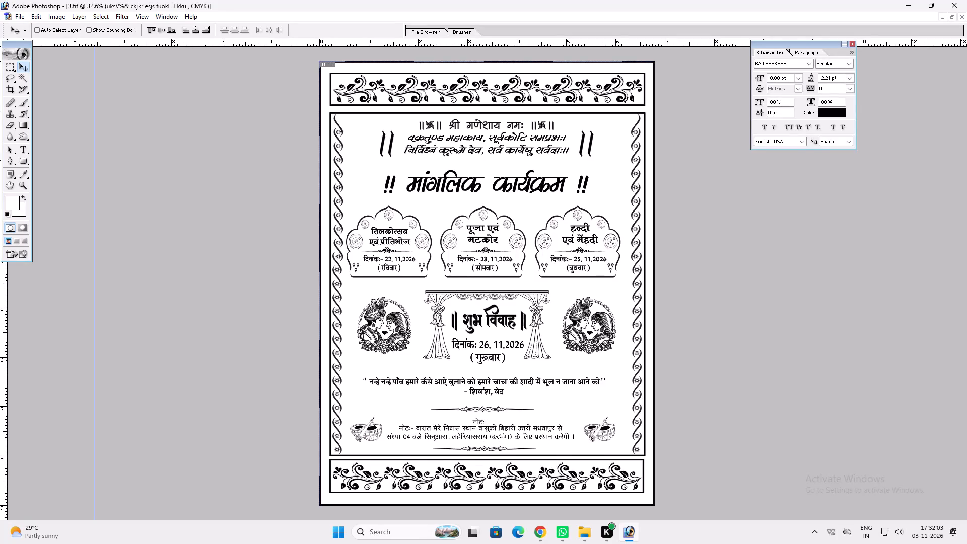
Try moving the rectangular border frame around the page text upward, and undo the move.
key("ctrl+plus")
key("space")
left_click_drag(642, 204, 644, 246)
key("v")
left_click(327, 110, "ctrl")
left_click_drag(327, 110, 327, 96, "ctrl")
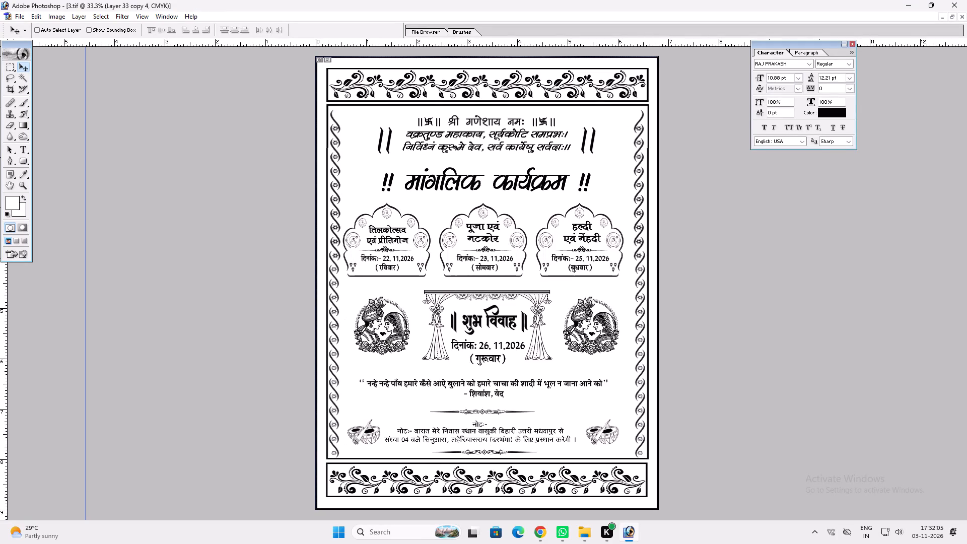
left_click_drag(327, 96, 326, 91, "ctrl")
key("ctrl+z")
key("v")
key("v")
Switch to Chrome and search Google Images for card border design.
left_click(539, 526)
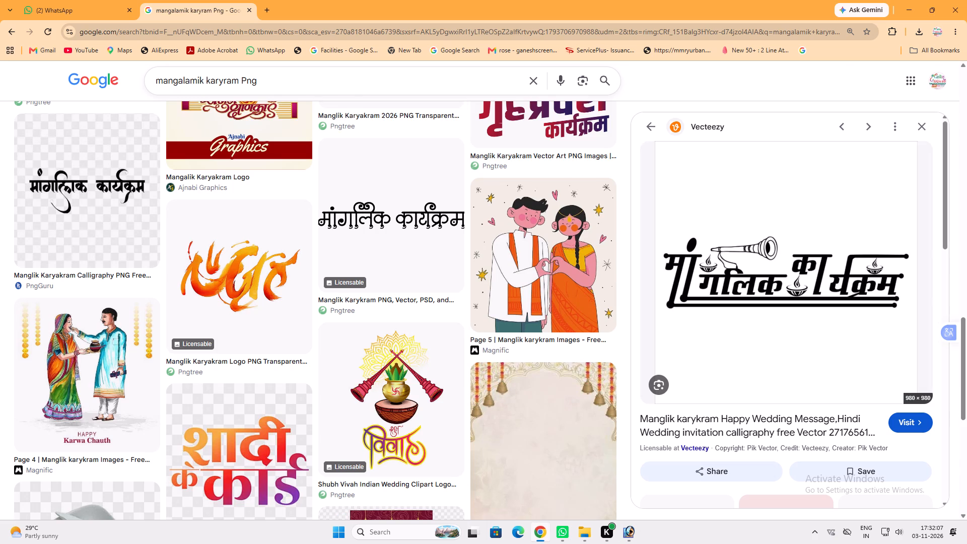
left_click(272, 85)
key("ctrl+a")
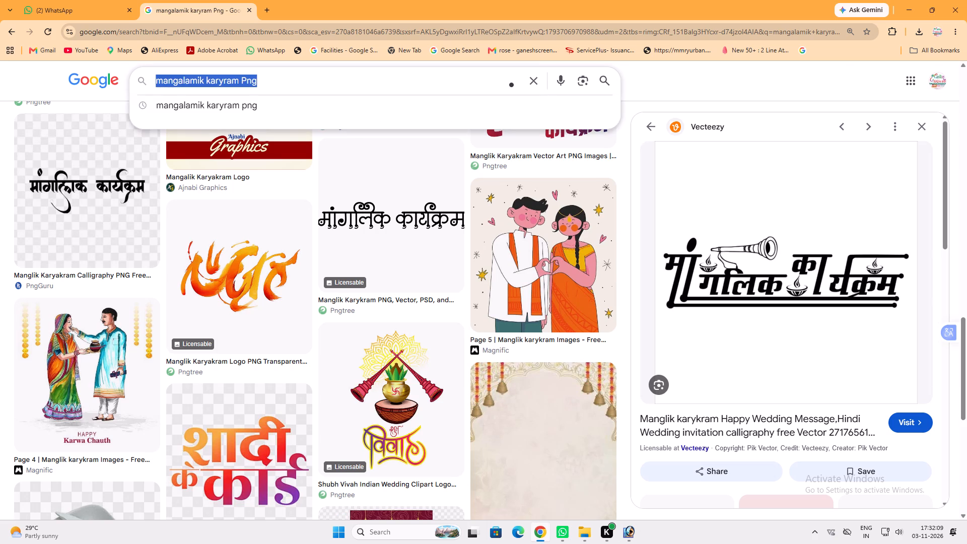
key("ctrl+a")
type("Card")
key("space")
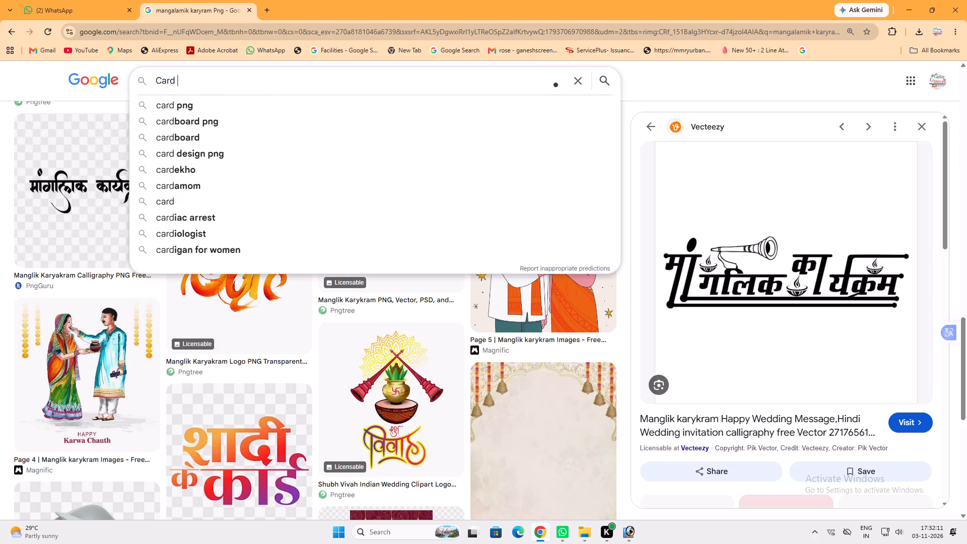
key("o")
key("BackSpace")
type("Boder De")
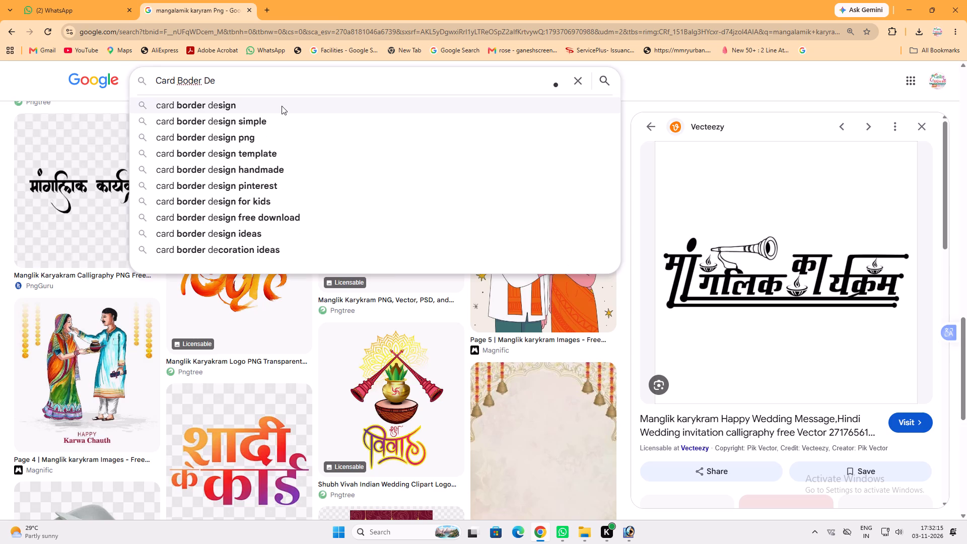
left_click(282, 106)
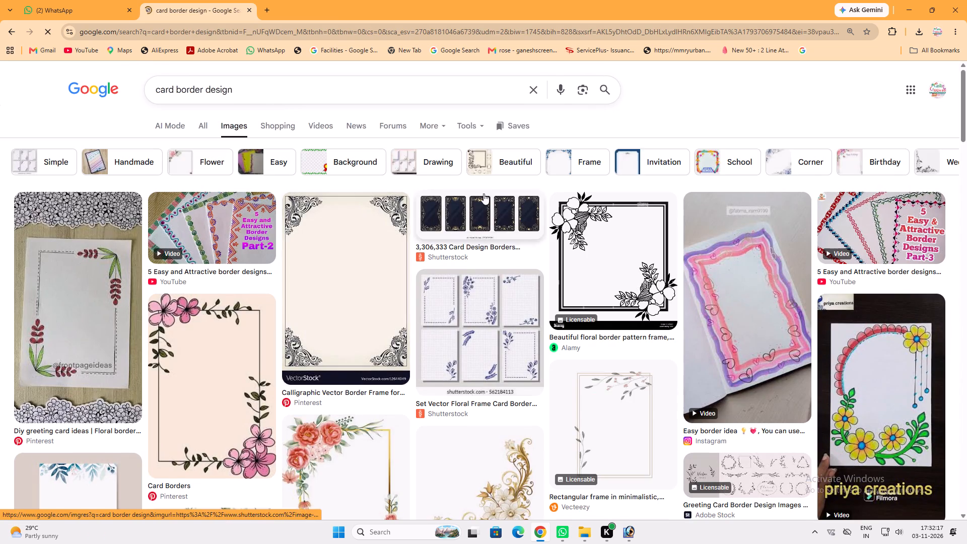
Find the Vecteezy Elegant Ornamental Frame Border with Swirl Detail Divider among the results and copy its image.
scroll(345, 187, "down", 19)
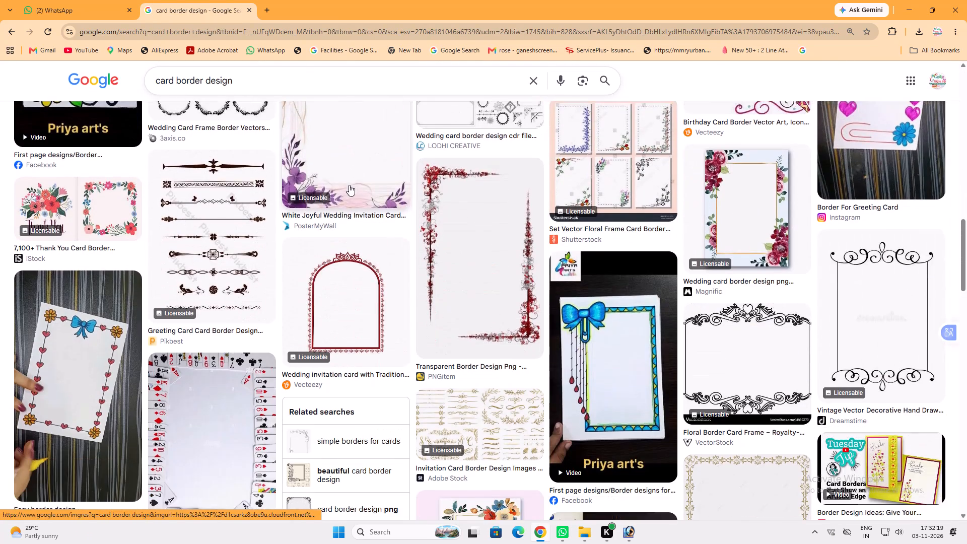
scroll(349, 185, "down", 2)
scroll(477, 413, "down", 4)
left_click(376, 290)
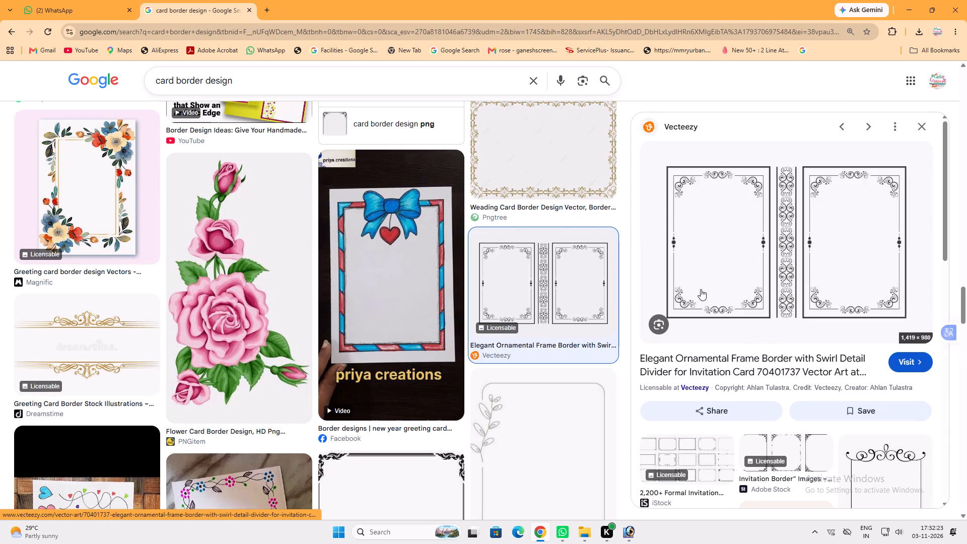
right_click(712, 265)
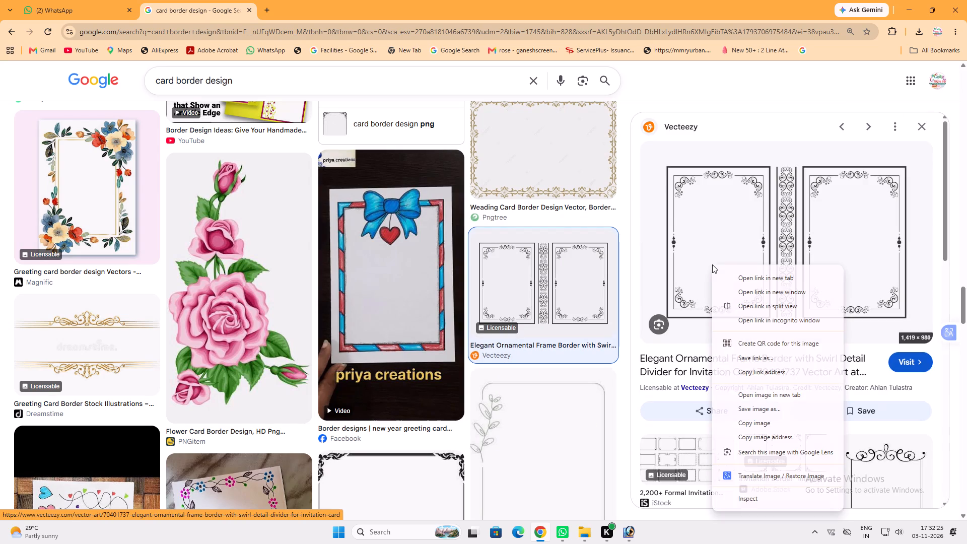
left_click(758, 420)
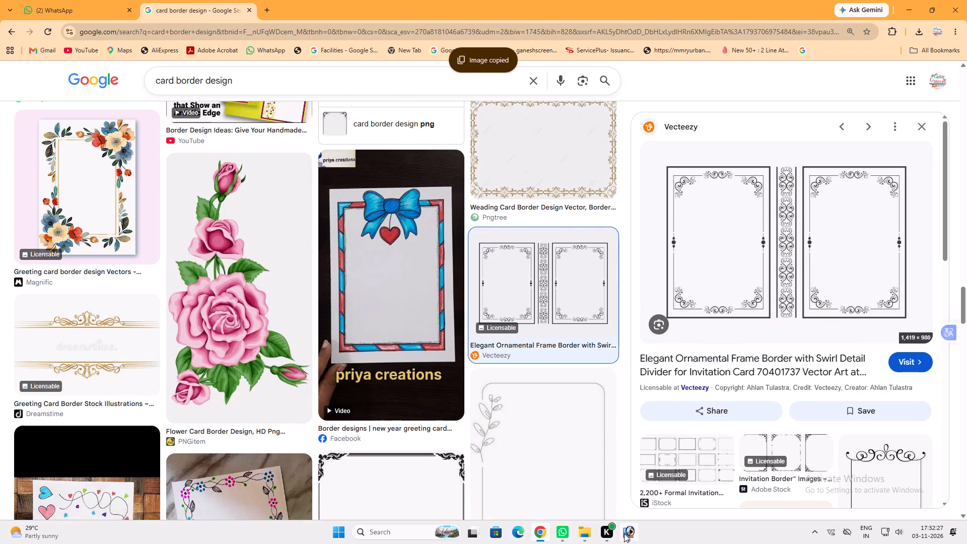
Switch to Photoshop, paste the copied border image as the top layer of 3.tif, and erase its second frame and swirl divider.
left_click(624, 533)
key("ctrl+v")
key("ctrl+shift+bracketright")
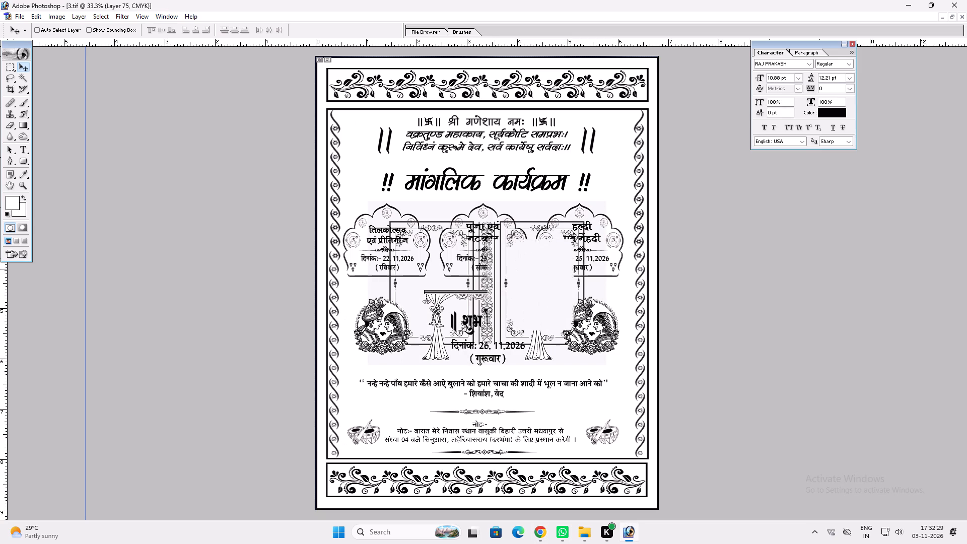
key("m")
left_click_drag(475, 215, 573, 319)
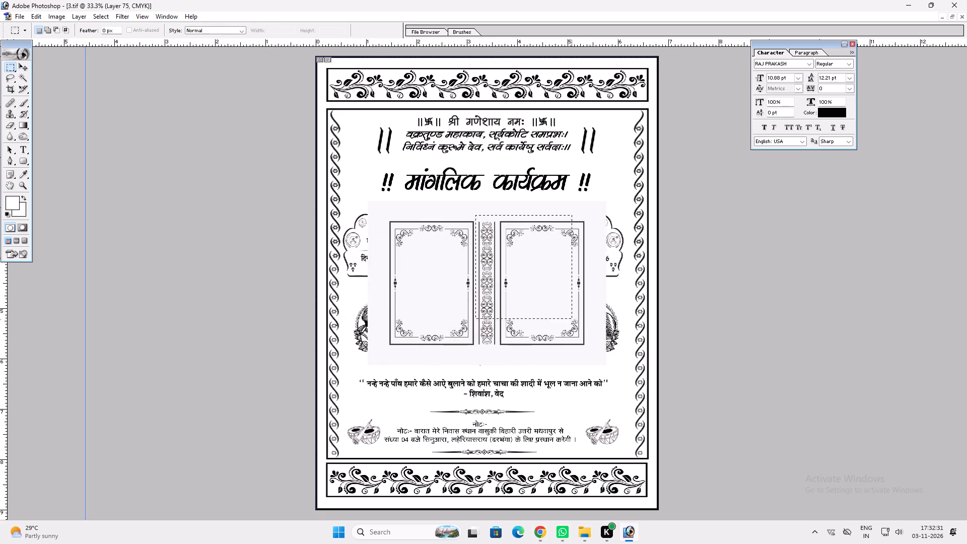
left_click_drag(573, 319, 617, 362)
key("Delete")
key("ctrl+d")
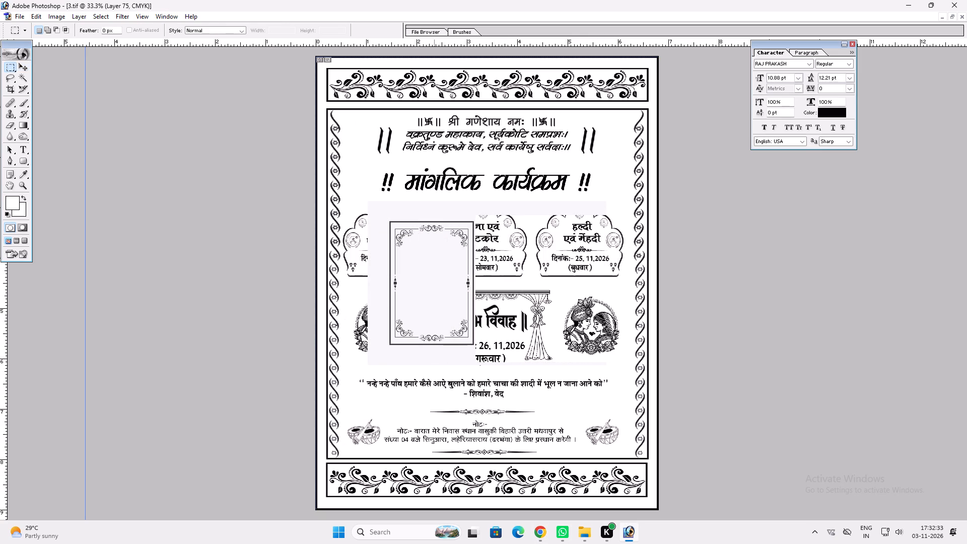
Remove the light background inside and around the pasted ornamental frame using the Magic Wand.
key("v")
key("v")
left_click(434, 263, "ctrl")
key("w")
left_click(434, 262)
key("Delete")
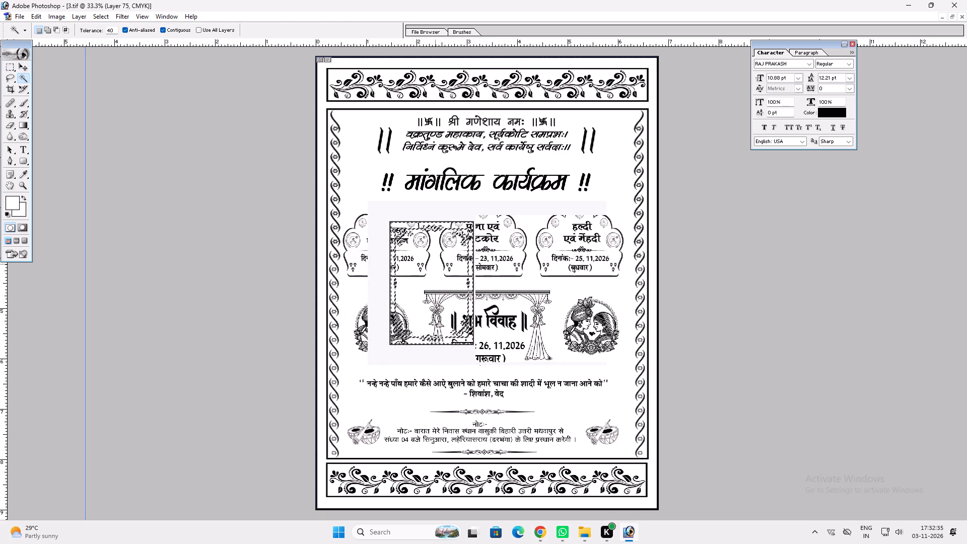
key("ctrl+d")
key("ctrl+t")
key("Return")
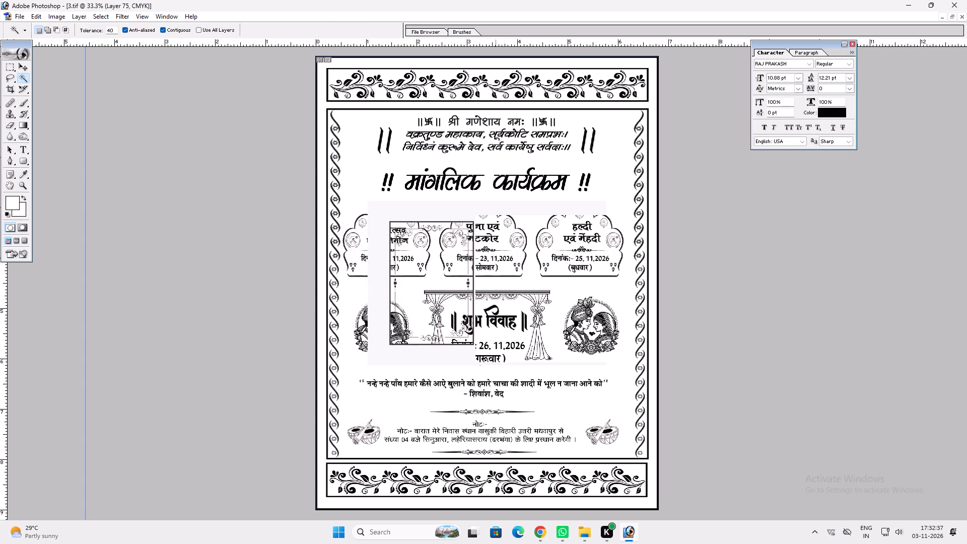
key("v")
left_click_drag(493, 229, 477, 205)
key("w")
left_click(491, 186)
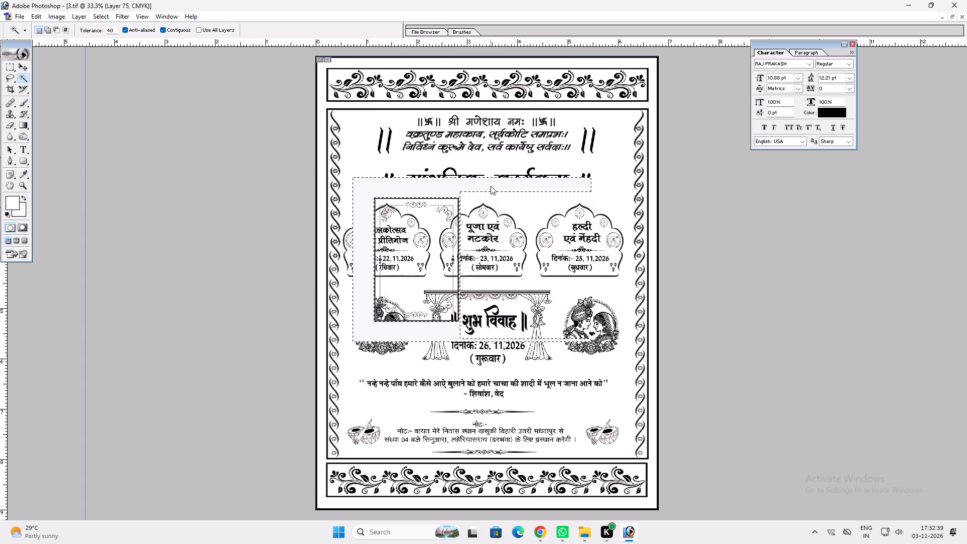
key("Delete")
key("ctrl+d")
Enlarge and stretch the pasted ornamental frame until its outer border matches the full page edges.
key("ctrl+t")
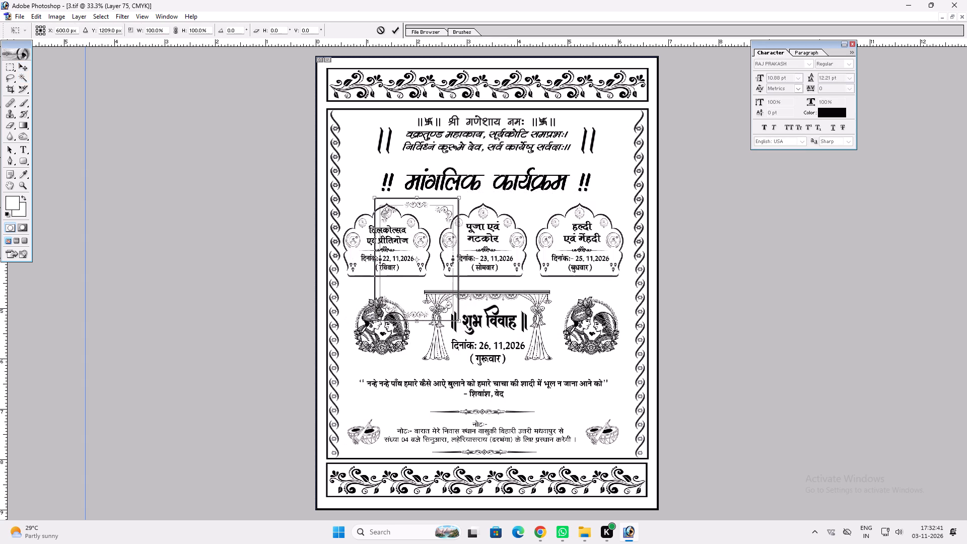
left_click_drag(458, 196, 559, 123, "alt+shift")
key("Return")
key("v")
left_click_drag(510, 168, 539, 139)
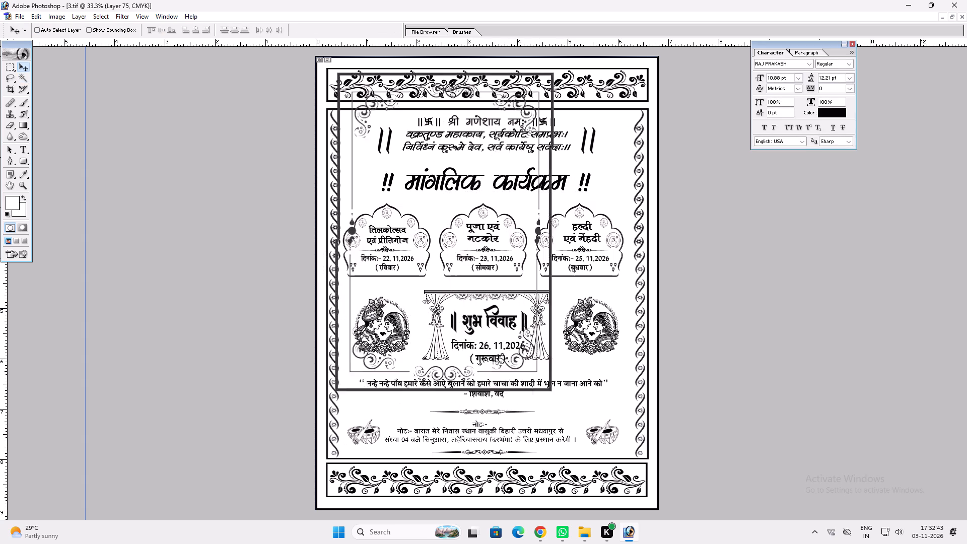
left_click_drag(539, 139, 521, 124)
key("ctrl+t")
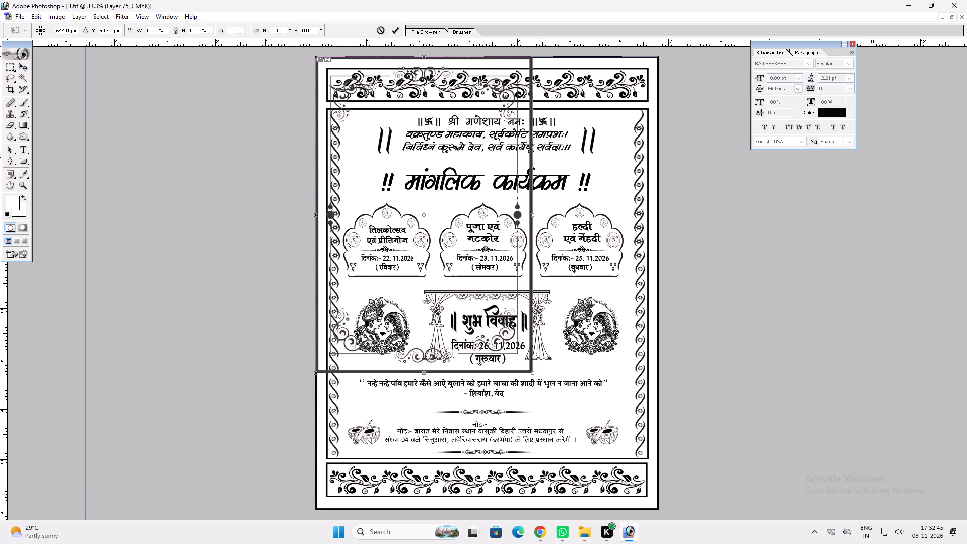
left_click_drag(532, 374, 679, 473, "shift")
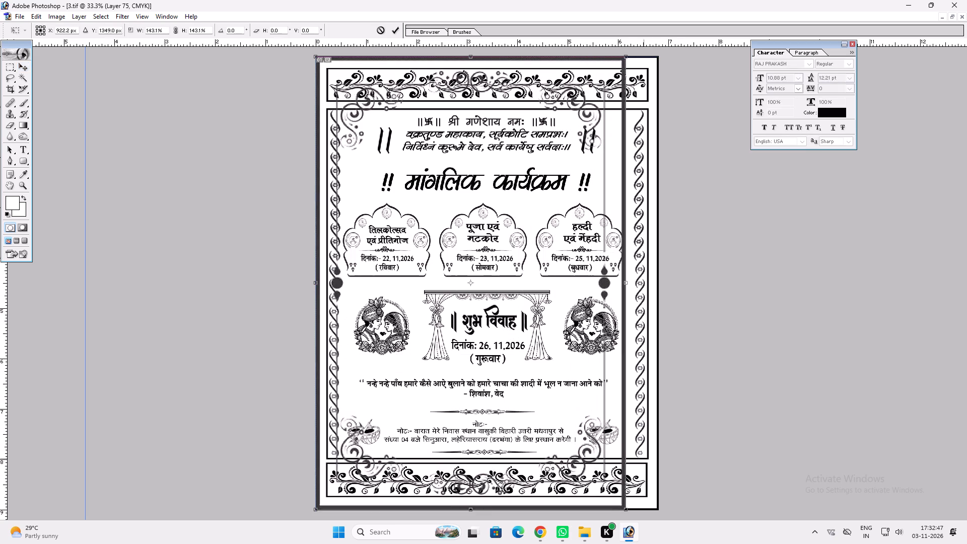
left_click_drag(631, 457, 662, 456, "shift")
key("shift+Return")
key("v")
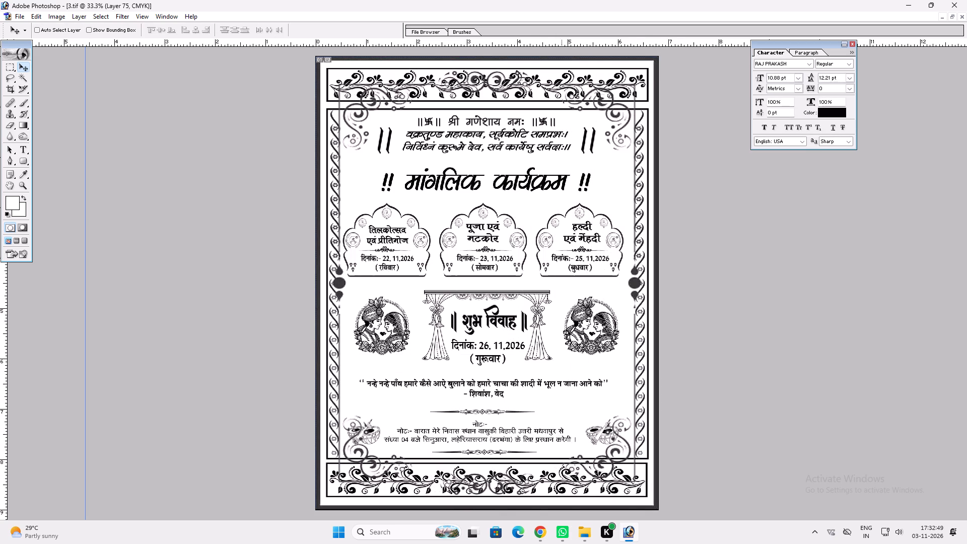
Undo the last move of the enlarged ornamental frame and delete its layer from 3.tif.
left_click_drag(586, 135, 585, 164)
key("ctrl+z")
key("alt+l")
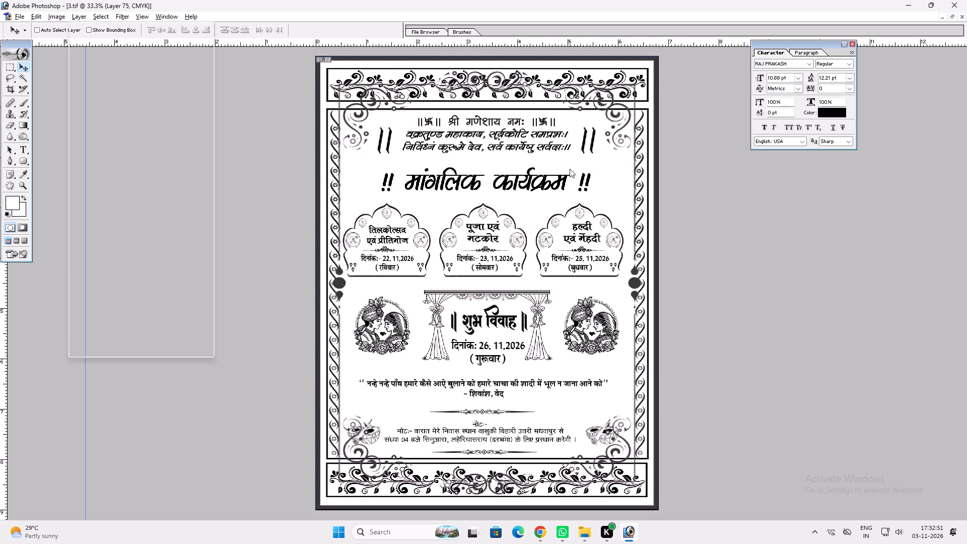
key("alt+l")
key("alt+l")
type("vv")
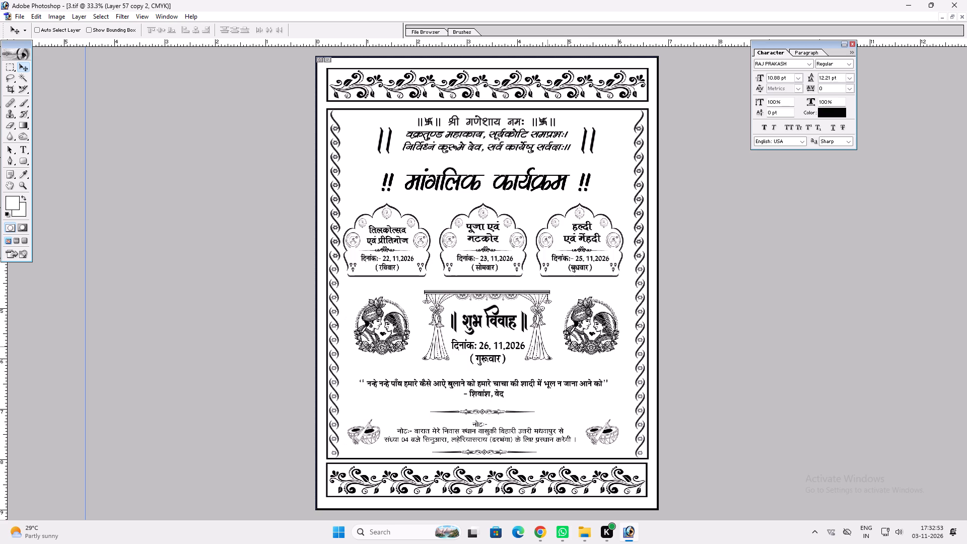
Create a new document at the clipboard size and paste the copied border image into it.
key("ctrl+n")
key("ctrl+Return")
key("ctrl+v")
double_click(316, 73)
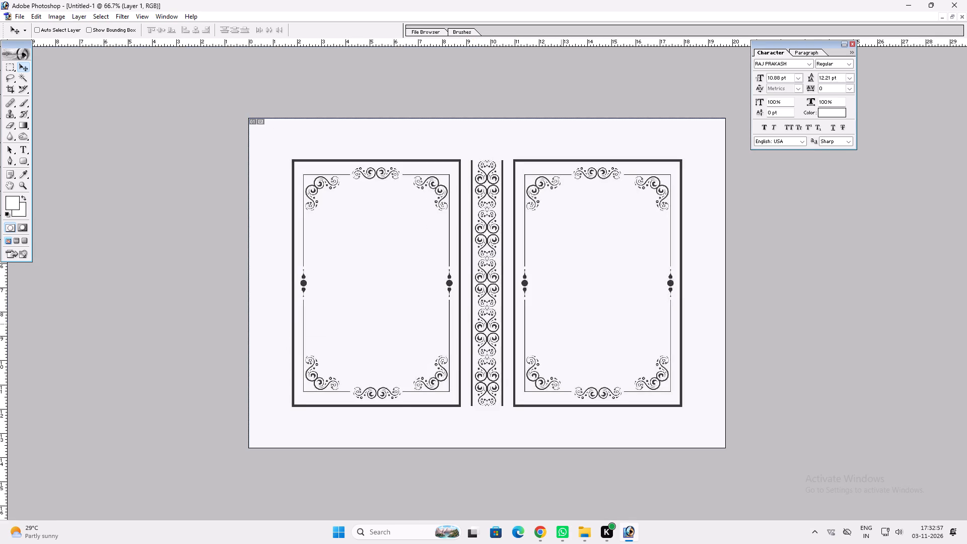
Erase the swirl divider and the second frame from the pasted image, leaving only the first ornamental frame.
key("m")
left_click_drag(704, 410, 467, 200)
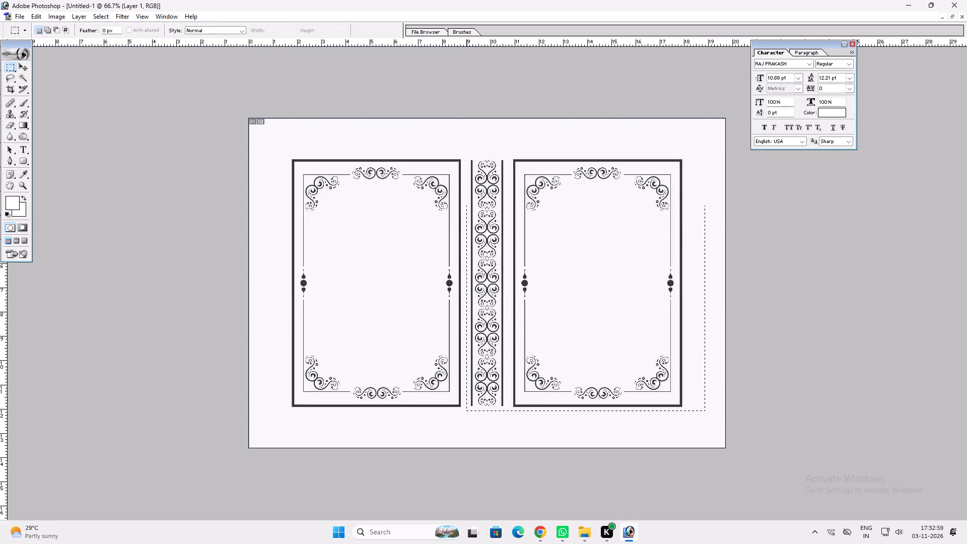
left_click_drag(467, 200, 465, 145)
key("Delete")
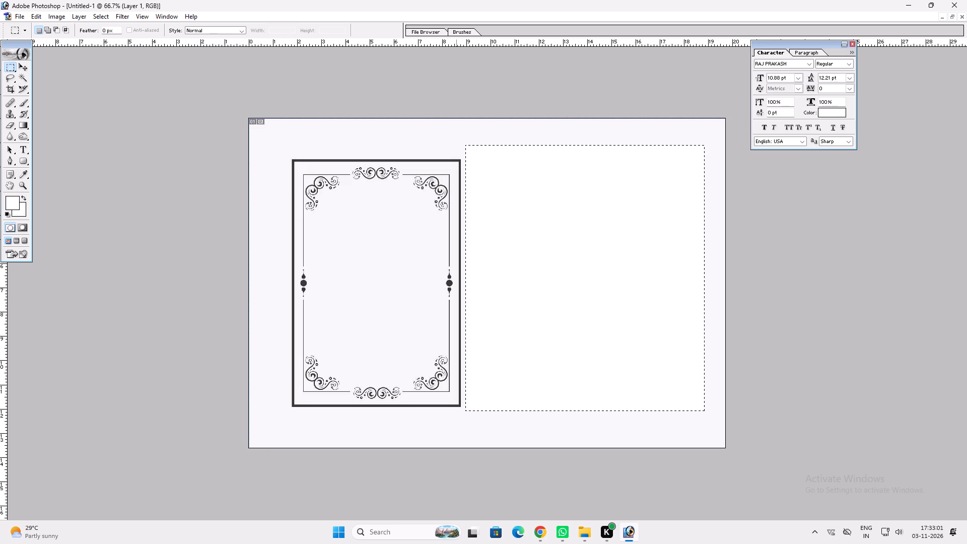
key("ctrl+d")
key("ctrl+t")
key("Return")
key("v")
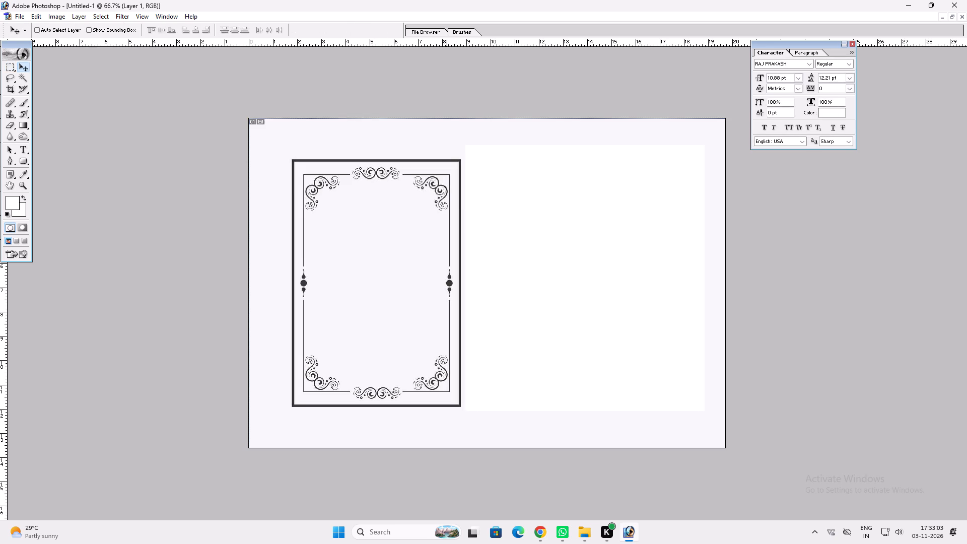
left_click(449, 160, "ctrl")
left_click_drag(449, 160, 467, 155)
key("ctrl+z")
key("m")
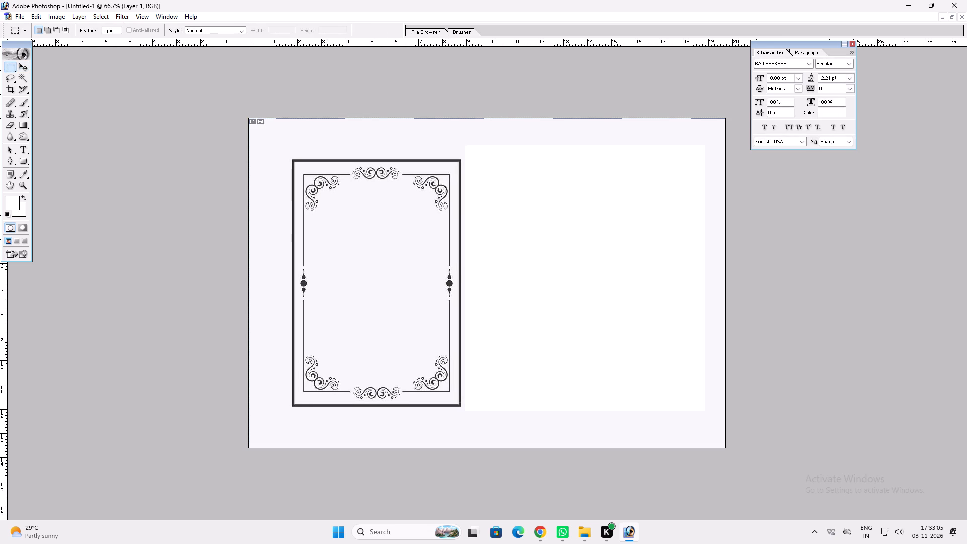
left_click_drag(290, 158, 434, 389)
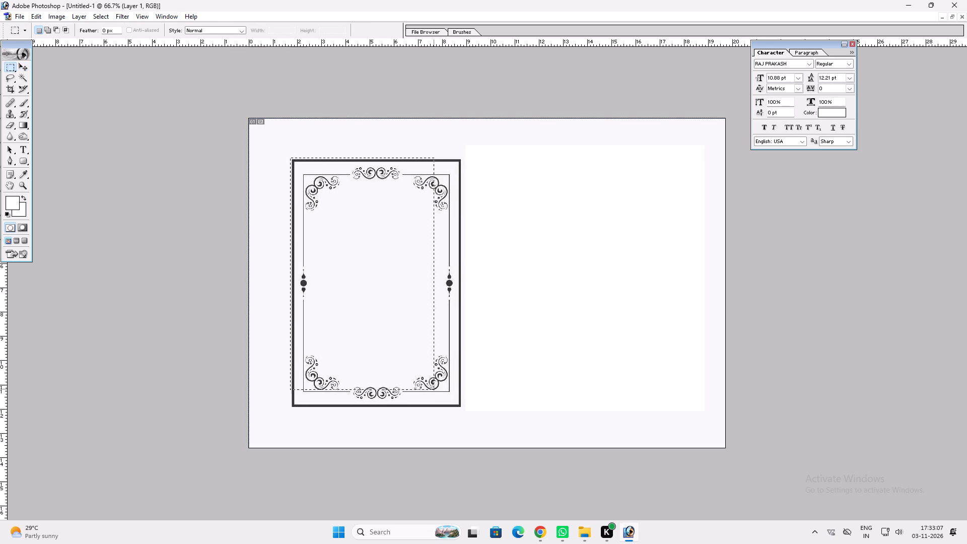
left_click_drag(434, 389, 464, 409)
key("ctrl+c")
key("ctrl+c")
key("ctrl+c")
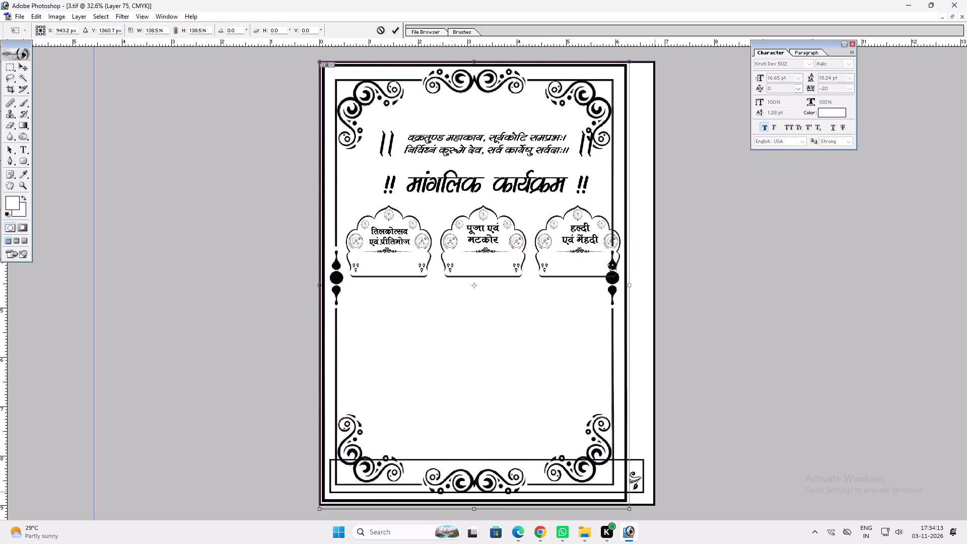
left_click_drag(655, 492, 661, 492, "shift")
left_click_drag(630, 477, 650, 475, "shift")
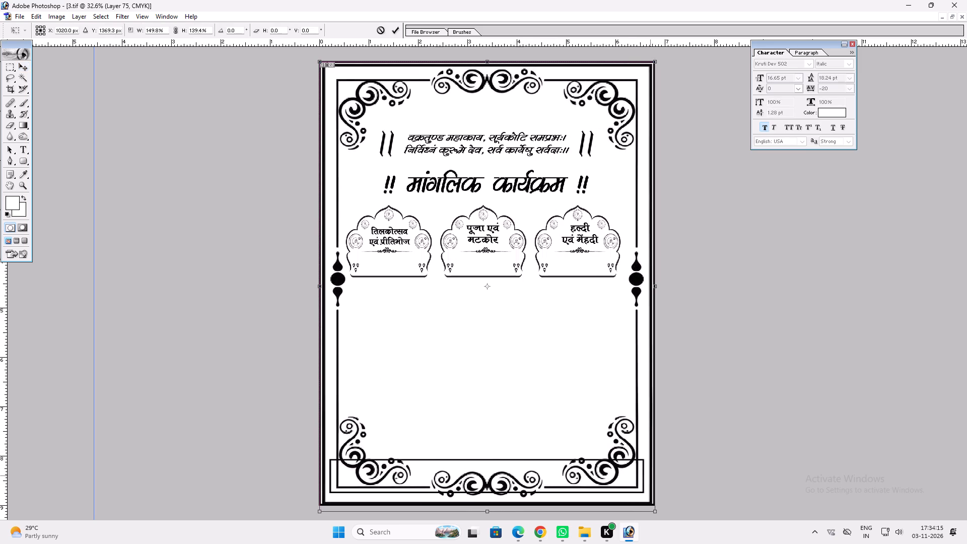
left_click_drag(650, 475, 651, 474, "shift")
key("shift+Return")
key("v")
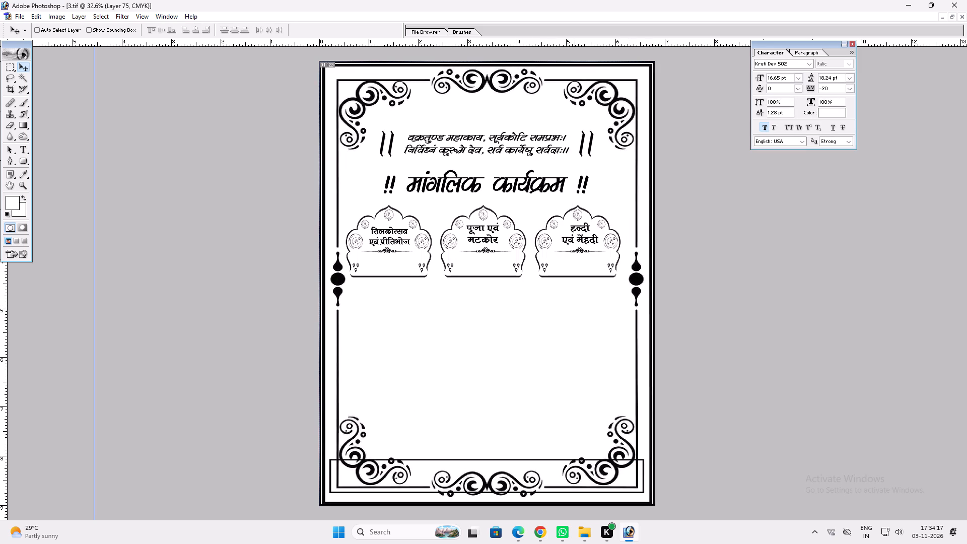
Send the frame layer to the back of the stack and bring it forward four levels, behind the card text.
key("ctrl+shift+bracketleft")
key("ctrl+bracketright")
key("ctrl+bracketright")
key("ctrl+bracketright")
key("ctrl+bracketright")
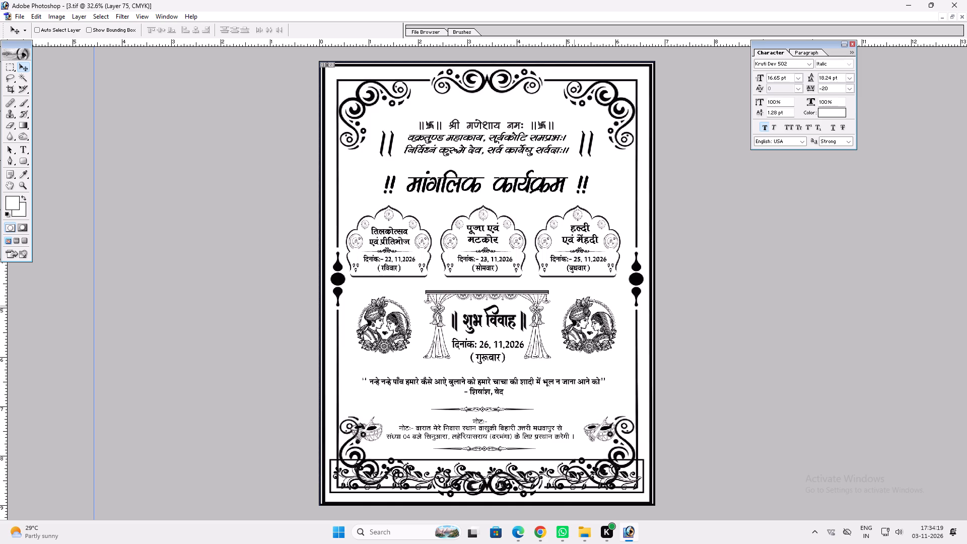
Delete the old floral strip overlapping the new frame at the bottom of the page.
key("v")
key("v")
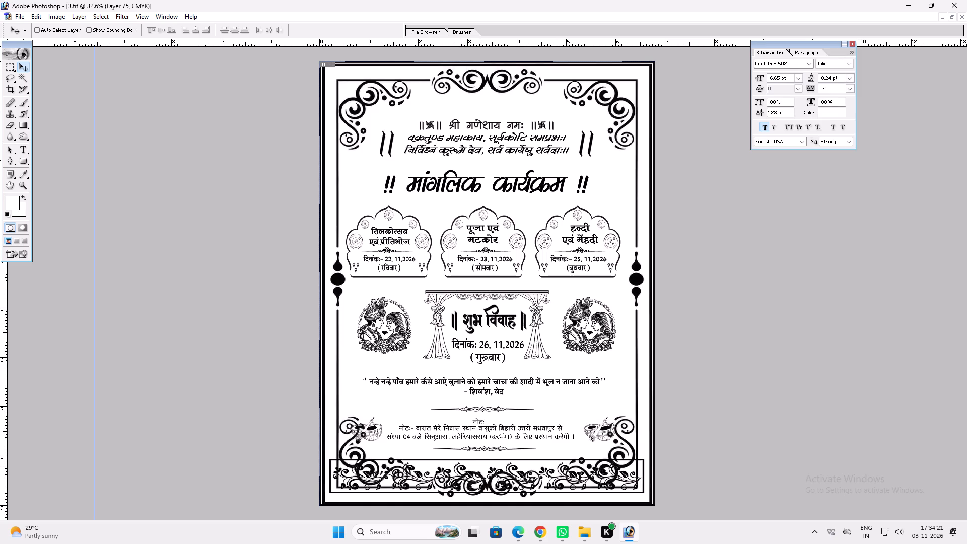
left_click(463, 468, "ctrl")
left_click_drag(464, 468, 468, 397)
key("alt+l")
key("alt+l")
key("alt+l")
key("v")
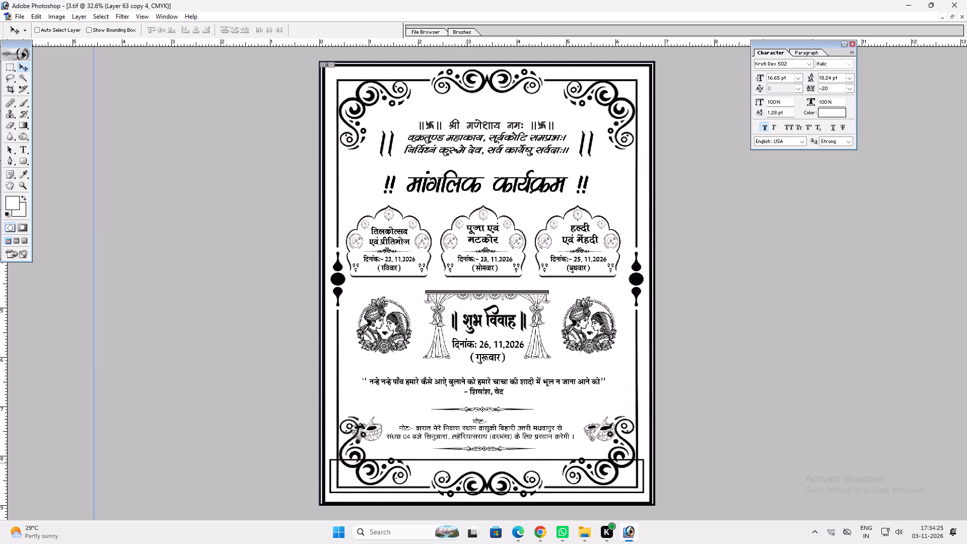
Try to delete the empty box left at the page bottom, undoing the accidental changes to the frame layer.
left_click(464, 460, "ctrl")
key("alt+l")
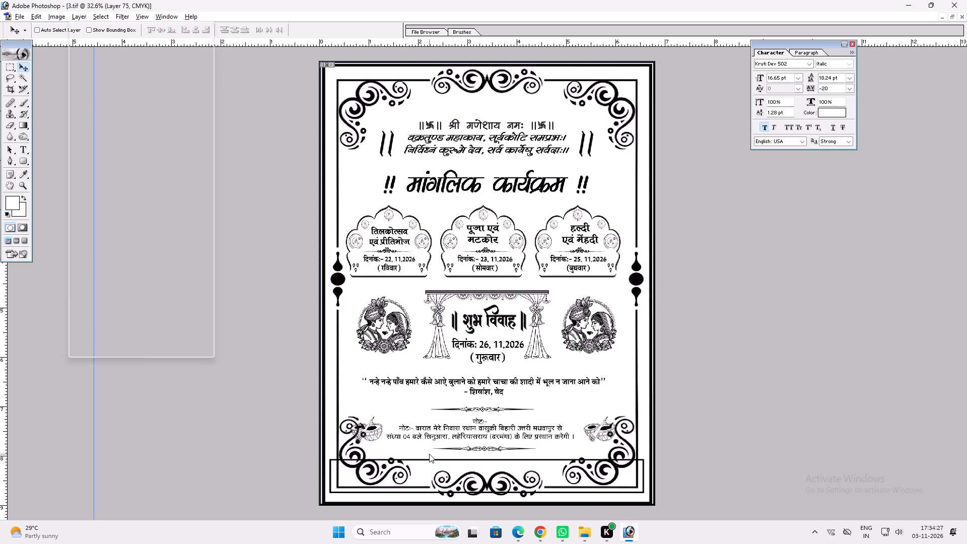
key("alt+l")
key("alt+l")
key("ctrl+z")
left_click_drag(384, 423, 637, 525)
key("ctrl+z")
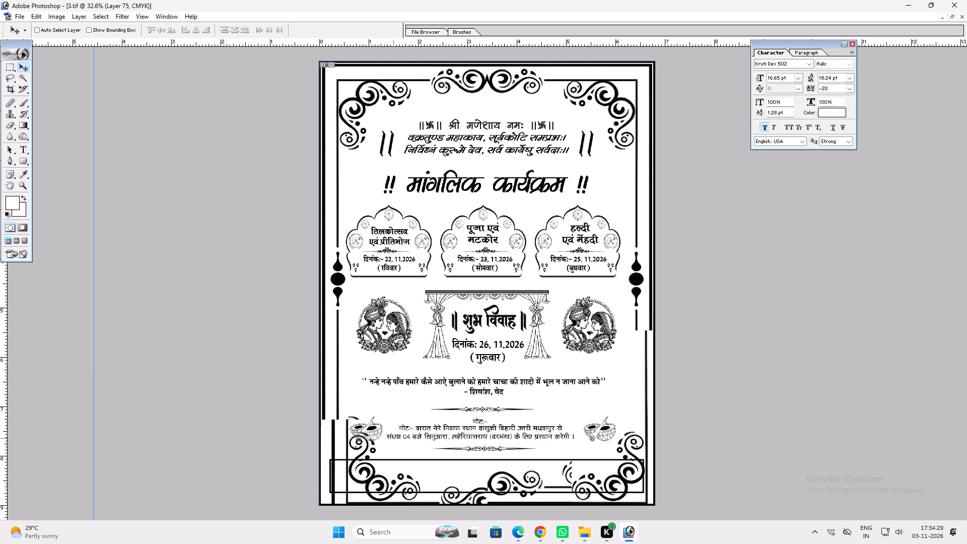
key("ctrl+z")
Delete the empty rectangular box overlapping the frame's bottom ornaments.
key("z")
left_click_drag(474, 429, 597, 484)
key("v")
left_click(533, 306, "ctrl")
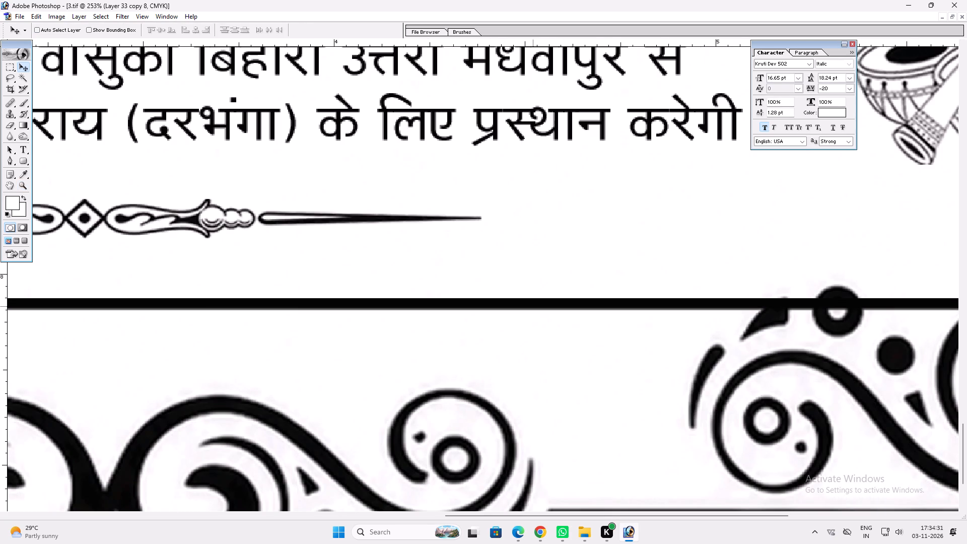
key("alt+l")
key("alt+l")
key("alt+l")
key("space")
key("space")
key("space")
key("space")
key("space")
key("space")
key("space")
key("space")
key("space")
key("space")
key("space")
key("space")
key("space")
key("space")
key("space")
key("space")
key("space")
key("space")
key("space")
key("space")
right_click(520, 309)
left_click(520, 309)
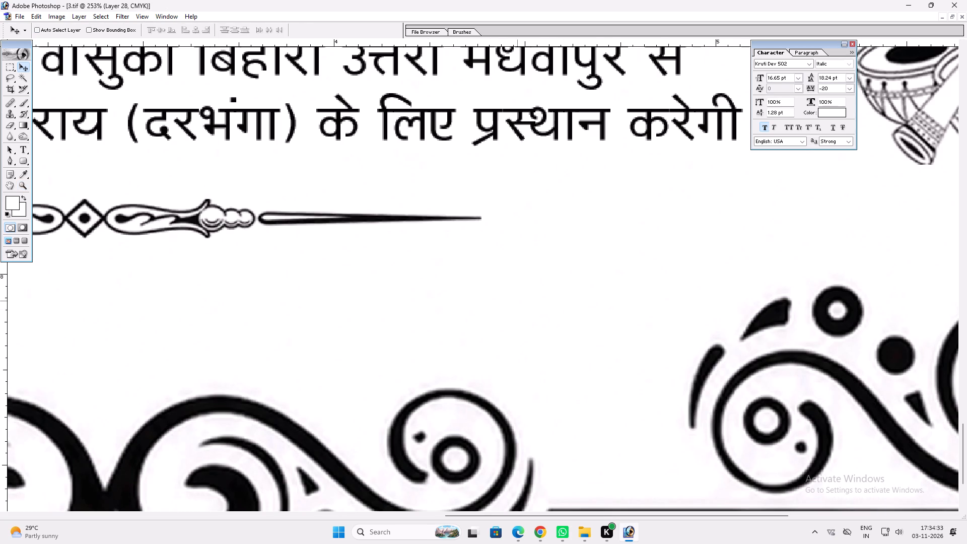
right_click(517, 301)
left_click(527, 304)
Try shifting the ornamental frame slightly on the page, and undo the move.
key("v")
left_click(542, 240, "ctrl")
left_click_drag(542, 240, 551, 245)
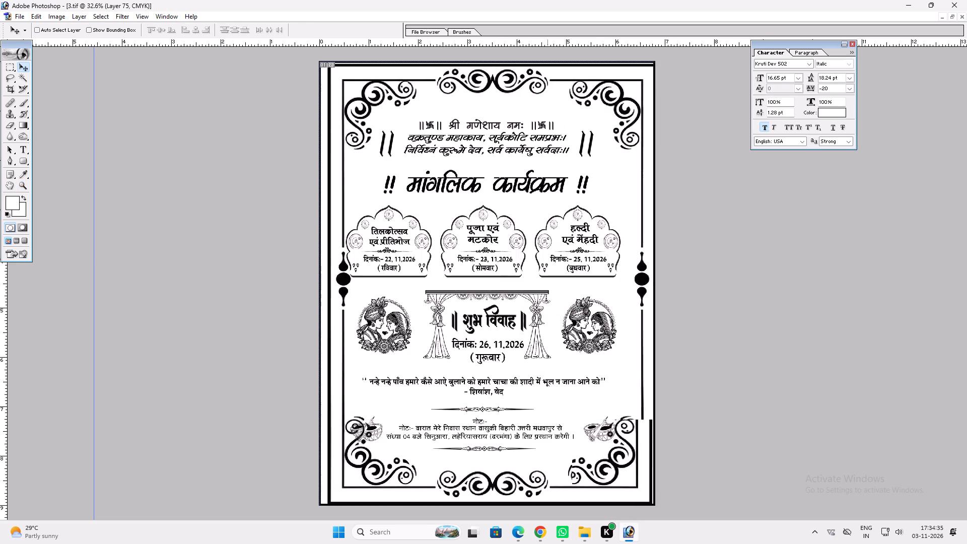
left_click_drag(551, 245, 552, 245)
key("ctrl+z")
Enlarge the ornamental frame slightly so its outer line merges with the black border at the page edges.
key("ctrl+t")
left_click(651, 59, "alt+shift")
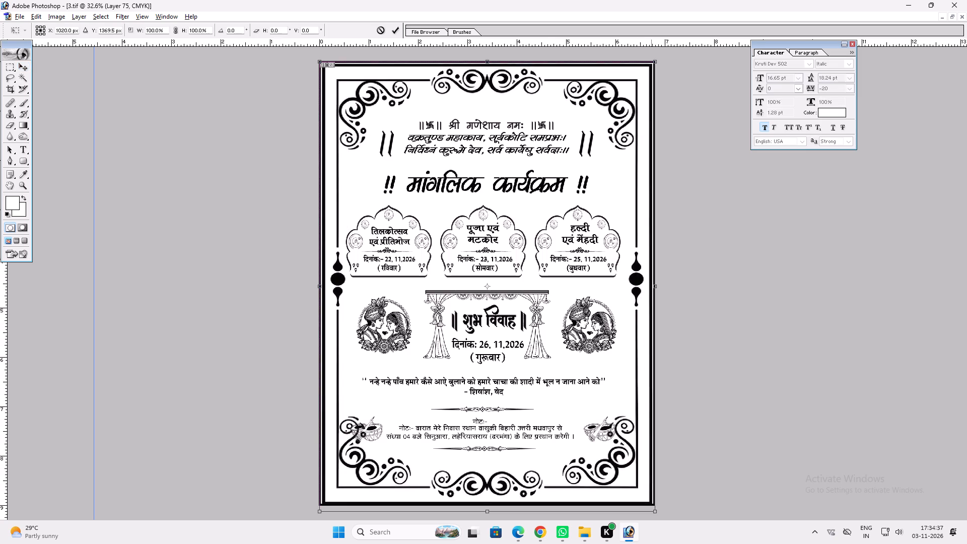
key("Return")
key("v")
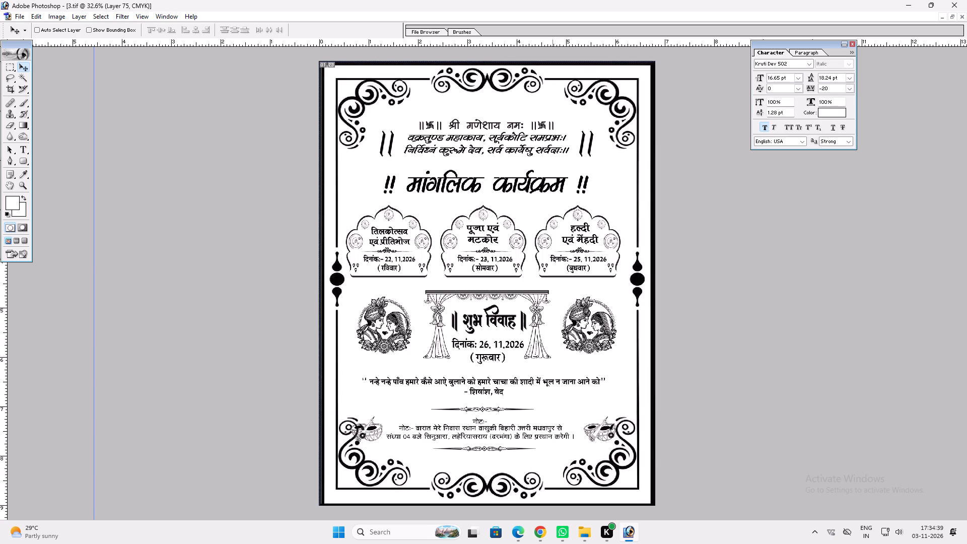
Examine the page content up close against the new ornamental frame.
key("ctrl+0")
key("ctrl+plus")
key("ctrl+plus")
key("space")
key("space")
key("space")
key("space")
key("space")
key("space")
key("space")
key("space")
key("space")
key("space")
key("space")
key("space")
key("space")
key("space")
key("space")
key("space")
key("space")
key("space")
key("space")
key("space")
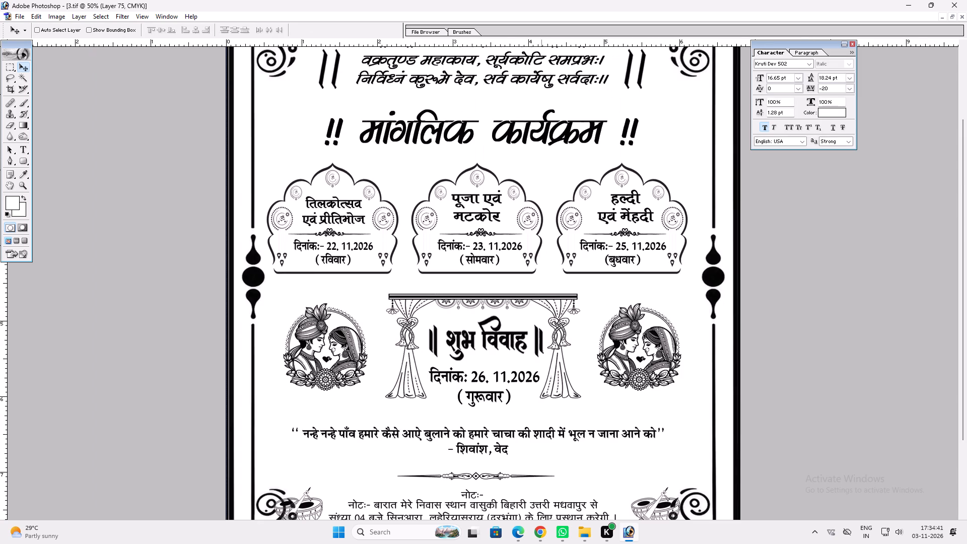
left_click_drag(527, 276, 526, 126)
right_click(500, 208)
left_click_drag(515, 214, 523, 217)
Move both drum illustrations beside the note inward and up, clear of the frame's lower corner ornaments.
key("v")
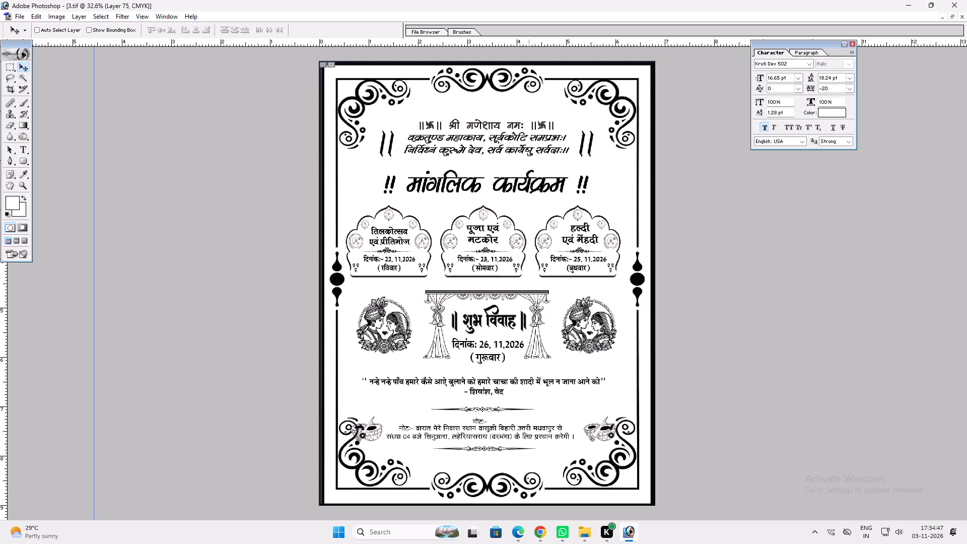
left_click(606, 429, "ctrl")
left_click_drag(604, 428, 594, 412)
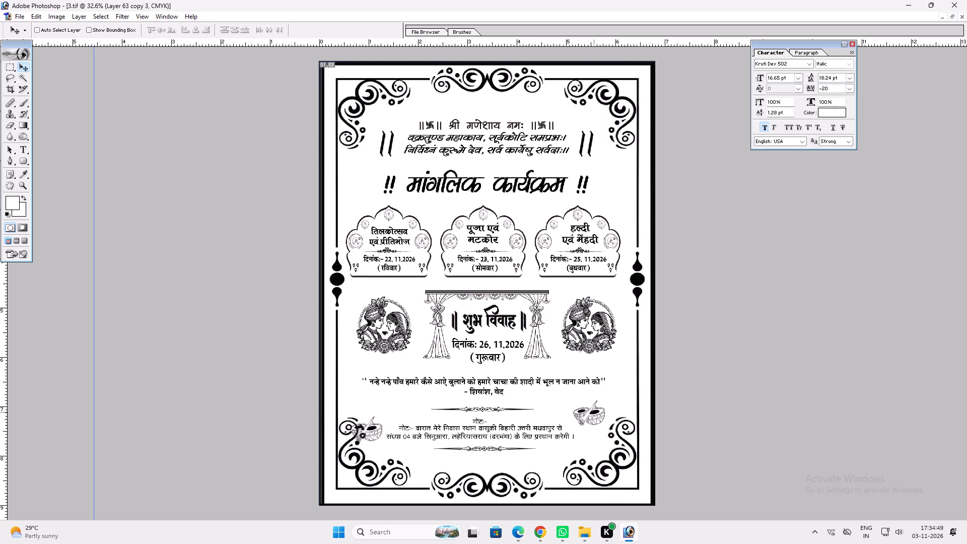
left_click_drag(594, 412, 593, 409)
left_click(373, 428, "ctrl")
left_click_drag(373, 428, 396, 402)
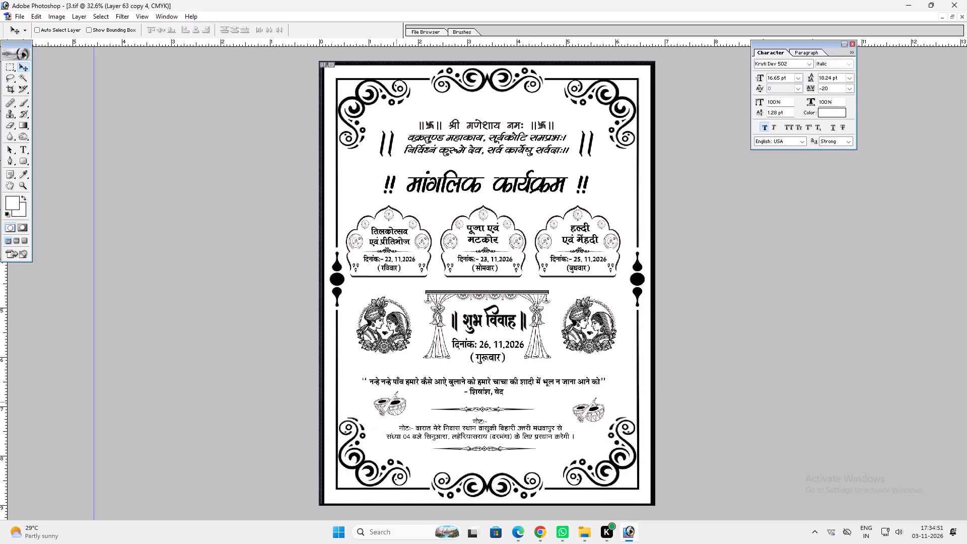
left_click_drag(396, 402, 395, 403)
Save 3.tif.
key("ctrl+s")
Copy the outer black page border from 3.tif into the open page with the standing groom illustration, undoing the test move first.
left_click(653, 229, "ctrl")
left_click_drag(653, 228, 650, 198)
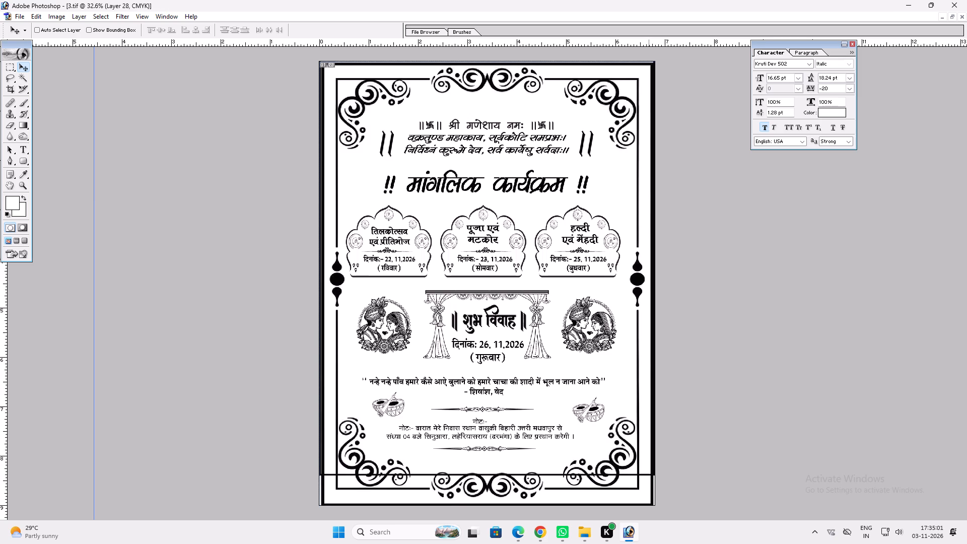
key("ctrl+z")
key("f")
key("f")
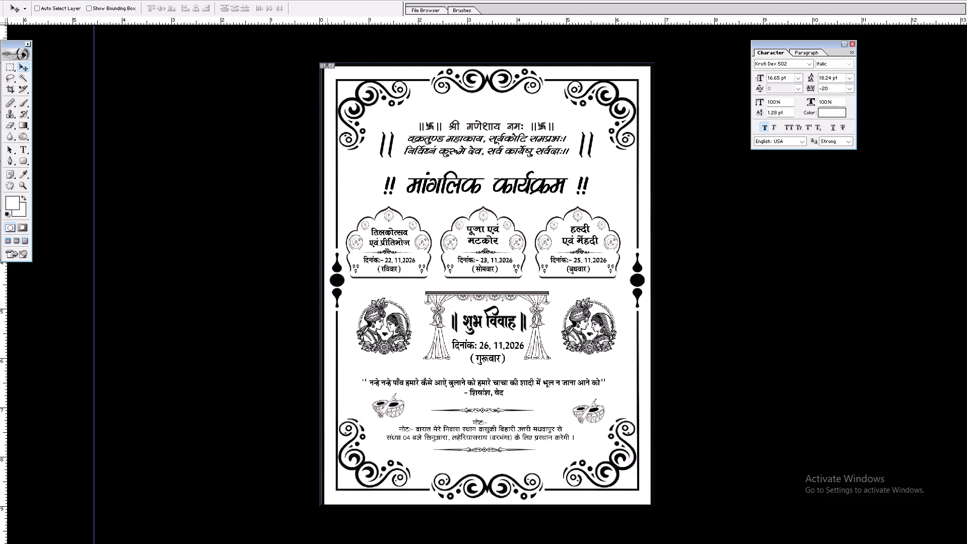
key("f")
left_click_drag(324, 213, 602, 174)
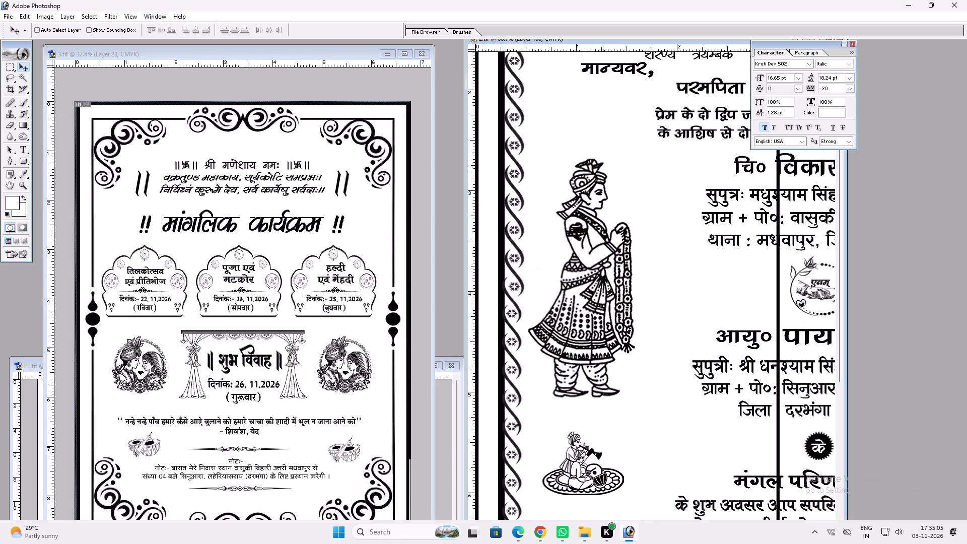
Move the 3.tif window aside, save and close FF.tif, and close 3.tif.
left_click(278, 216)
left_click_drag(273, 57, 738, 74)
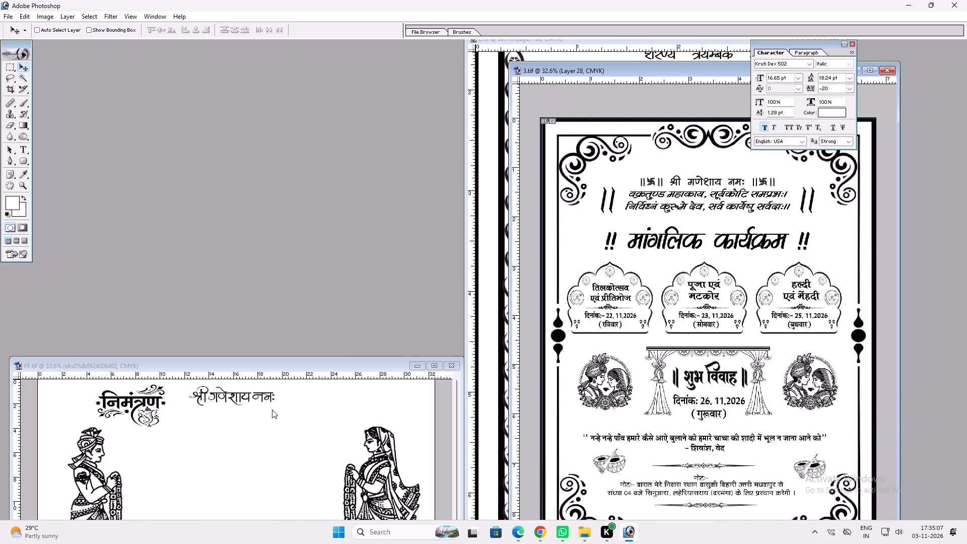
triple_click(255, 365)
key("ctrl+0")
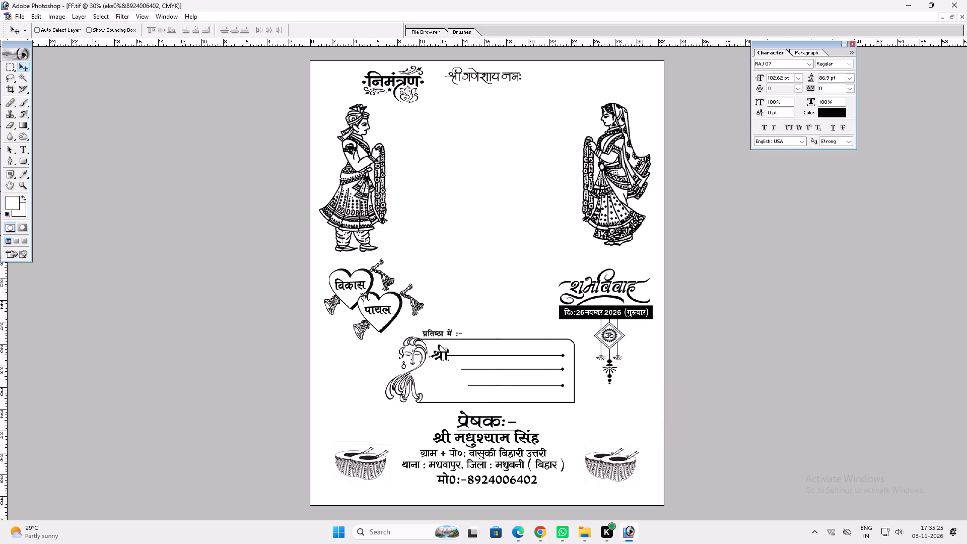
key("ctrl+0")
key("ctrl+s")
key("ctrl+w")
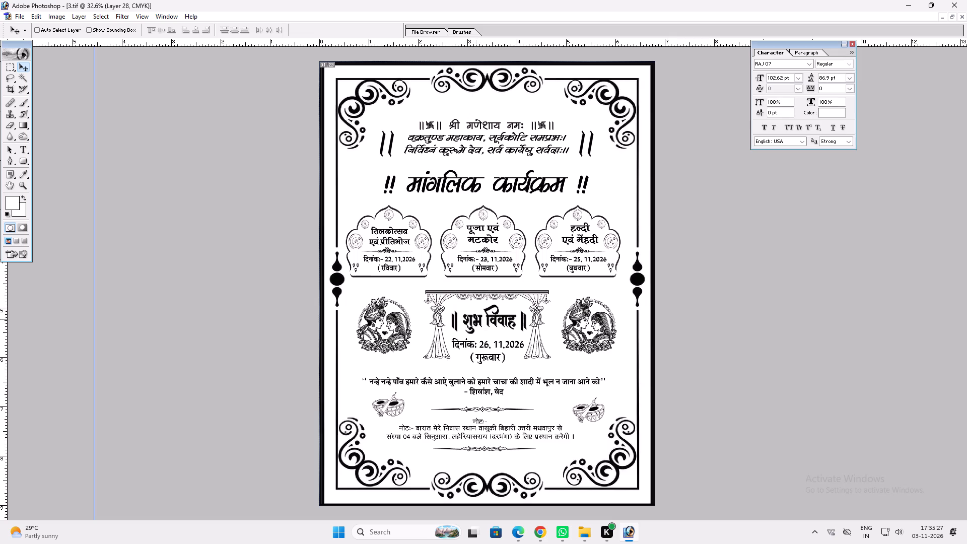
key("ctrl+w")
In 2.tif, delete the top, left and right black lines of the inner frame around the invitation text.
key("v")
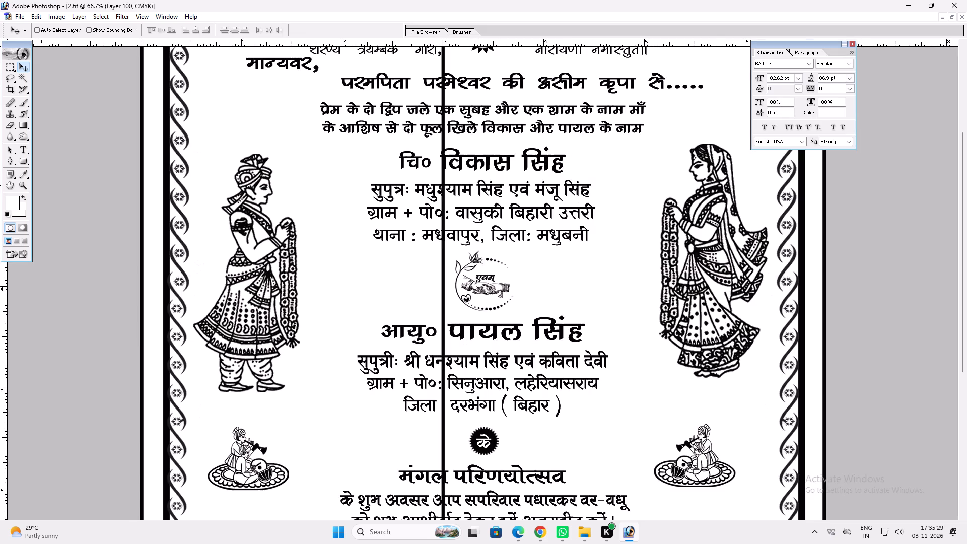
key("space")
right_click_drag(454, 243, 471, 249)
left_click(478, 251)
key("v")
left_click(338, 114, "ctrl")
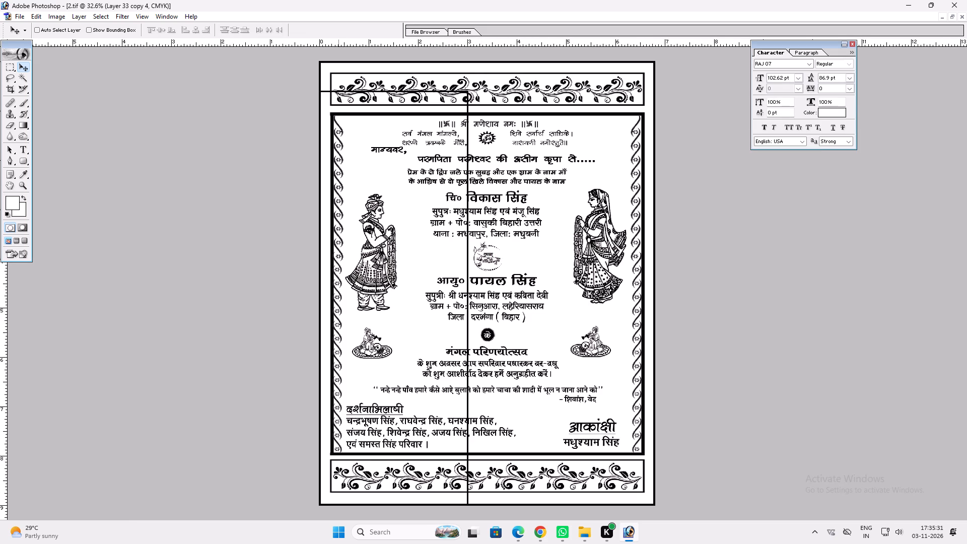
left_click_drag(338, 114, 344, 151)
key("ctrl+z")
key("alt+l")
key("alt+l")
key("alt+l")
key("v")
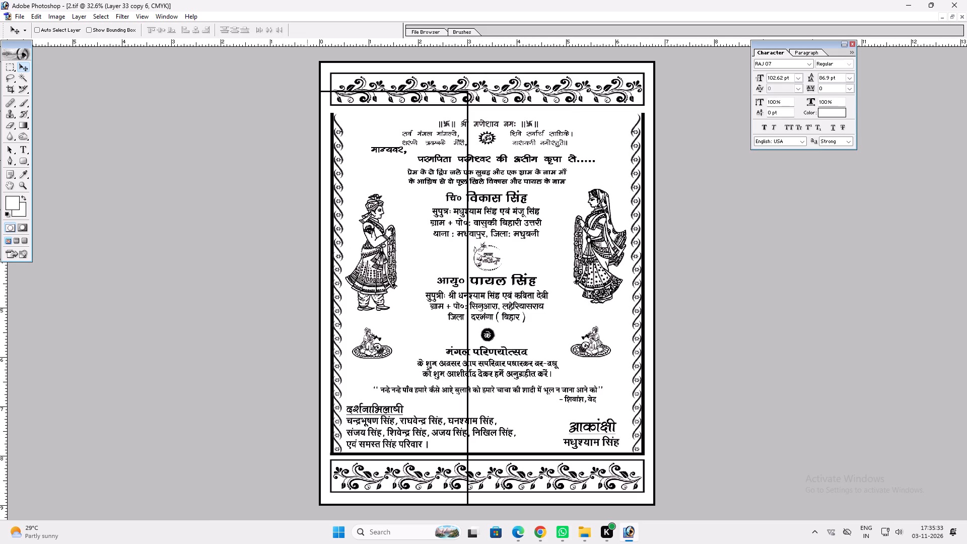
left_click(332, 119, "ctrl")
left_click_drag(332, 119, 336, 92, "ctrl")
key("ctrl+z")
key("alt+l")
key("alt+l")
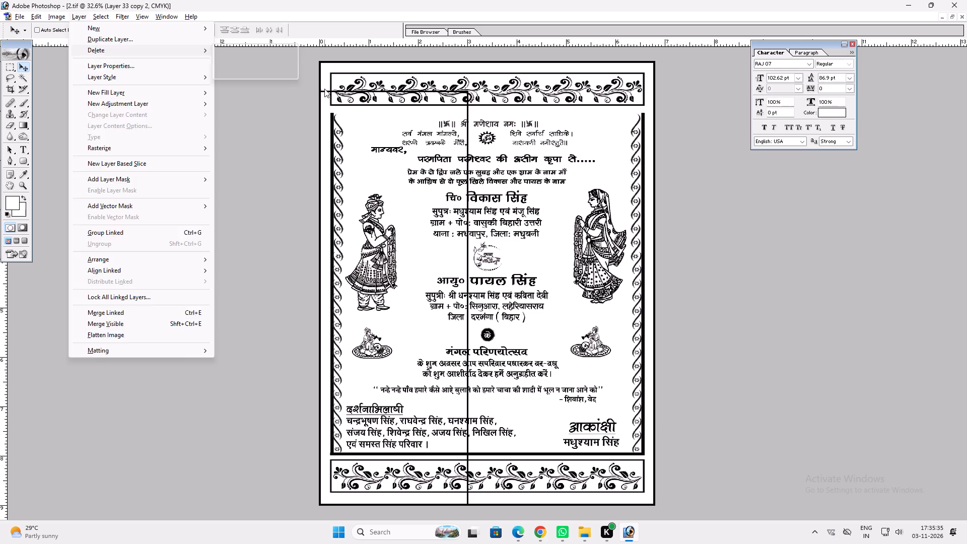
key("alt+l")
key("v")
left_click(644, 118, "ctrl")
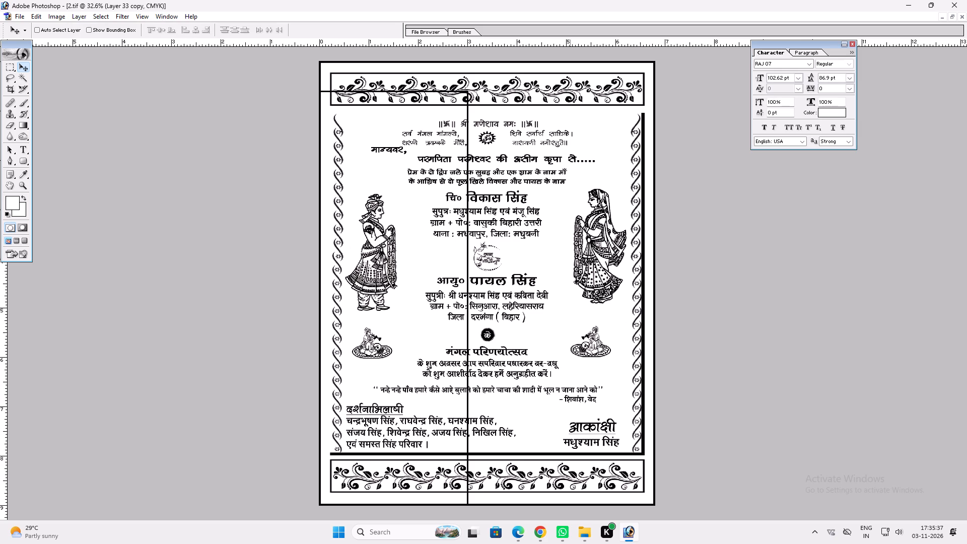
key("alt+l")
key("alt+l")
key("alt+l")
Merge the vertical floral side borders into one layer and delete them from 2.tif.
key("v")
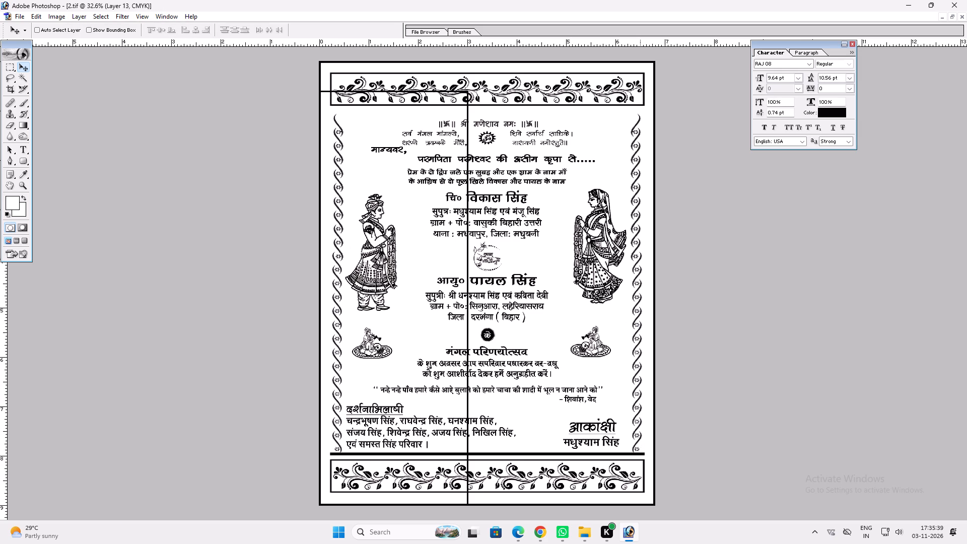
left_click(640, 119, "ctrl")
left_click_drag(640, 119, 637, 108)
key("ctrl+e")
key("alt+l")
key("alt+l")
key("alt+l")
type("vv")
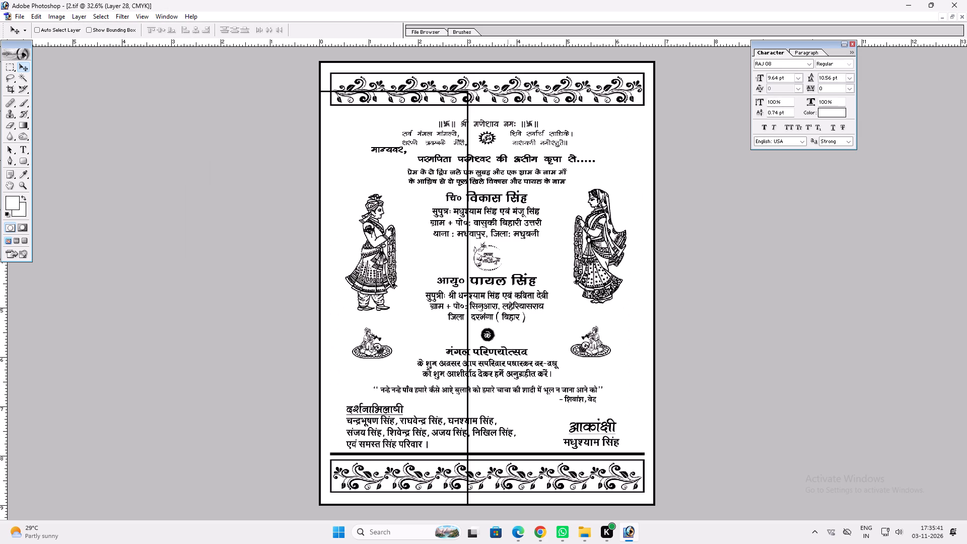
Delete the leaf ornament strip above the invitation text together with its rectangular black box.
left_click(613, 74, "ctrl")
left_click_drag(613, 74, 589, 61)
key("z")
left_click_drag(495, 54, 721, 162)
key("v")
left_click(538, 129, "ctrl")
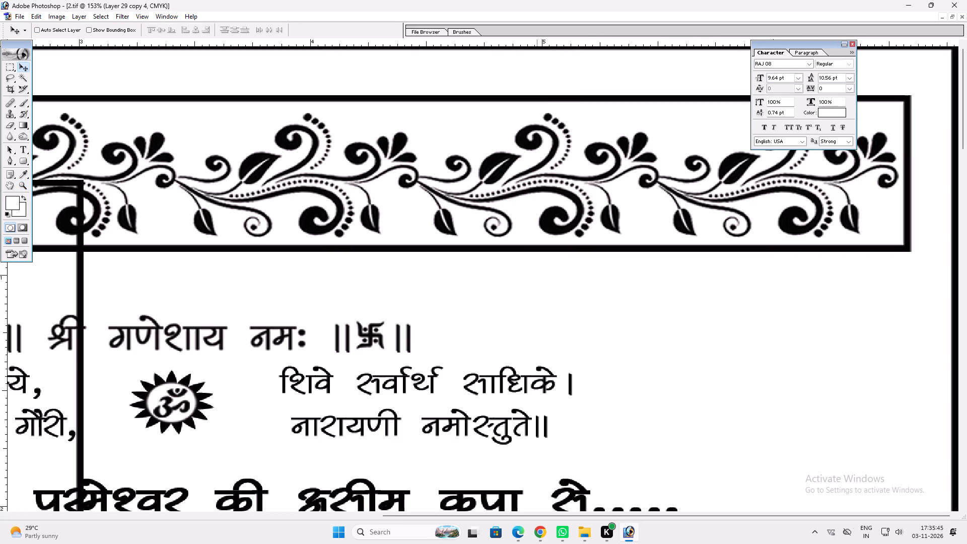
key("alt+l")
key("alt+l")
key("alt+l")
key("v")
left_click(530, 97, "ctrl")
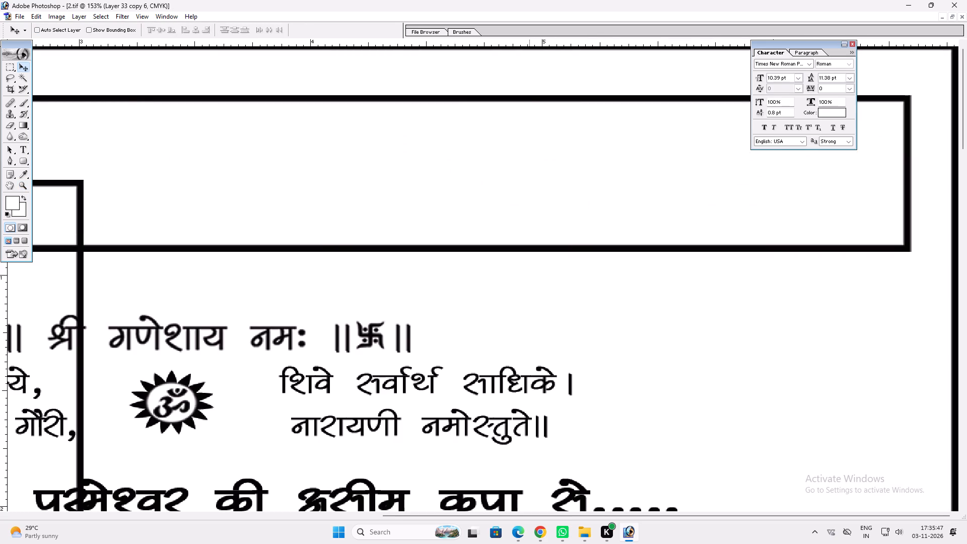
key("alt+l")
key("alt+l")
key("alt+l")
type("v")
key("space")
right_click(511, 101)
left_click_drag(527, 101, 537, 100)
right_click(535, 106)
left_click_drag(550, 110, 561, 111)
key("v")
Delete the black box and the leaf ornament strip below the family names.
left_click(566, 61, "ctrl")
key("alt+l")
key("alt+l")
key("alt+l")
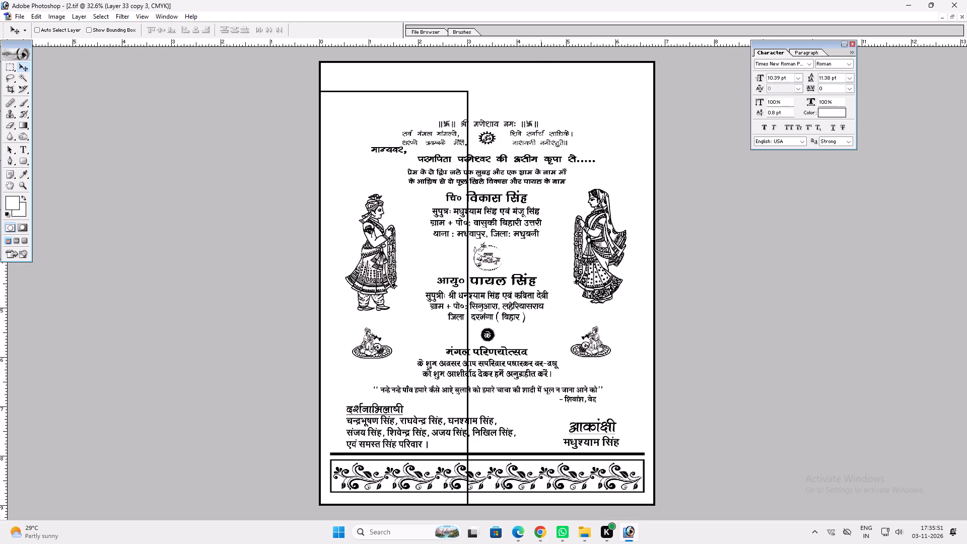
key("v")
key("ctrl+z")
key("ctrl+z")
key("z")
left_click_drag(319, 426, 513, 491)
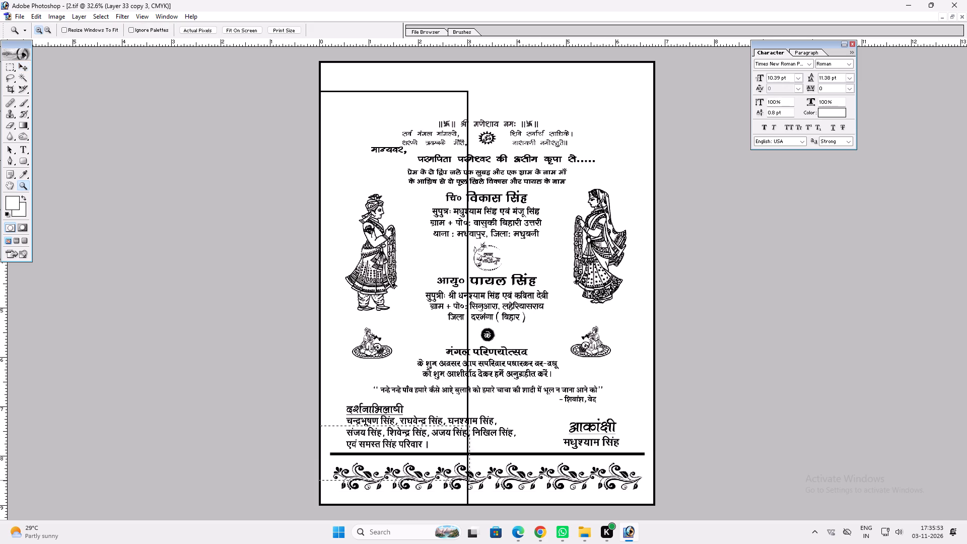
left_click_drag(513, 491, 722, 501)
key("v")
left_click(645, 405, "ctrl")
key("alt+l")
key("alt+l")
key("alt+l")
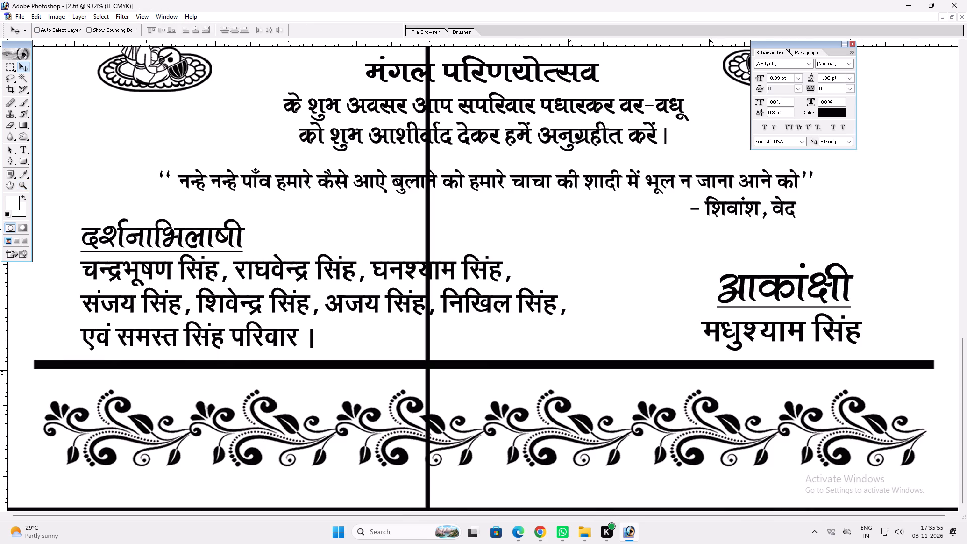
Delete the heavy horizontal black line beneath the family names.
left_click(614, 368, "ctrl")
key("alt+l")
key("alt+l")
key("alt+l")
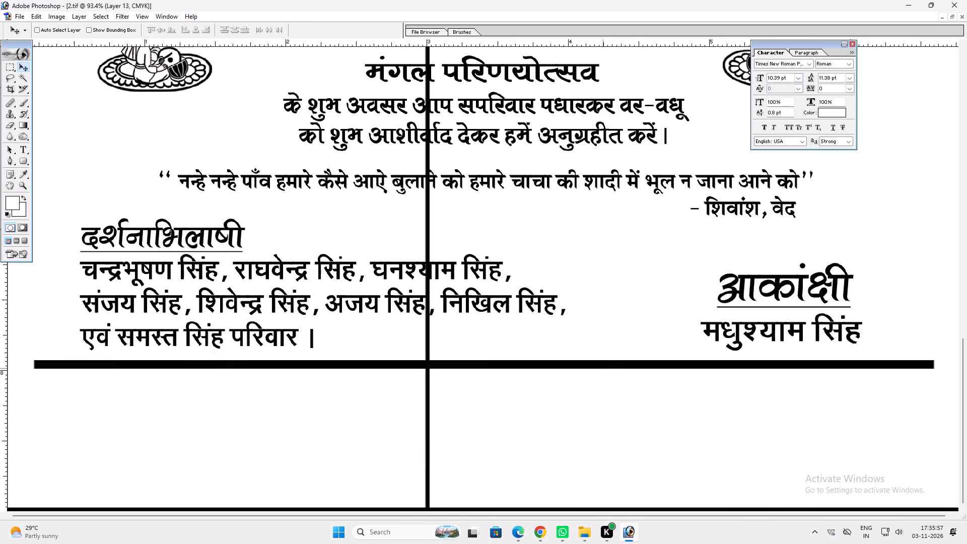
type("v")
key("space")
right_click_drag(588, 342, 596, 341)
left_click_drag(600, 341, 610, 341)
right_click_drag(603, 326, 608, 326)
left_click_drag(617, 328, 629, 331)
key("v")
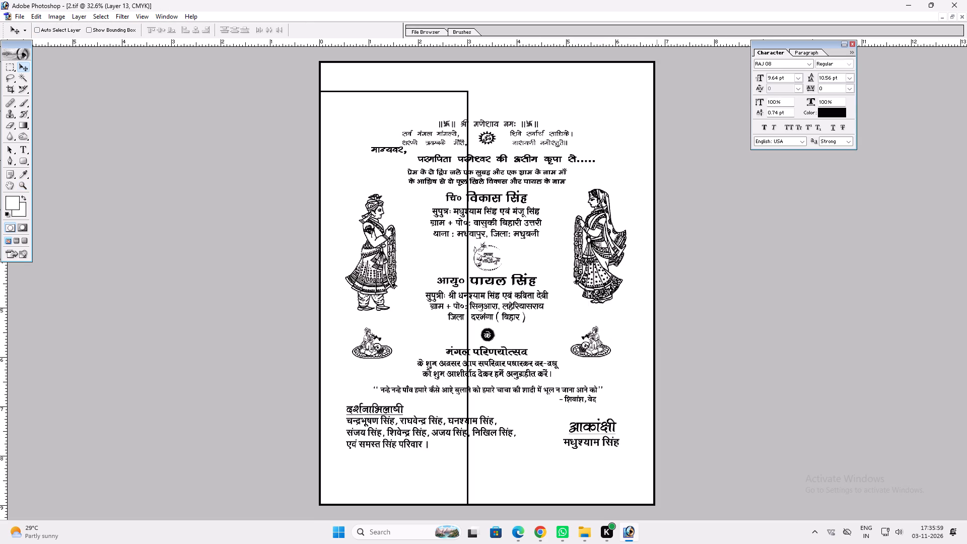
Delete the old outer black border running along the page edges.
left_click(653, 81, "ctrl")
key("alt+l")
key("alt+l")
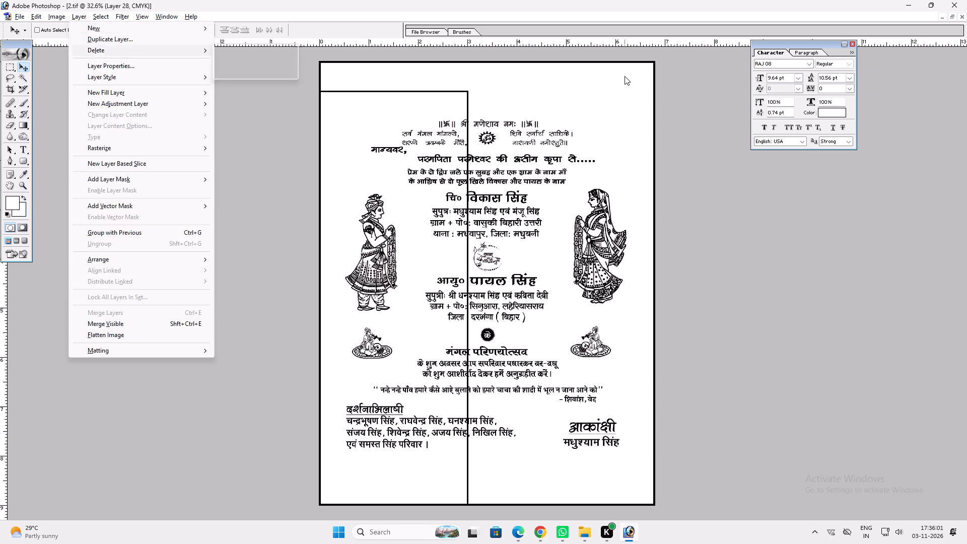
key("alt+l")
key("v")
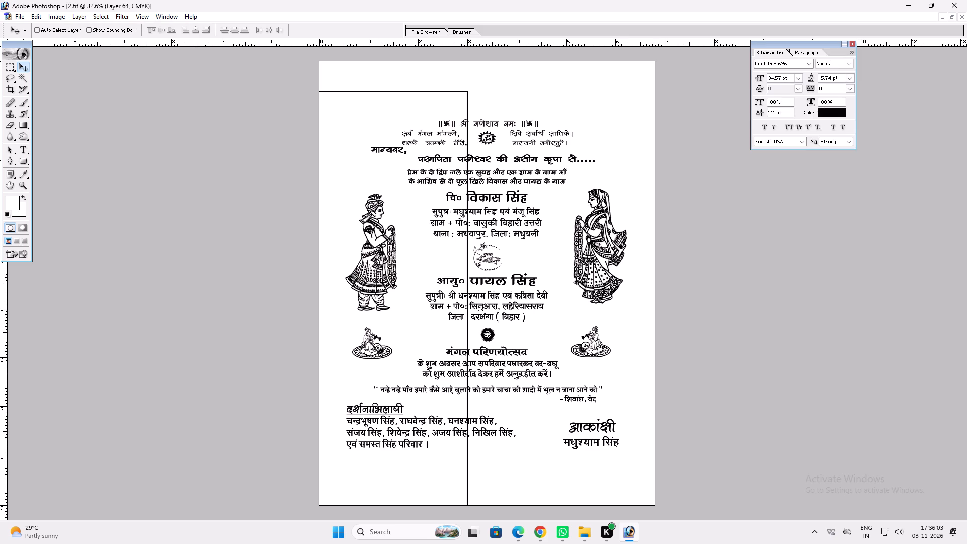
Select the offset black border copied from 3.tif that crosses the text, align it to the page edges, and delete it.
left_click(468, 92, "ctrl")
left_click_drag(465, 94, 593, 93)
key("ctrl+z")
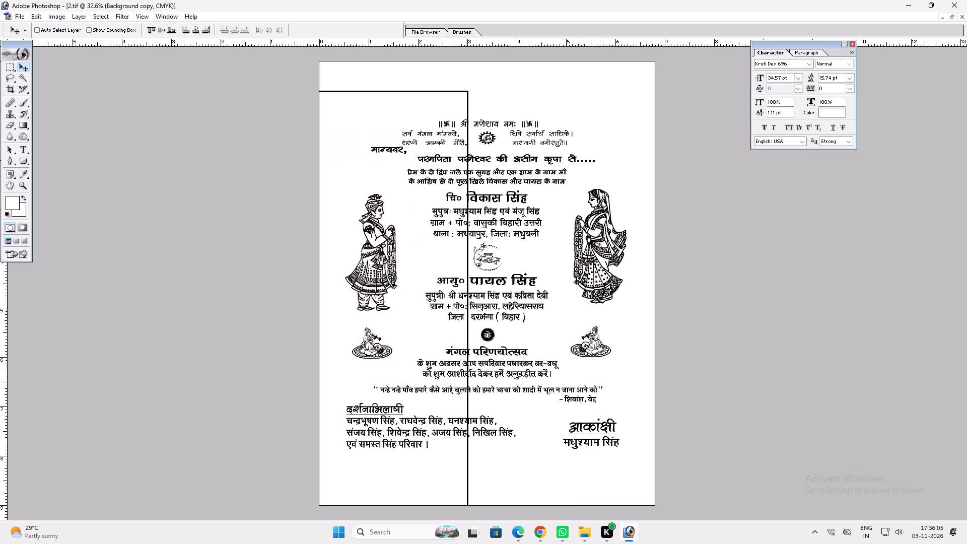
left_click(466, 92, "ctrl")
left_click_drag(466, 91, 534, 86)
key("ctrl+z")
left_click(466, 91, "ctrl")
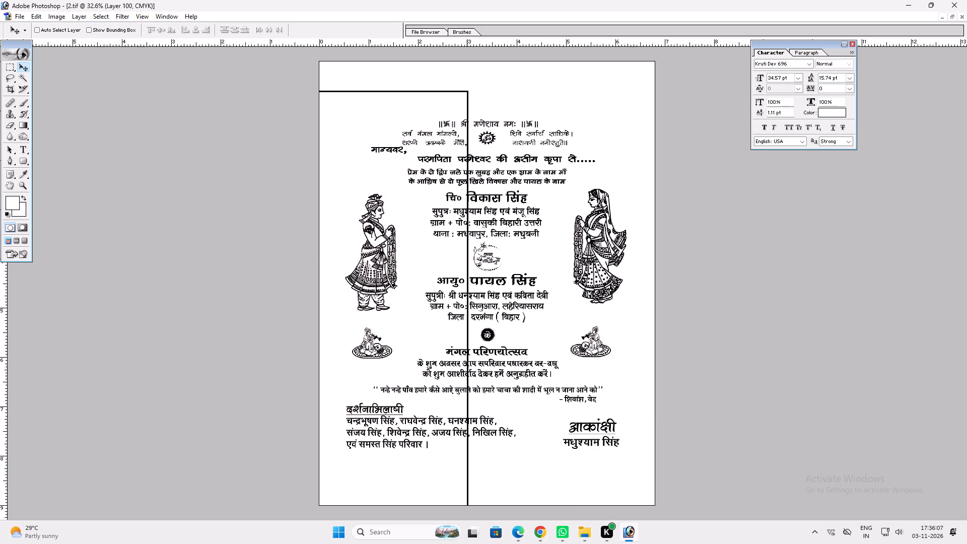
left_click_drag(466, 91, 656, 59)
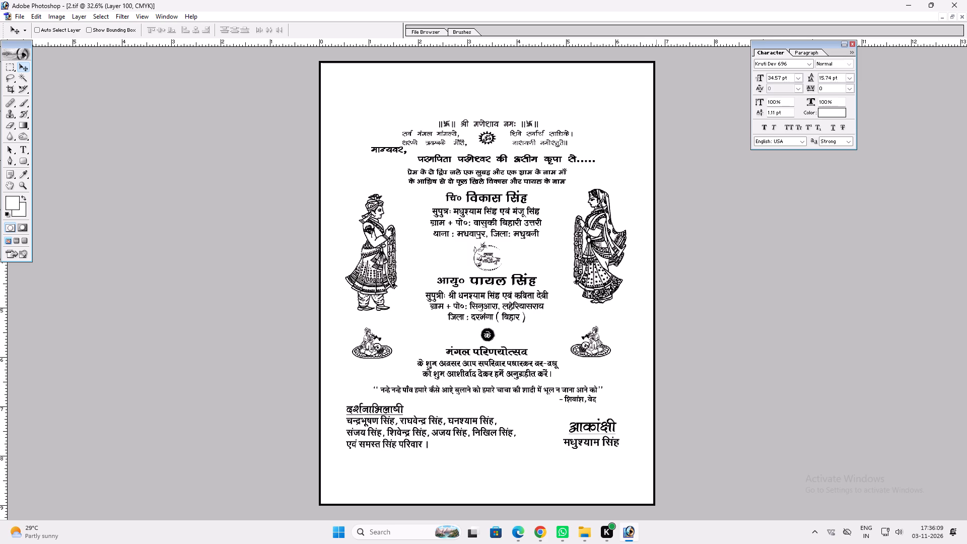
key("alt+l")
key("alt+l")
key("alt+l")
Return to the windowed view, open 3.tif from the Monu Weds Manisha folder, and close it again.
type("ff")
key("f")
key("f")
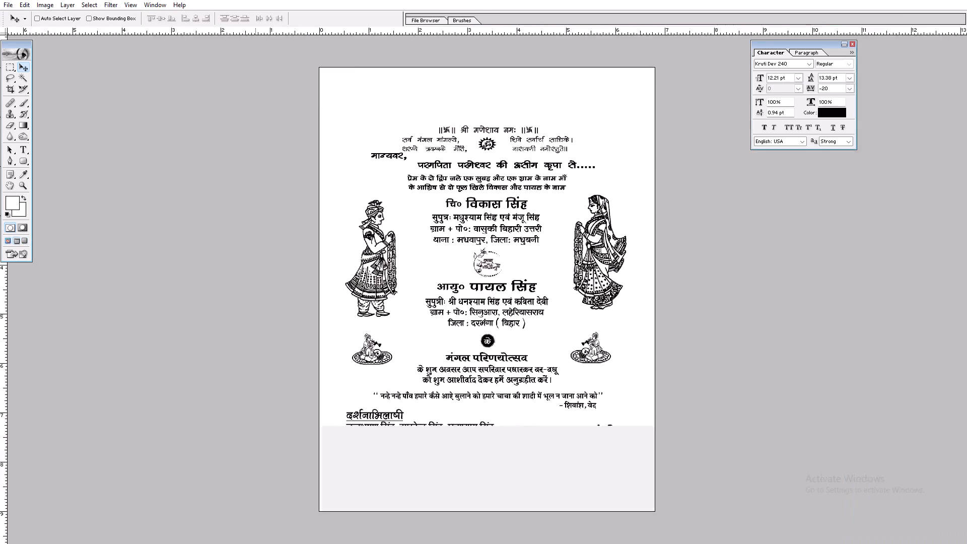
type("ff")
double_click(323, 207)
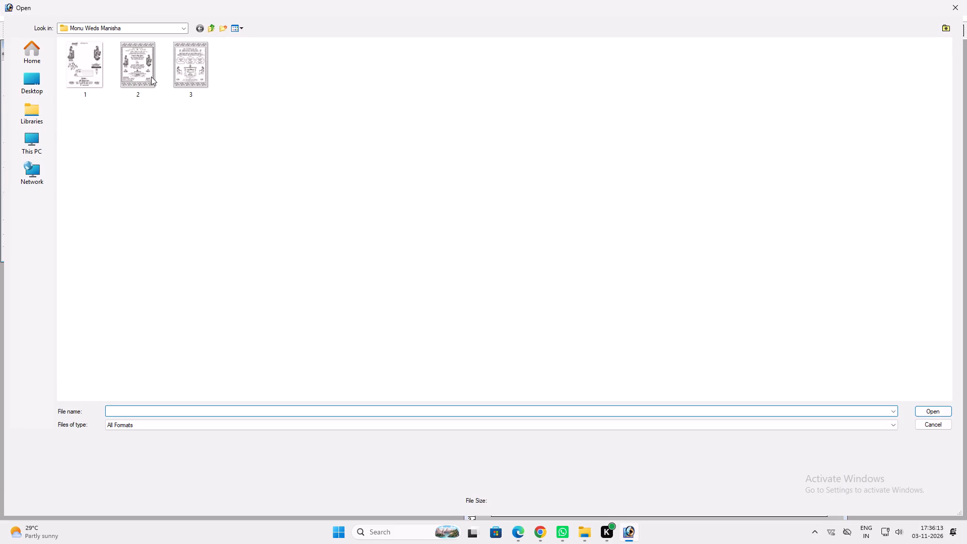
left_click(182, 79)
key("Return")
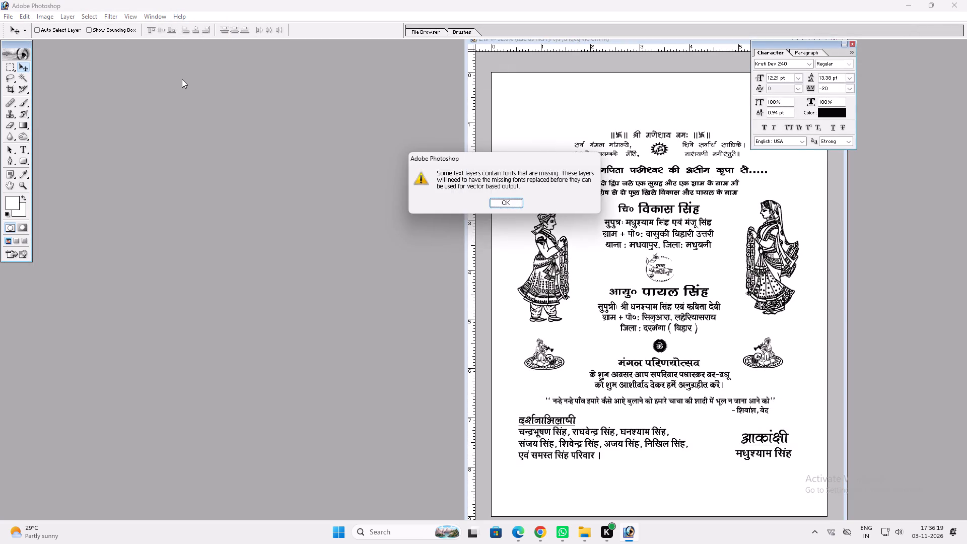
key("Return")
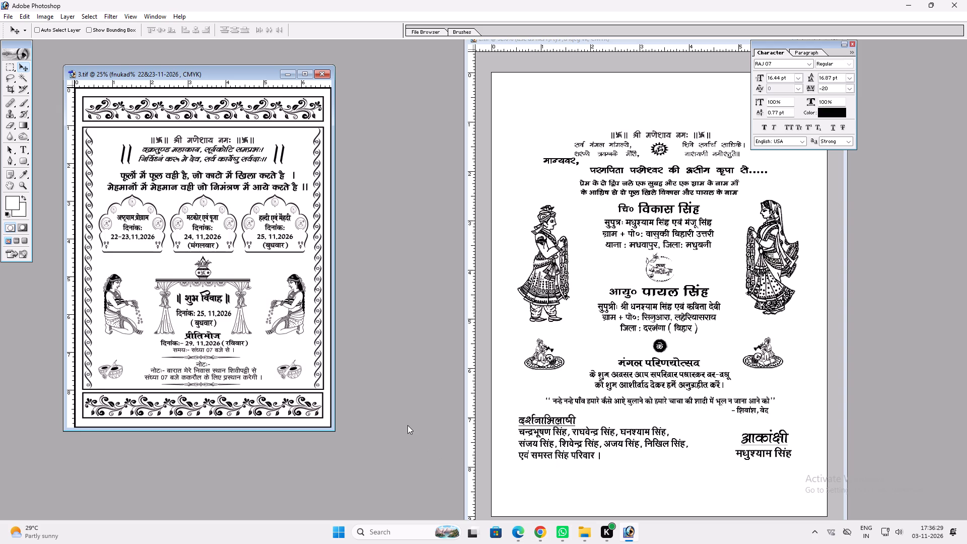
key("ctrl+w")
Open 3.tif from the Vikash weds payal folder under 03.11.2026.
double_click(389, 303, "ctrl")
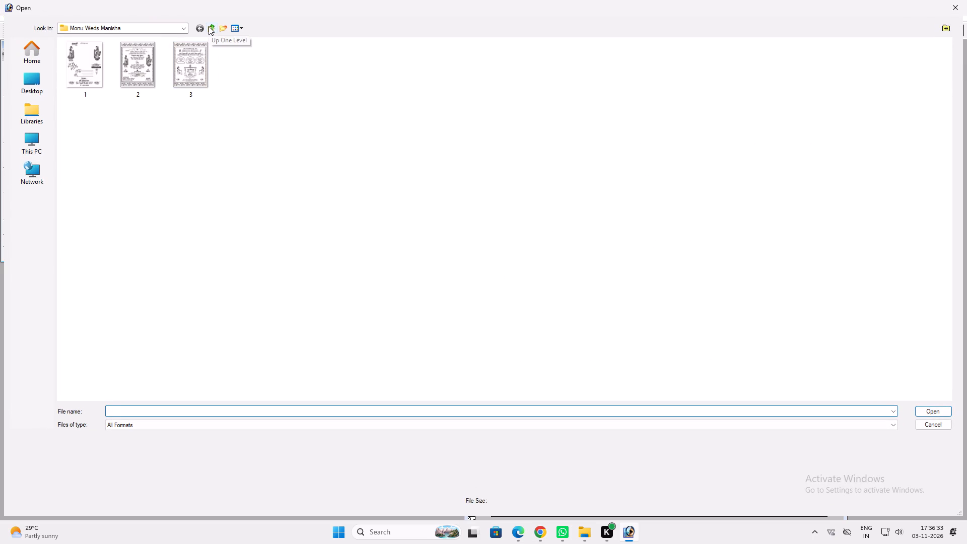
left_click(210, 26)
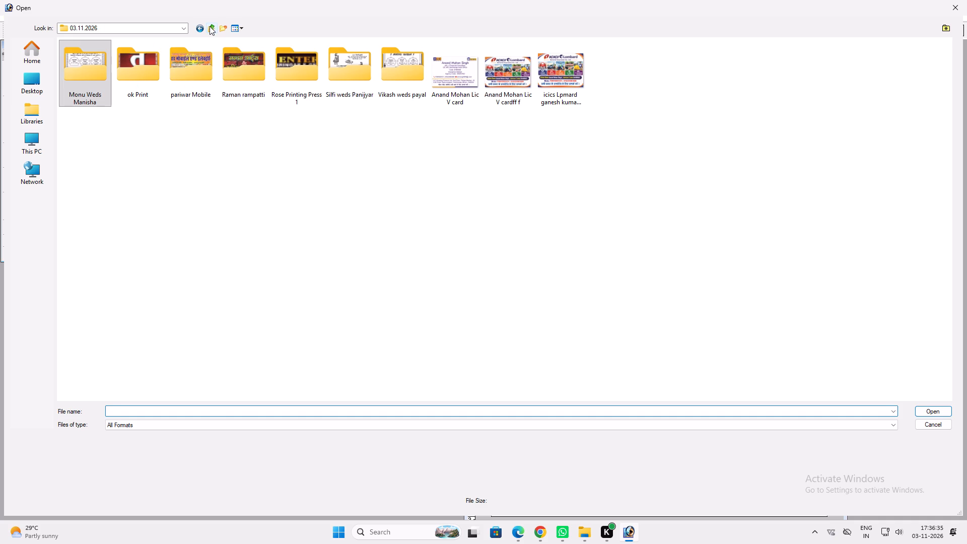
double_click(412, 64)
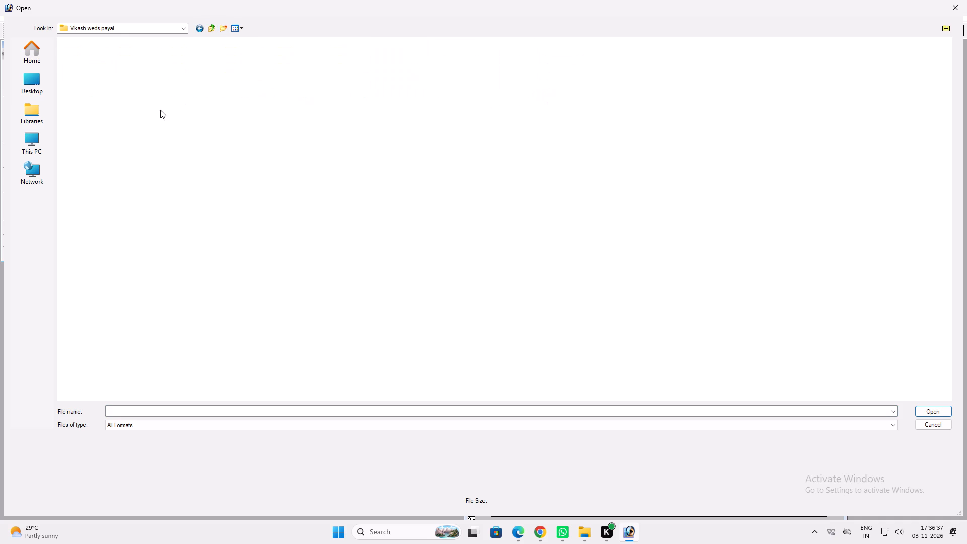
left_click(143, 65)
key("Return")
key("Return")
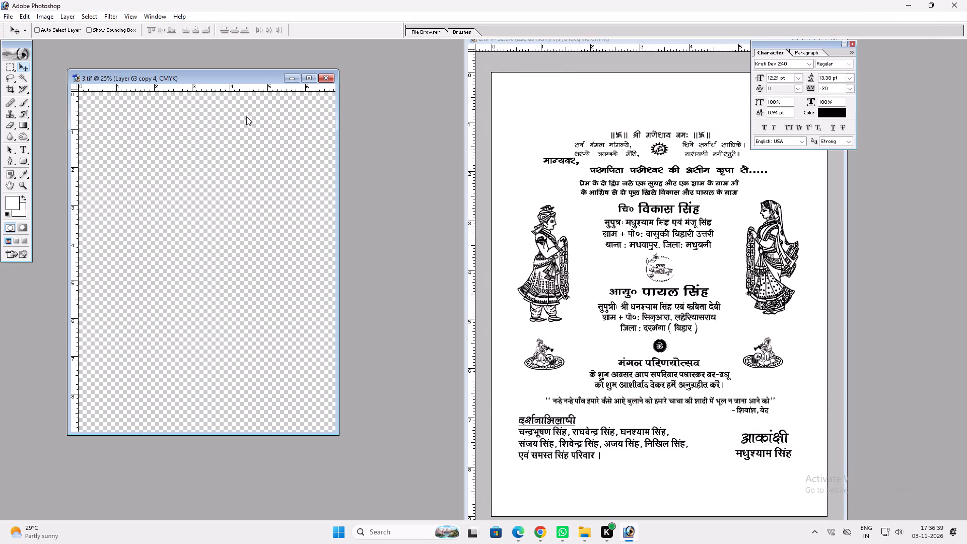
Copy the complete ornamental frame with its outer border from 3.tif into 2.tif, dismissing the Preferences dialog unchanged.
left_click(221, 103, "ctrl")
left_click_drag(221, 103, 615, 148)
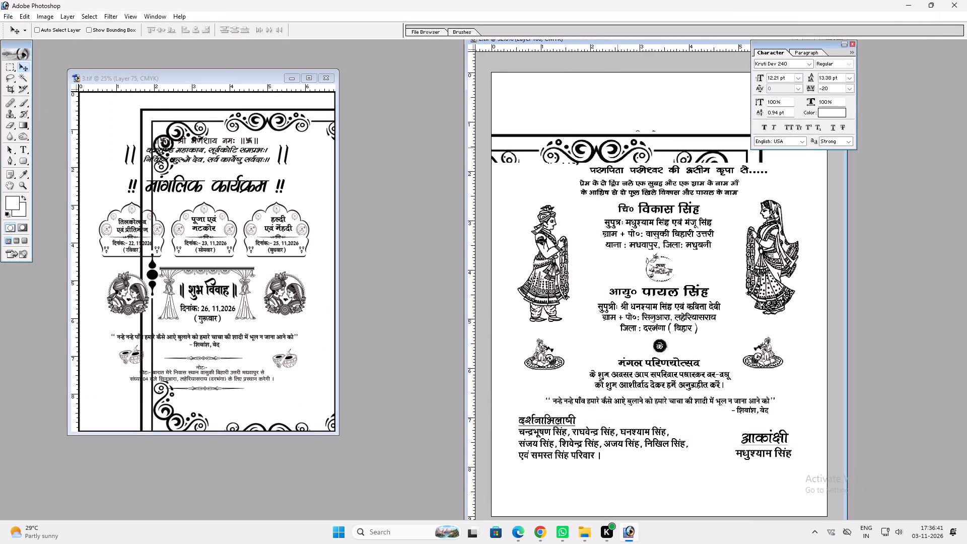
key("v")
double_click(565, 45)
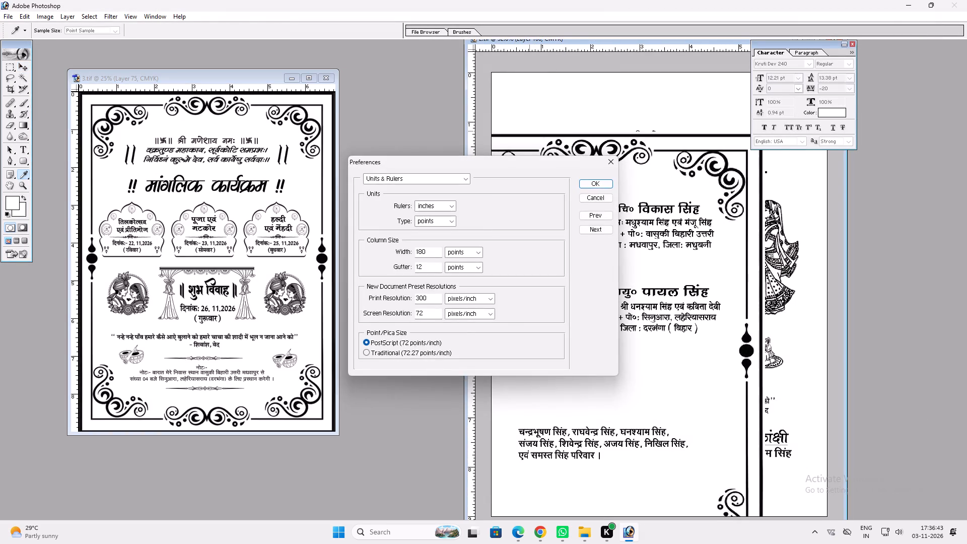
key("Return")
Show 2.tif full screen and move the copied ornamental frame into alignment with the page edges.
type("ff")
key("f")
key("f")
type("ff")
key("f")
left_click_drag(527, 159, 596, 108)
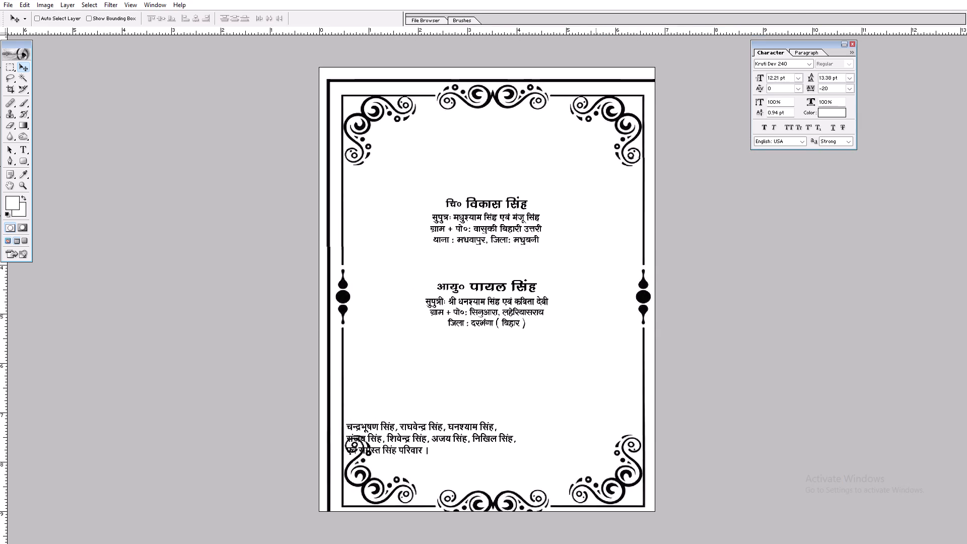
left_click_drag(596, 108, 594, 96)
Send the ornamental frame behind the card content, raise it a few levels, and delete the white layer covering it.
key("ctrl+shift+bracketleft")
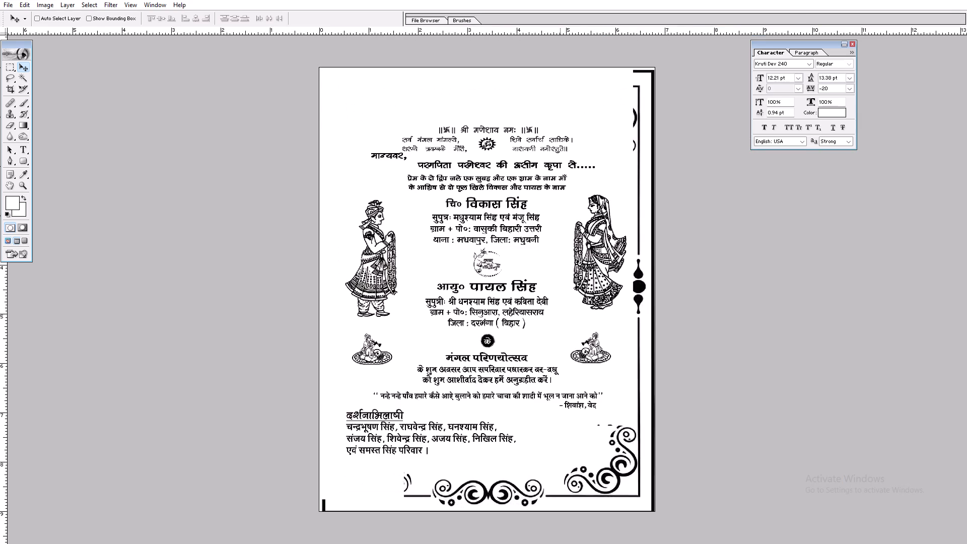
key("ctrl+bracketright")
key("ctrl+bracketright")
key("ctrl+bracketright")
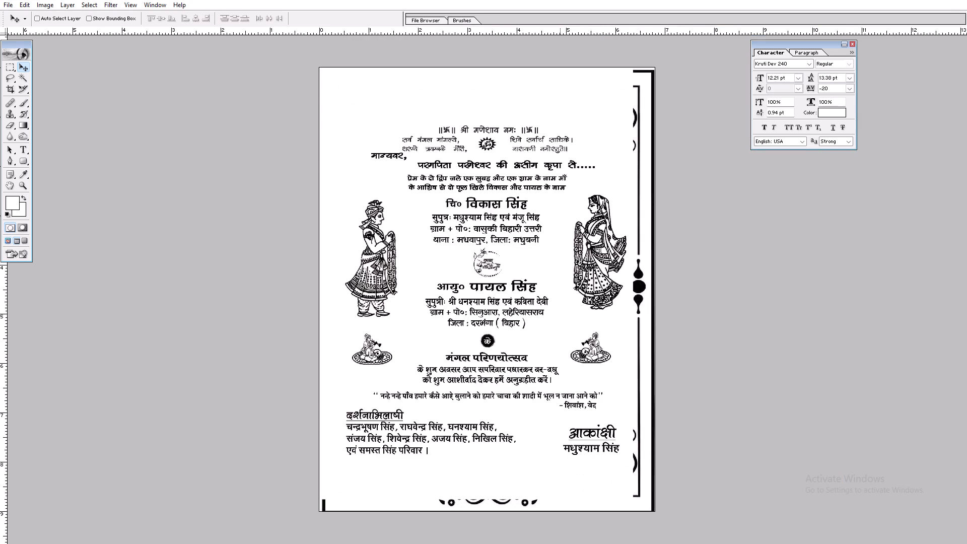
left_click(550, 89, "ctrl")
key("alt+l")
key("alt+l")
key("alt+l")
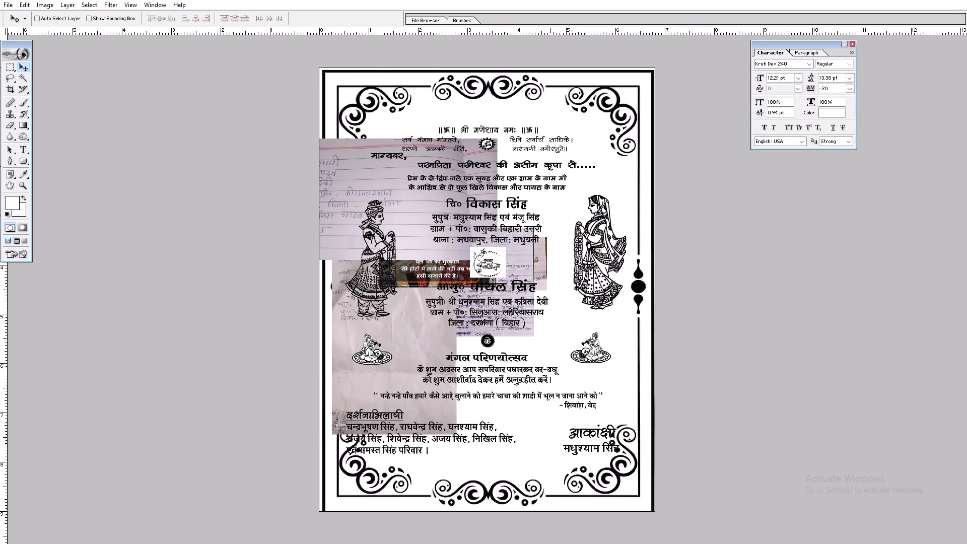
Send the handwritten note photos and the couple's photo to the back so they no longer cover the card.
key("v")
left_click(391, 199, "ctrl")
key("ctrl+shift+bracketleft")
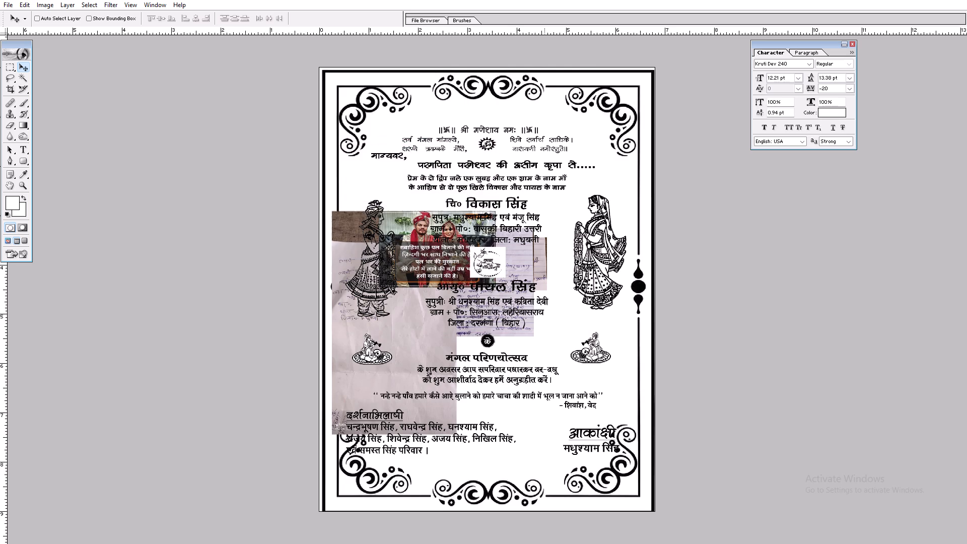
left_click(440, 357, "ctrl")
left_click(414, 335, "ctrl")
key("ctrl+shift+bracketleft")
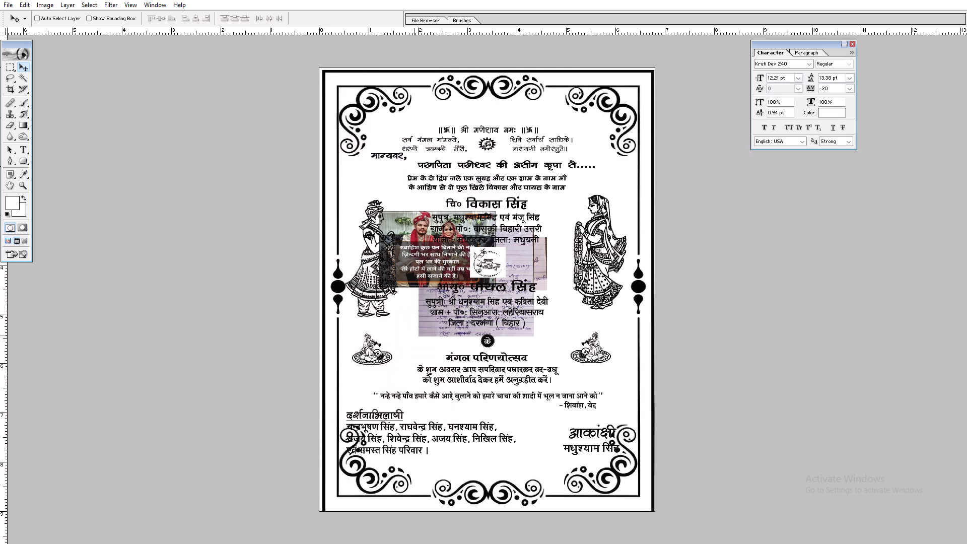
key("v")
left_click(427, 325, "ctrl")
key("ctrl+shift+bracketleft")
key("v")
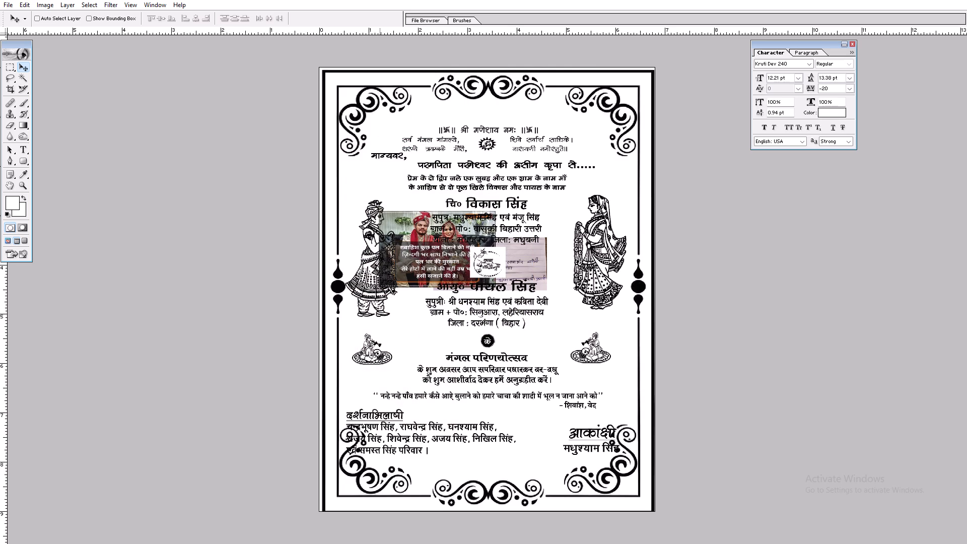
left_click(395, 227, "ctrl")
key("ctrl+shift+bracketleft")
key("v")
left_click(443, 251, "ctrl")
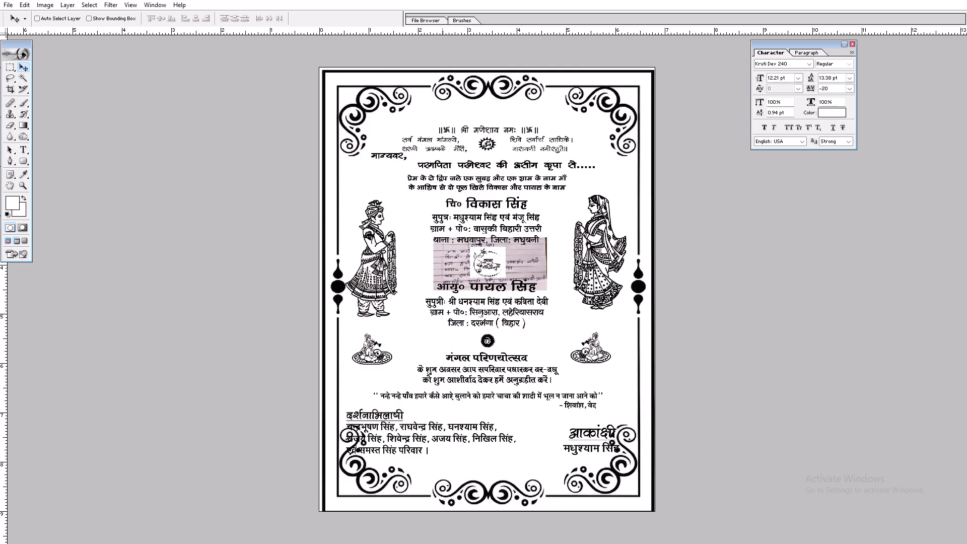
key("ctrl+shift+bracketleft")
key("v")
Move the दर्शनाभिलाषी and आकांक्षी text blocks inward, clear of the bottom corner ornaments.
key("ctrl+plus")
key("ctrl+plus")
key("space")
left_click_drag(501, 355, 495, 164)
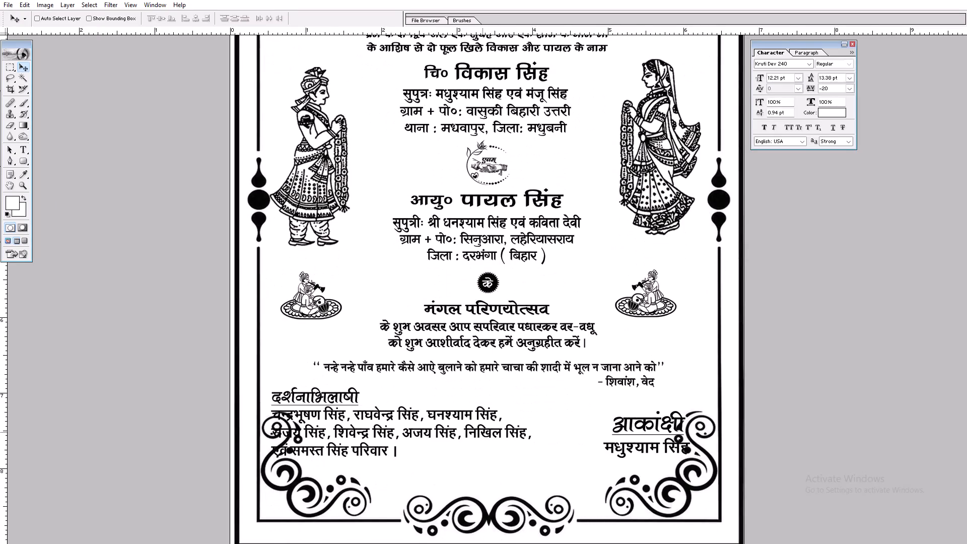
left_click(487, 416, "ctrl")
left_click(488, 416, "ctrl")
left_click_drag(488, 416, 536, 432)
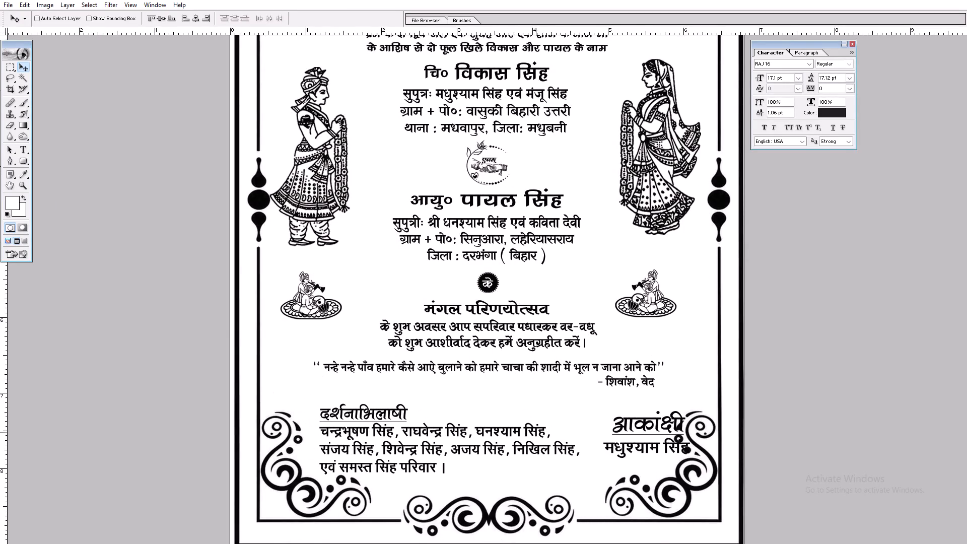
left_click_drag(536, 432, 533, 426)
left_click(621, 425, "ctrl")
left_click_drag(618, 425, 600, 418)
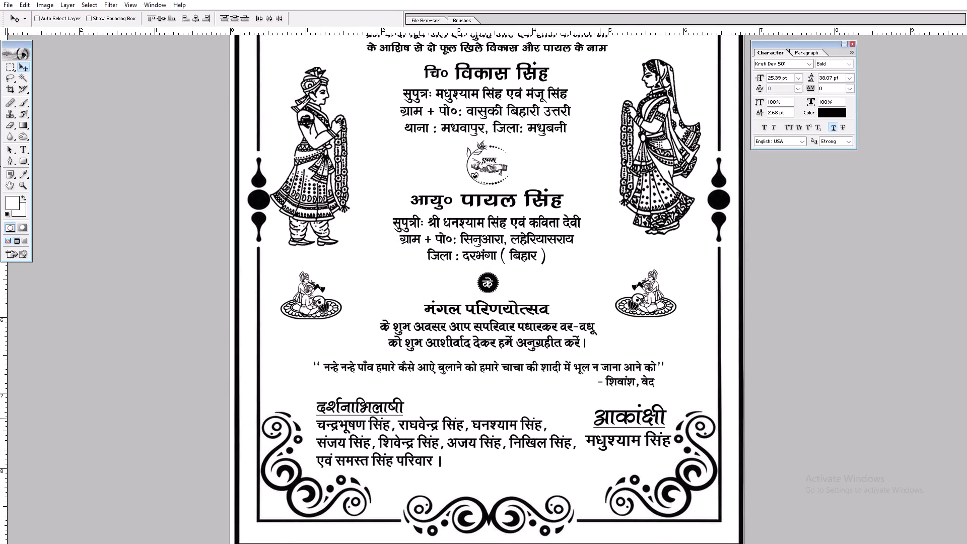
left_click_drag(600, 418, 599, 418)
Move the bride and groom figures inward from the frame's side ornaments and save the file.
key("space")
key("space")
key("space")
key("space")
key("space")
key("space")
key("space")
key("space")
right_click_drag(542, 400, 549, 402)
left_click_drag(556, 405, 562, 407)
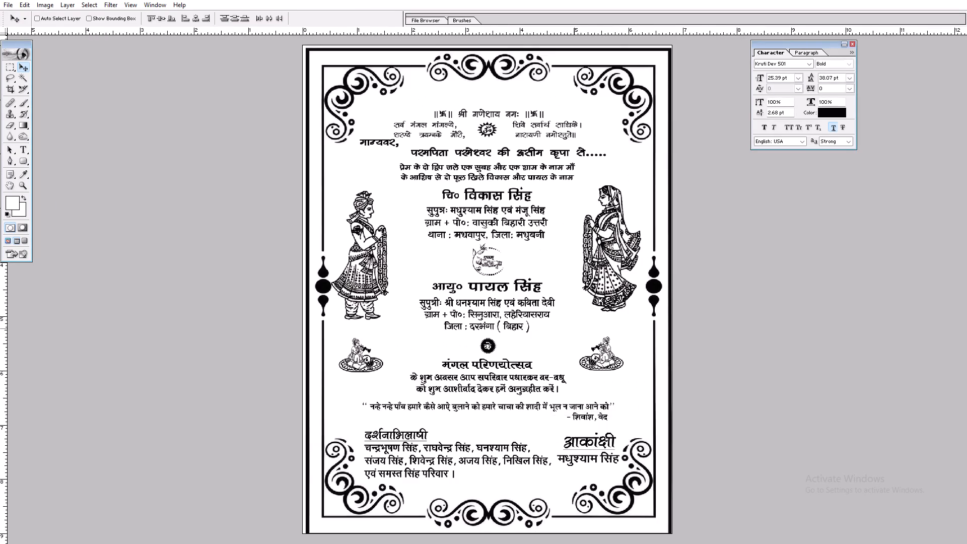
left_click(621, 258, "ctrl")
left_click_drag(620, 258, 615, 259)
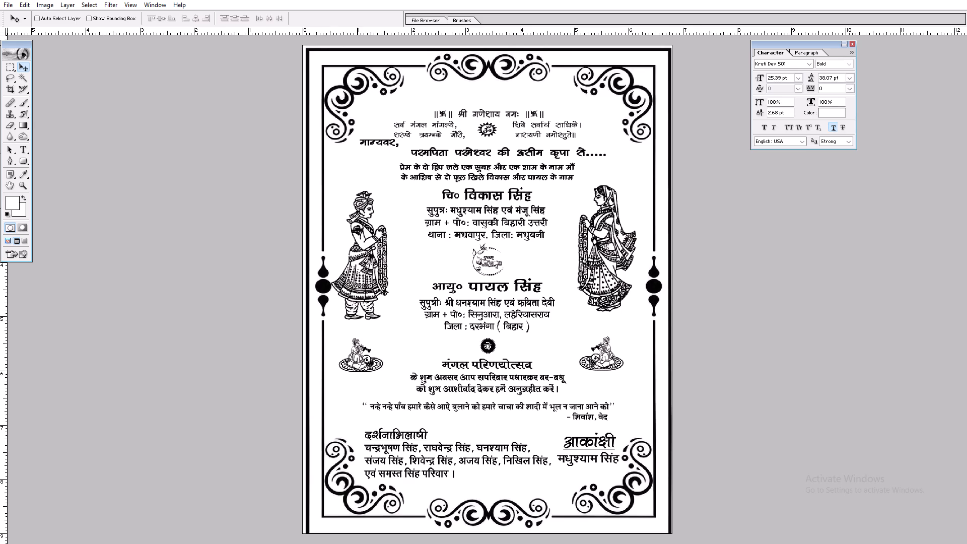
left_click(371, 257, "ctrl")
left_click_drag(369, 256, 382, 256)
key("space")
key("space")
right_click_drag(451, 255, 465, 258)
left_click_drag(468, 259, 476, 262)
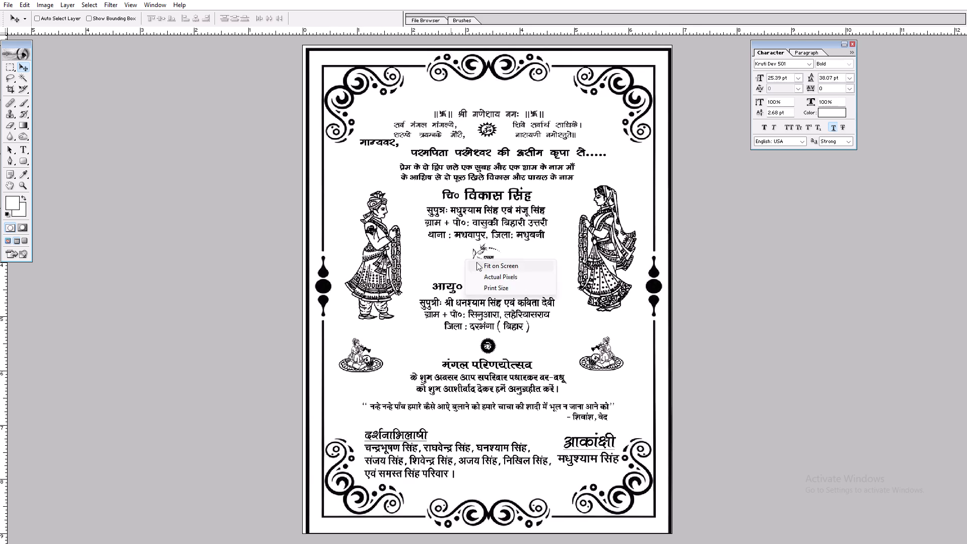
left_click_drag(476, 262, 480, 263)
key("v")
key("v")
key("ctrl+s")
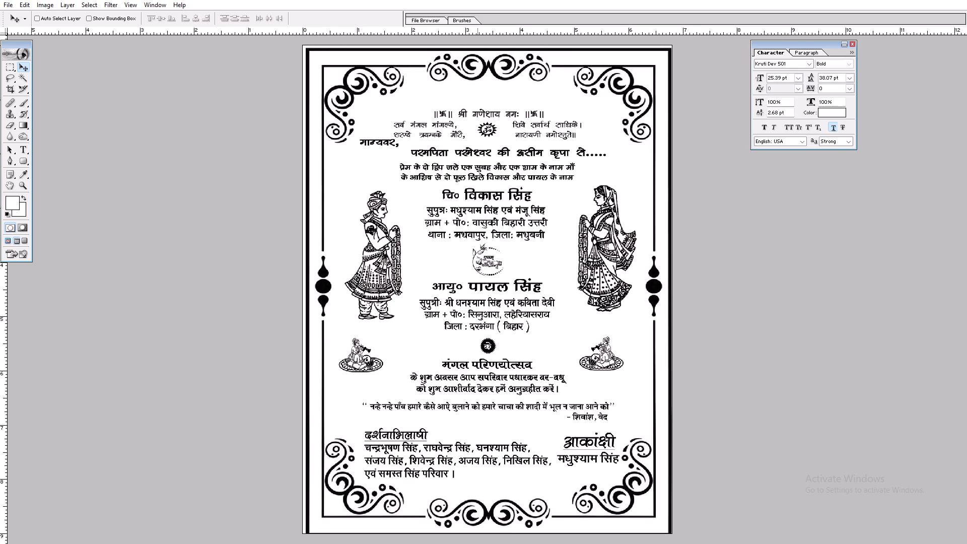
Place horizontal guides at the groom's head and feet and lower the bride figure to match his height.
left_click_drag(452, 33, 480, 189)
left_click(606, 199, "ctrl")
left_click_drag(605, 200, 605, 208)
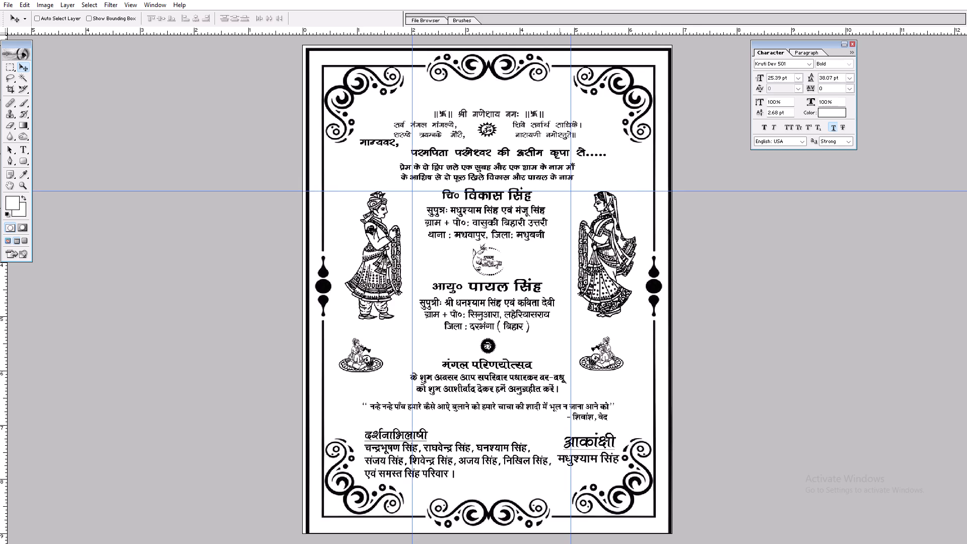
left_click_drag(541, 34, 550, 319)
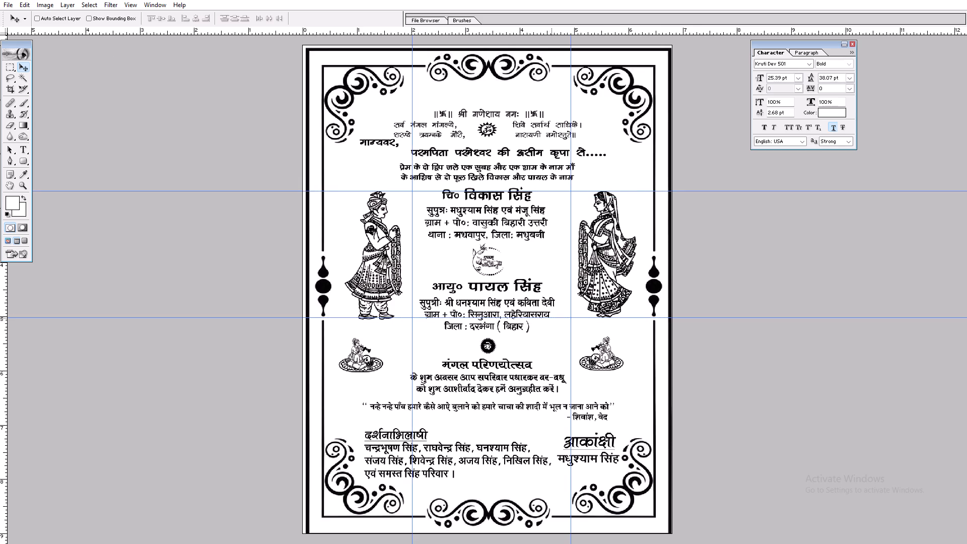
left_click(603, 295, "ctrl")
Delete the right-hand musician illustration, shift the left one inward, and place a copy of it on the right side.
left_click(605, 348, "ctrl")
key("alt+l")
key("alt+l")
key("alt+l")
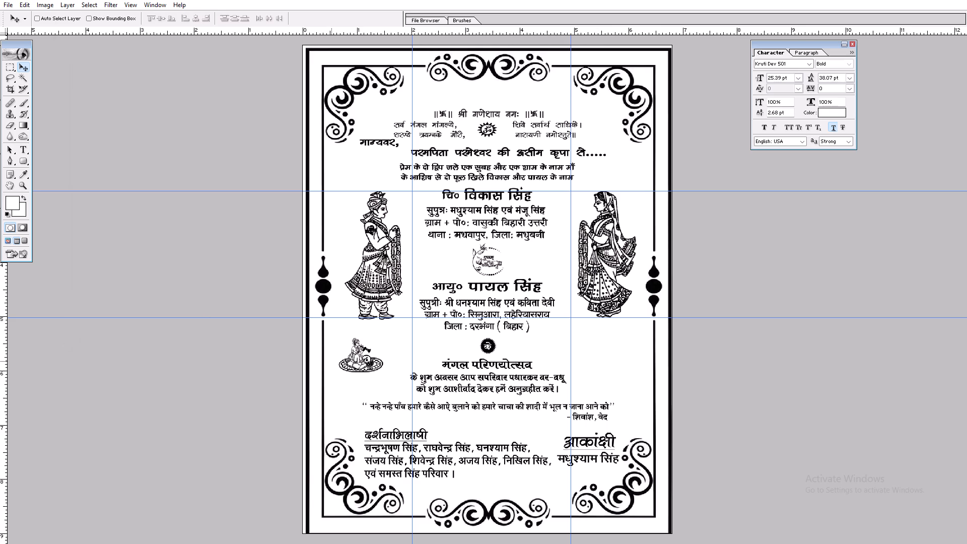
left_click(372, 364, "ctrl")
left_click_drag(371, 364, 382, 363)
left_click_drag(376, 363, 575, 386, "alt+shift")
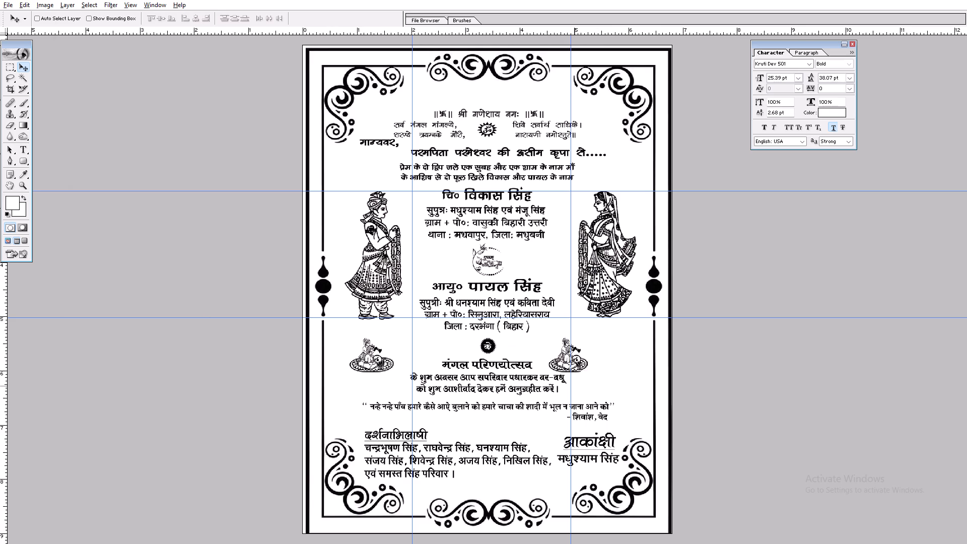
left_click_drag(575, 386, 615, 380, "alt+shift")
Centre-align the two-line children's quotation and move it back to the middle of the page.
key("t")
left_click(596, 421)
key("Return")
key("v")
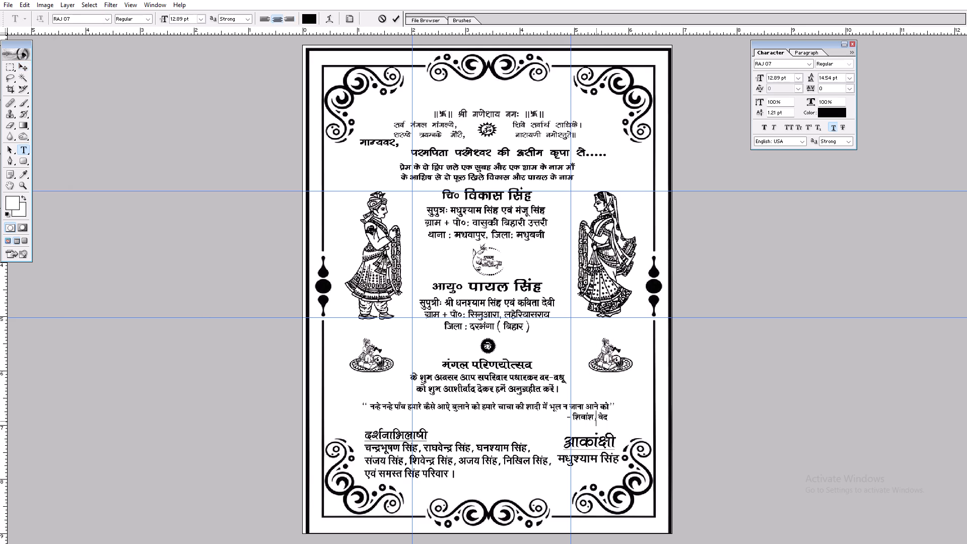
left_click(198, 17)
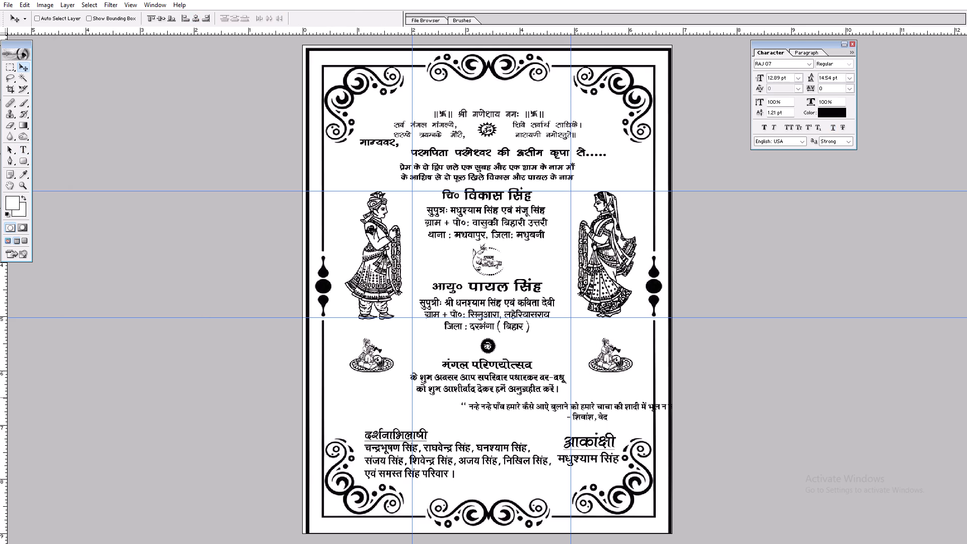
left_click_drag(594, 414, 499, 412, "shift")
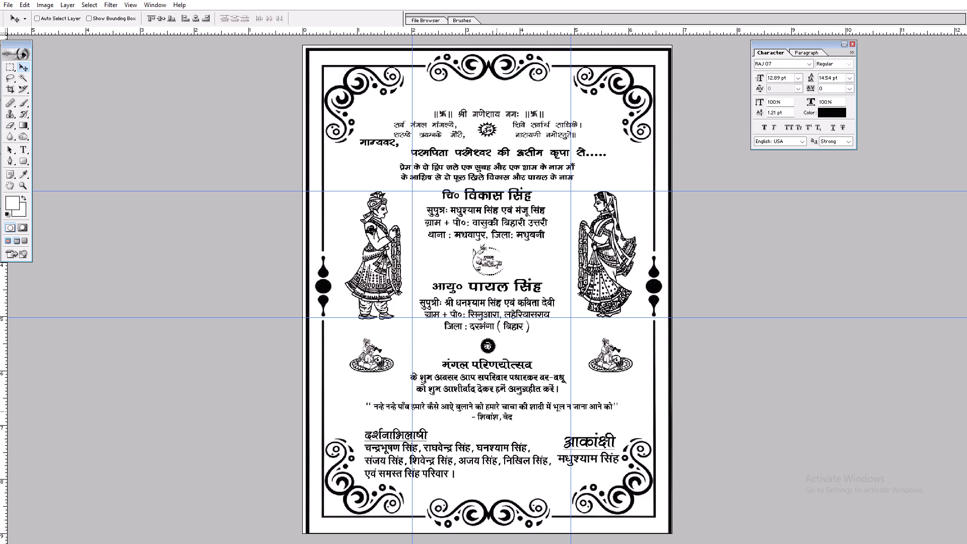
Narrow the दर्शनाभिलाषी names block slightly from both sides with Free Transform.
key("t")
left_click(495, 462)
key("Return")
key("ctrl+t")
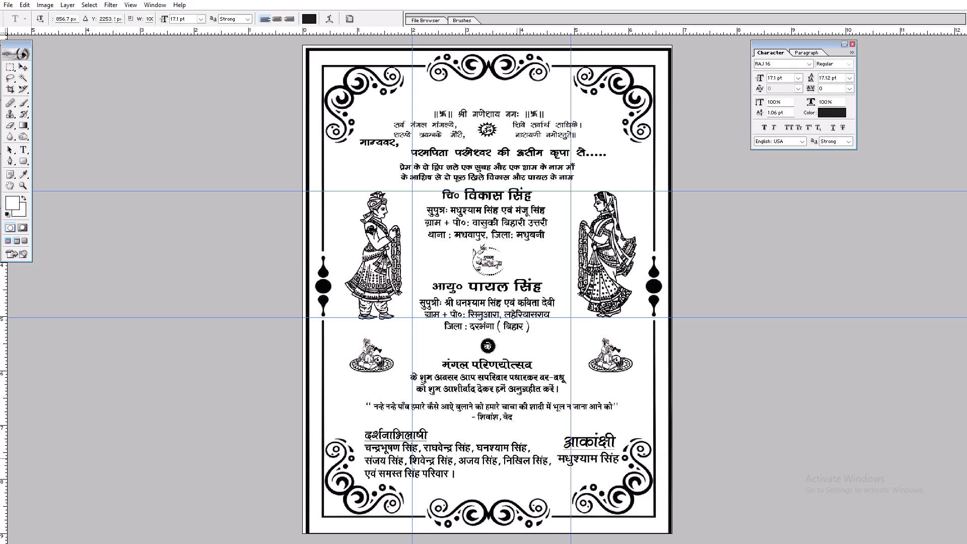
left_click_drag(548, 455, 540, 456, "alt+shift")
key("Return")
key("v")
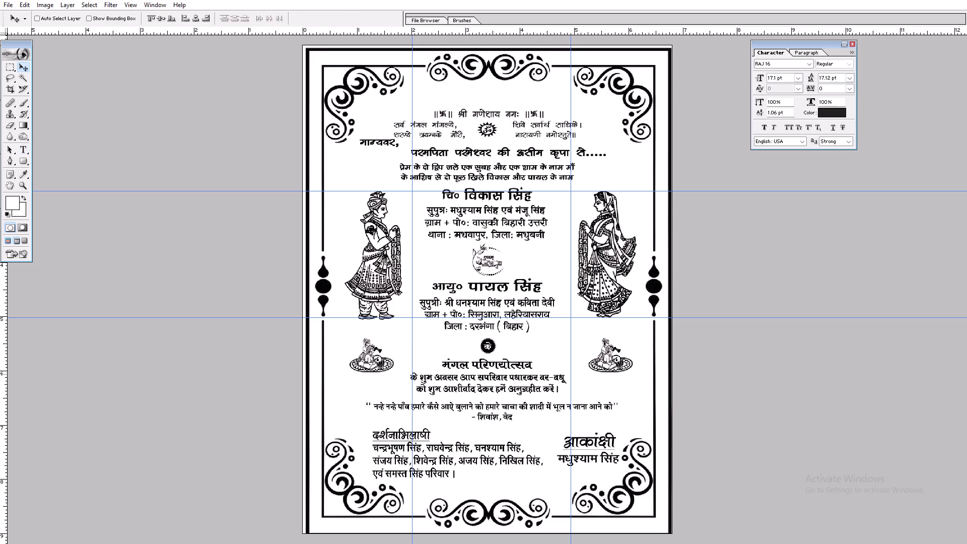
Flip the right-hand musician illustration horizontally and nudge it slightly inward.
left_click(621, 363, "ctrl")
key("ctrl+t")
right_click(619, 364, "ctrl")
left_click(650, 487)
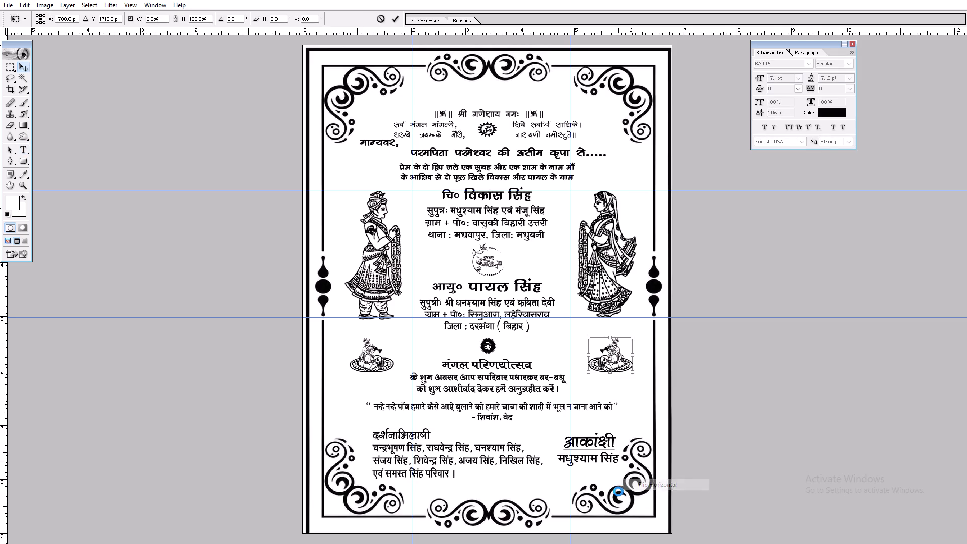
key("Return")
key("v")
left_click_drag(611, 353, 605, 354, "shift")
Hide the guides and nudge the आकांक्षी text block slightly inward from the corner ornament.
key("ctrl+plus")
key("space")
left_click_drag(556, 369, 536, 245)
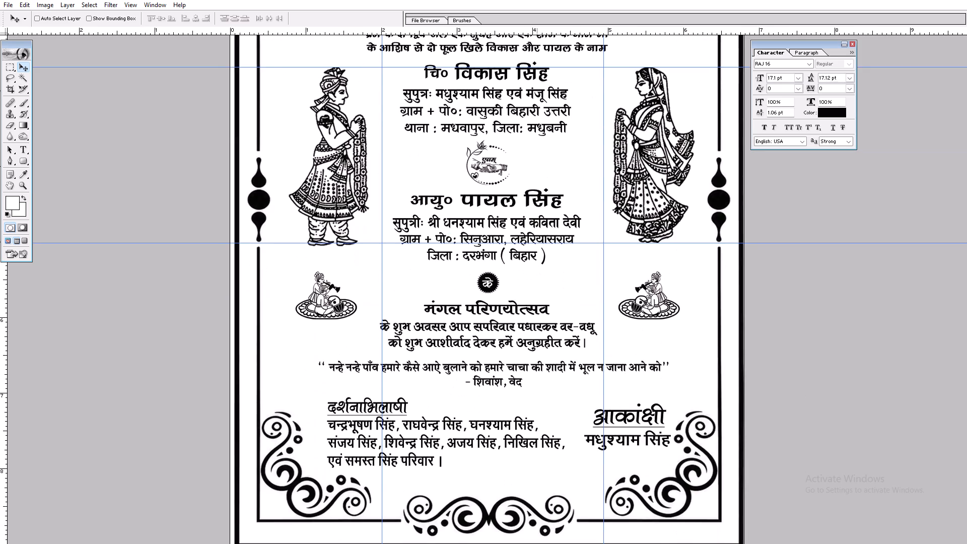
key("ctrl+h")
key("ctrl+h")
key("space")
key("space")
left_click_drag(544, 384, 556, 197)
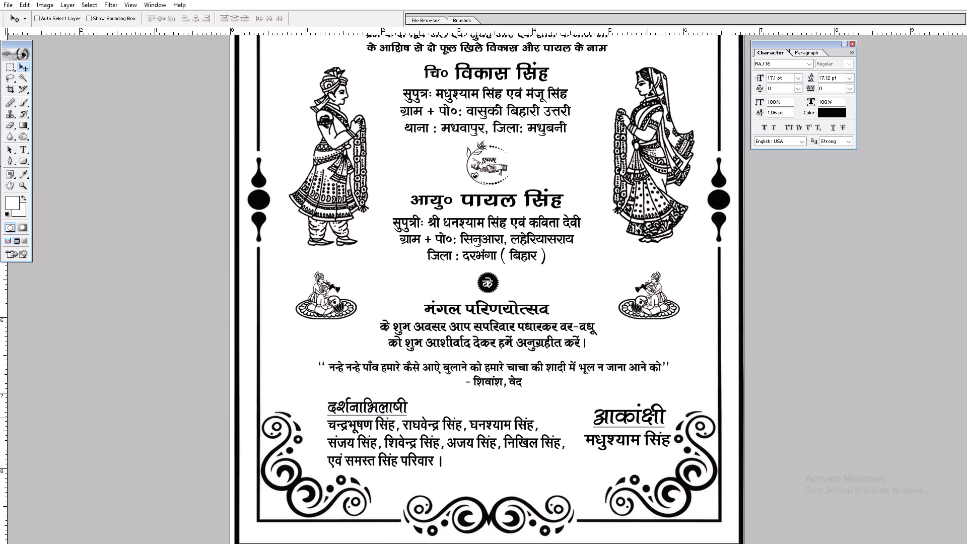
left_click(646, 415, "ctrl")
left_click_drag(646, 415, 638, 414)
Check the whole page, save 2.tif, and close the open card documents.
key("space")
key("space")
key("space")
right_click(574, 400)
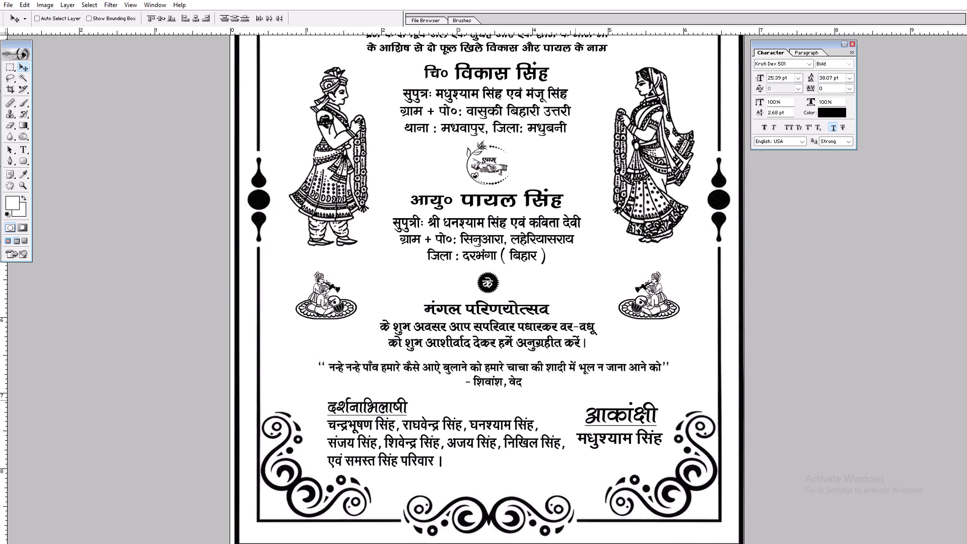
left_click_drag(588, 405, 598, 410)
key("v")
key("ctrl+s")
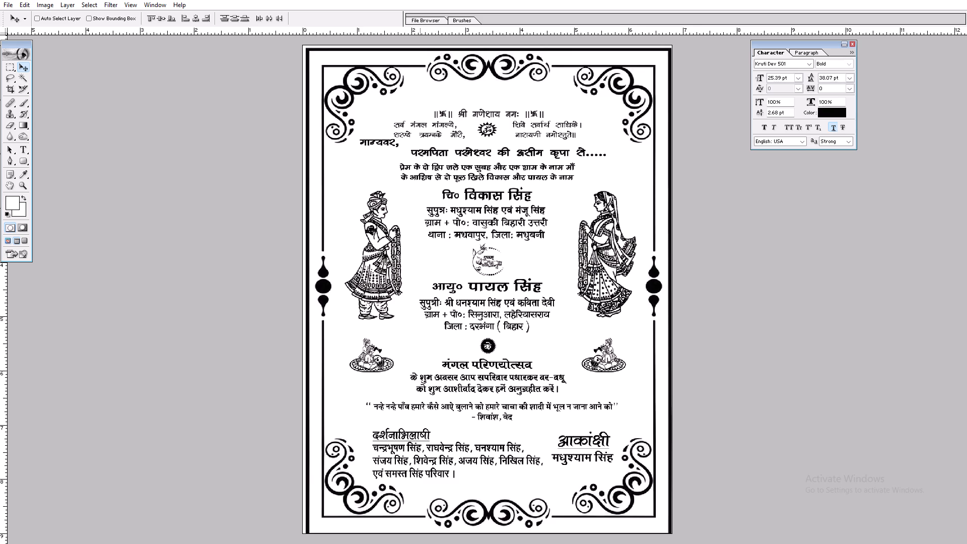
key("ctrl+s")
key("ctrl+w")
key("ctrl+w")
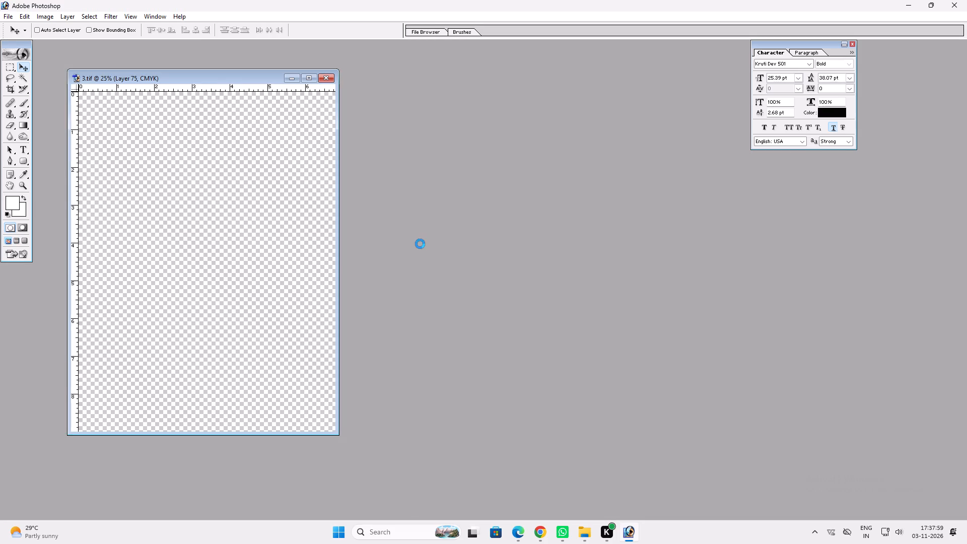
Open the card files 2, 3 and FF together from the couple's wedding card folder.
double_click(415, 237)
left_click(101, 64)
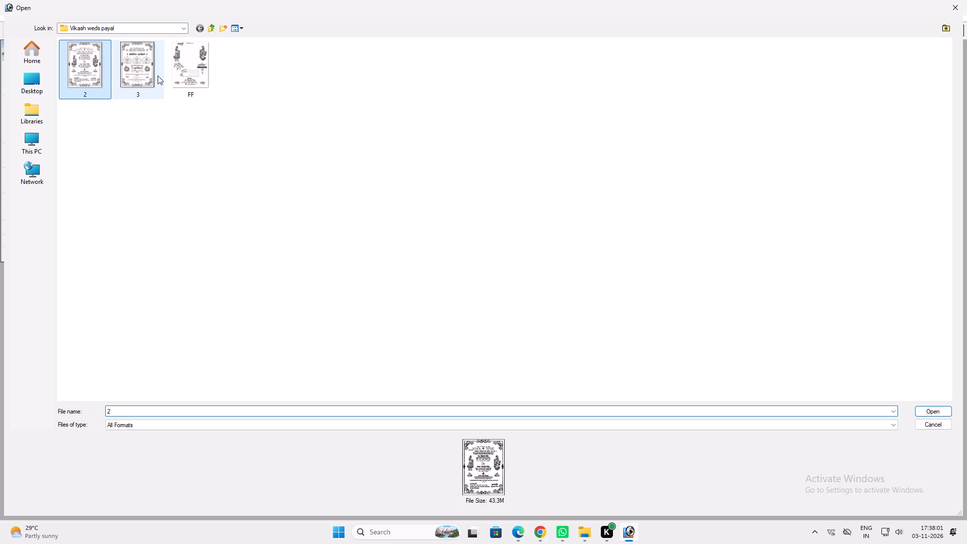
left_click(221, 73, "shift")
left_click(189, 67, "shift")
key("Return")
key("Return")
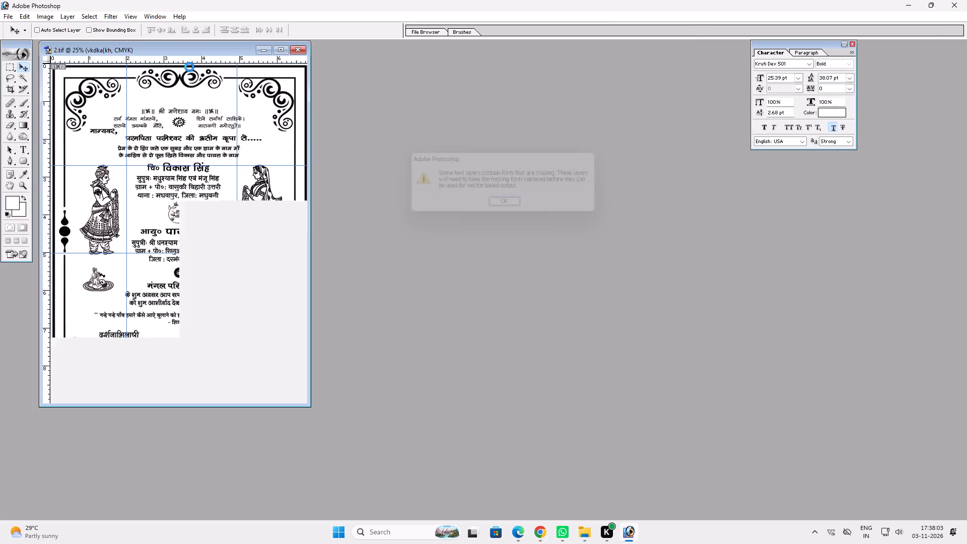
key("Return")
key("Return")
key("Return")
key("Return")
key("Return")
key("Return")
key("Return")
key("Return")
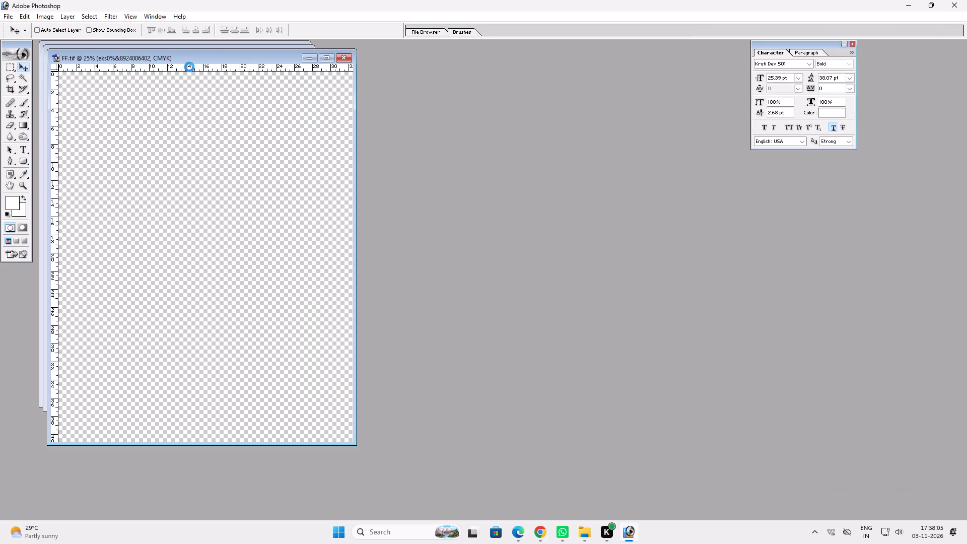
Show FF.tif full screen, fitted with guides hidden, and capture a screenshot of the entire envelope page.
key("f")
key("ctrl+0")
key("ctrl+h")
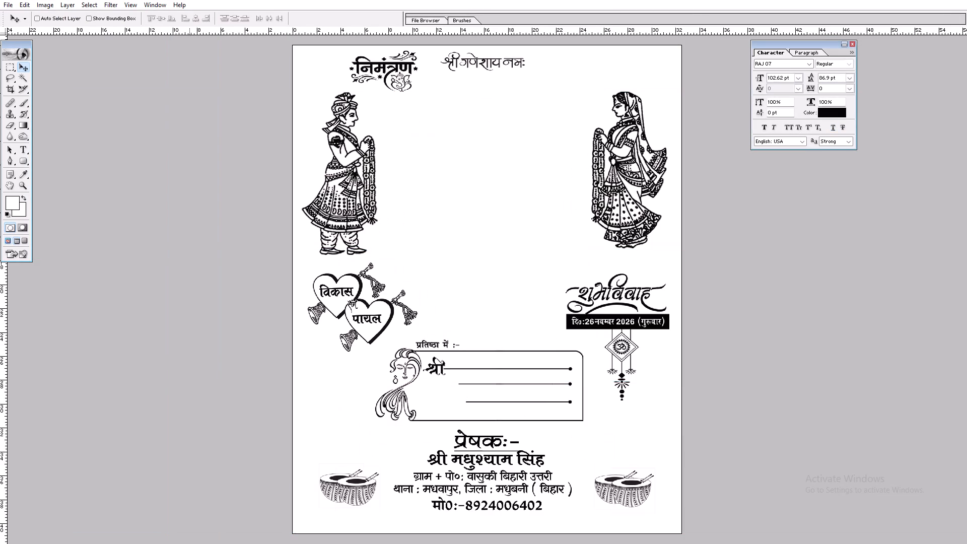
key("Print")
left_click_drag(291, 46, 609, 470)
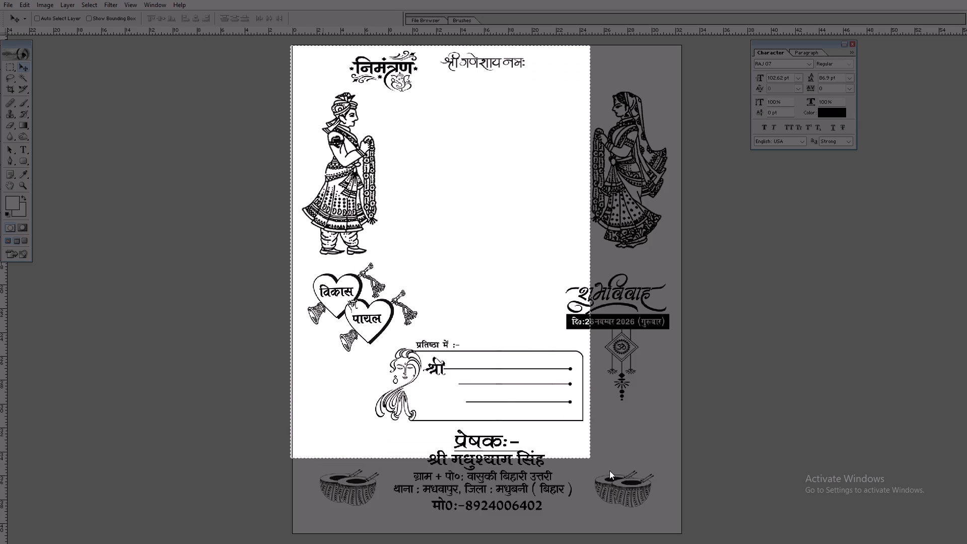
left_click_drag(609, 470, 682, 534)
Save FF.tif and close it.
key("ctrl+s")
key("ctrl+w")
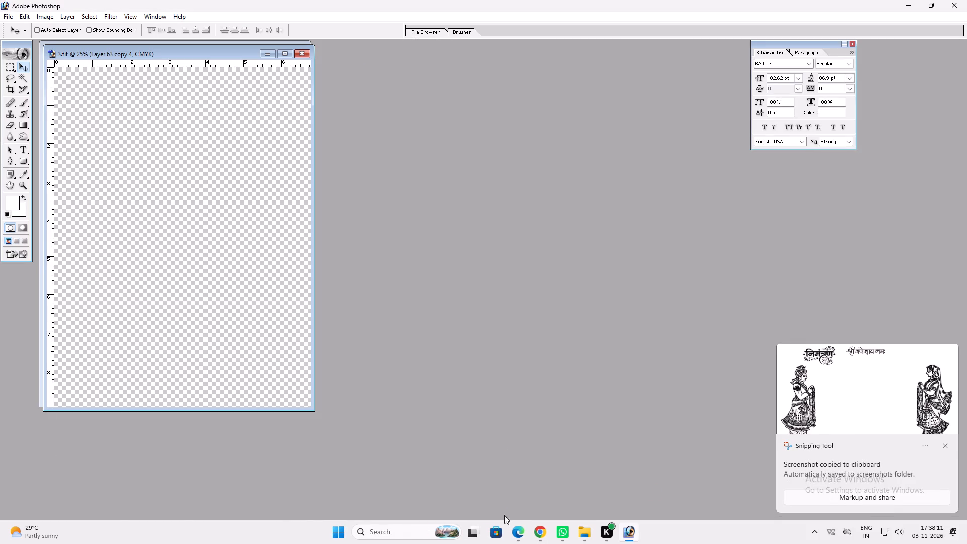
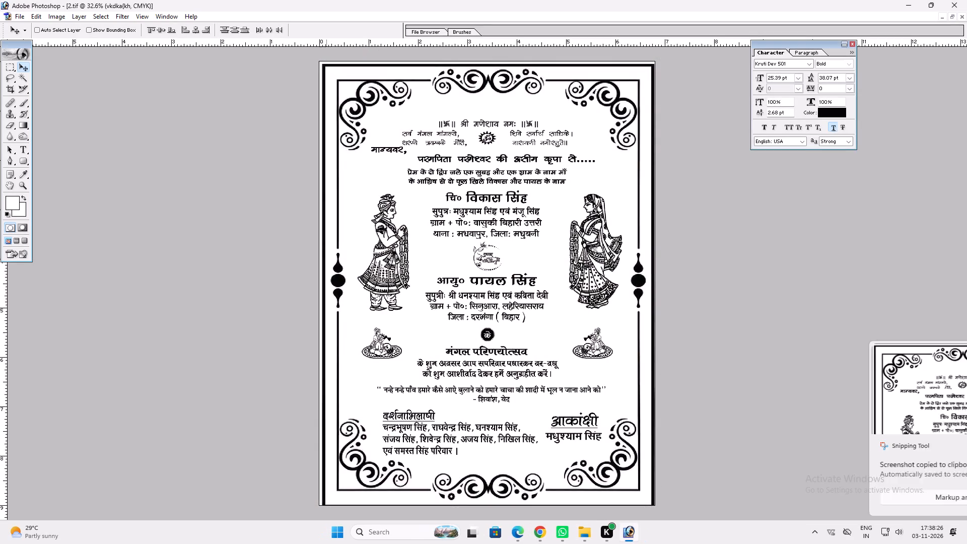
Align the ornamental page border with the left and top edges of the canvas, and nudge it slightly up and left.
left_click(324, 66, "ctrl")
key("ctrl+a")
left_click(187, 30)
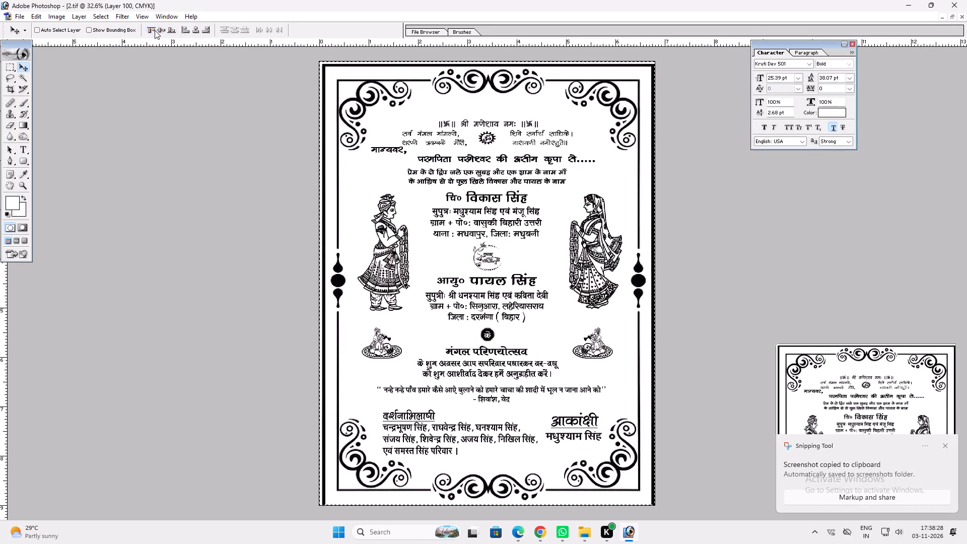
left_click(155, 29)
key("ctrl+d")
double_click(325, 66, "ctrl")
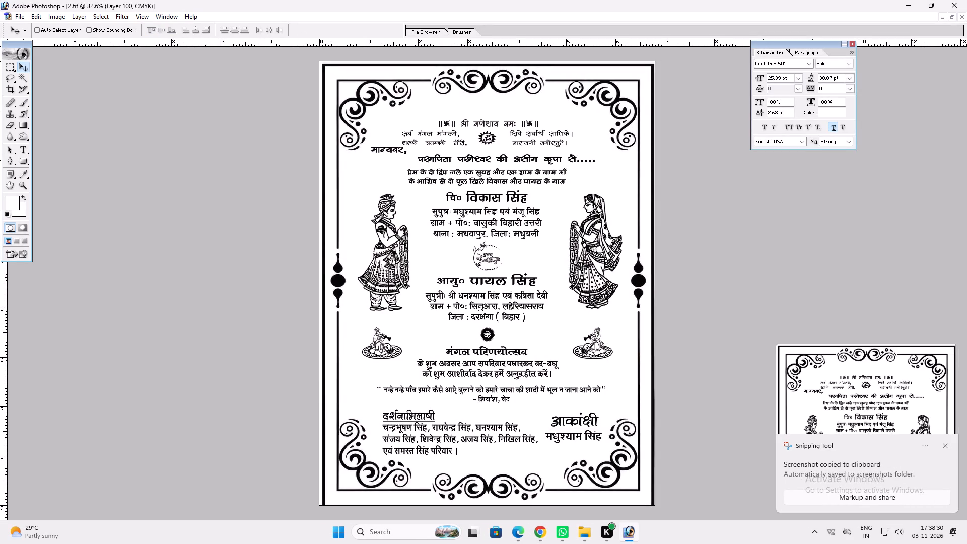
key("Up")
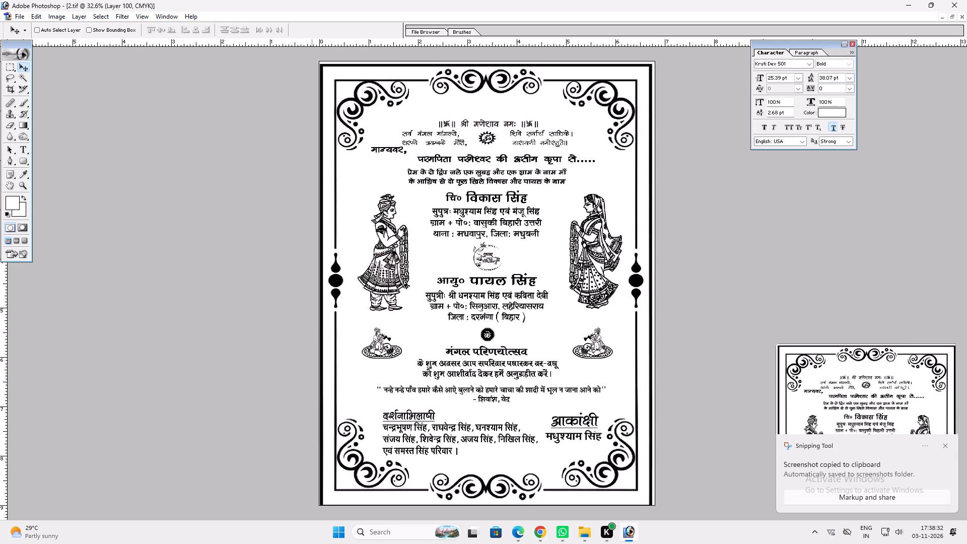
key("Up")
key("Up")
key("Up")
key("Up")
key("Left")
scroll(215, 70, "up", 3)
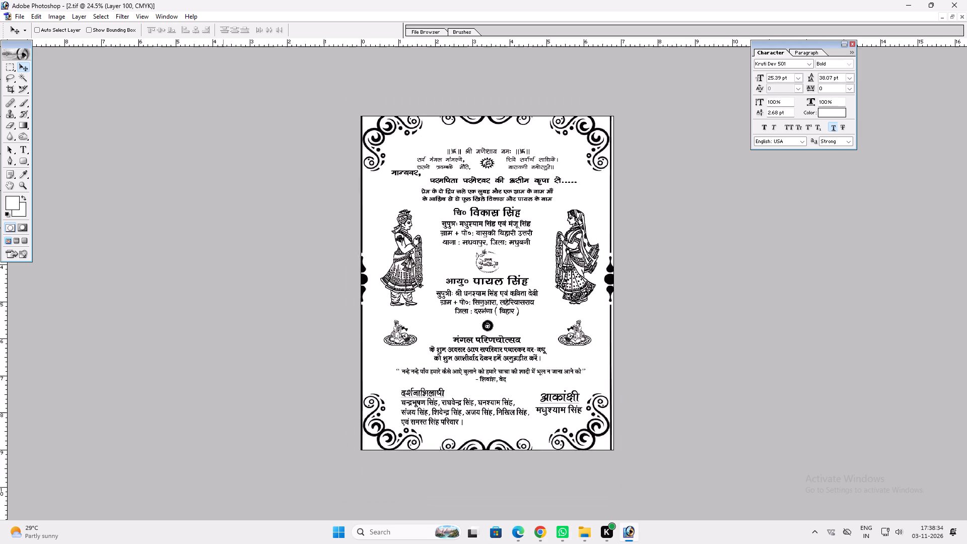
Widen the ornamental frame slightly on its right side with Free Transform and nudge it back to even the page margins.
key("ctrl+t")
left_click(615, 377, "shift")
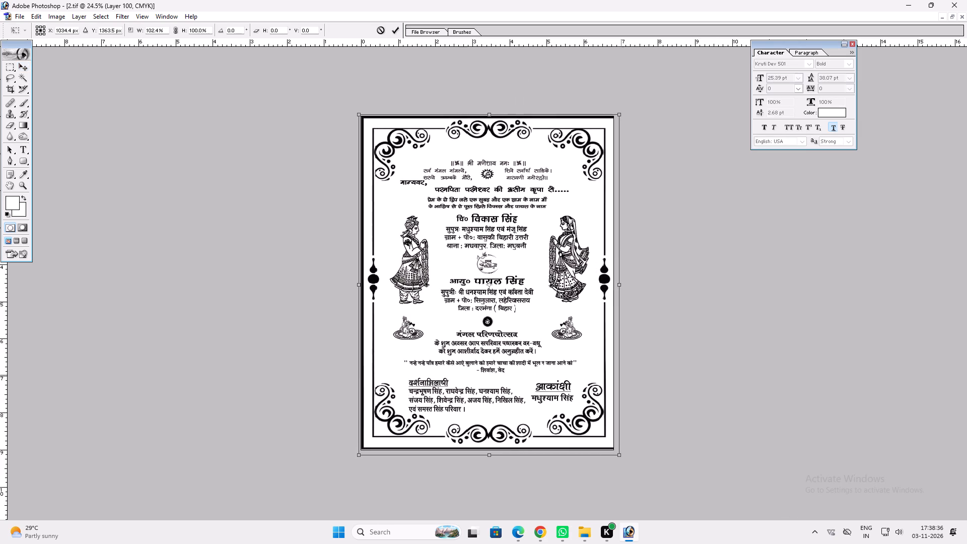
key("Return")
key("z")
left_click_drag(600, 315, 640, 353)
key("ctrl+t")
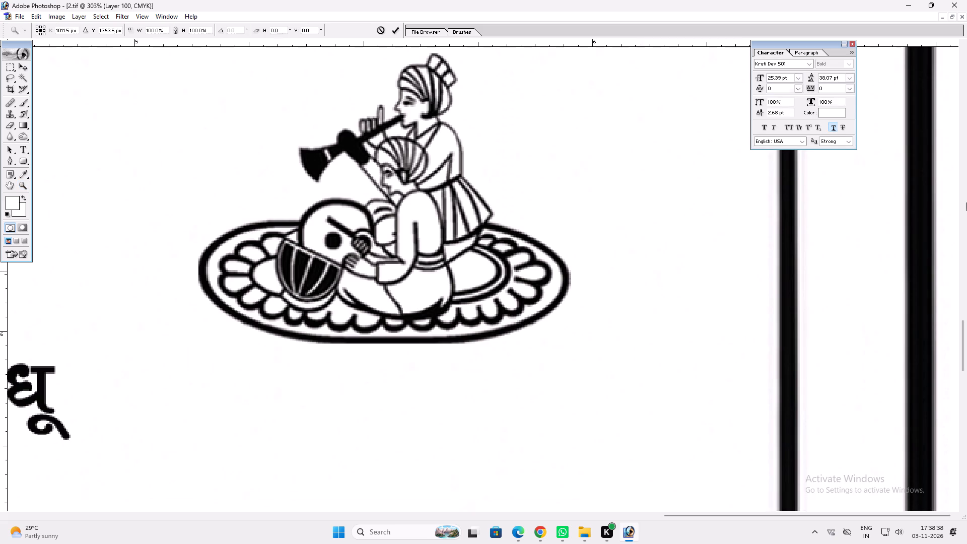
key("space")
key("space")
key("space")
key("space")
key("space")
key("space")
key("space")
key("space")
key("space")
key("space")
key("space")
key("space")
key("space")
key("space")
key("space")
key("space")
key("space")
left_click_drag(873, 262, 544, 247)
right_click_drag(563, 248, 571, 249)
left_click_drag(584, 253, 589, 254)
key("ctrl+t")
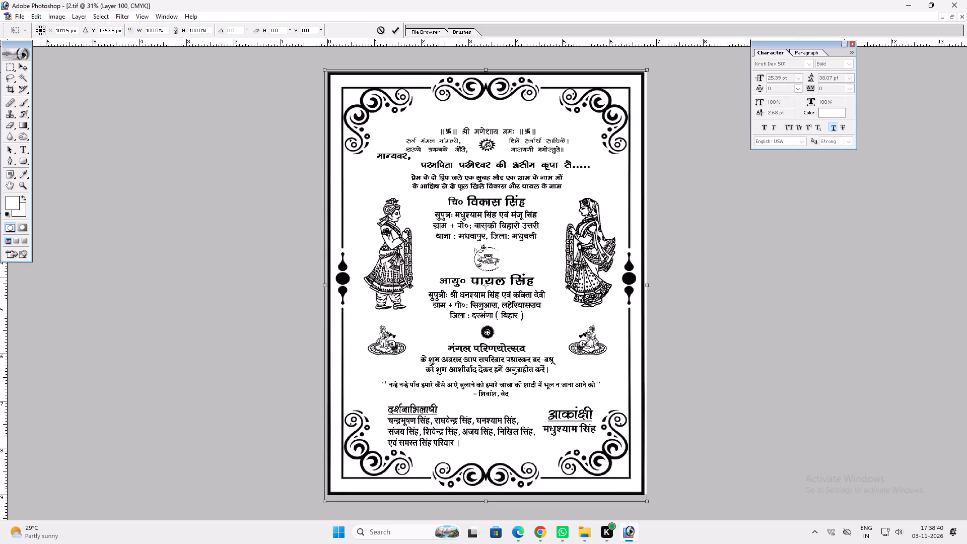
left_click_drag(647, 279, 652, 278)
key("Return")
key("Left")
key("Left")
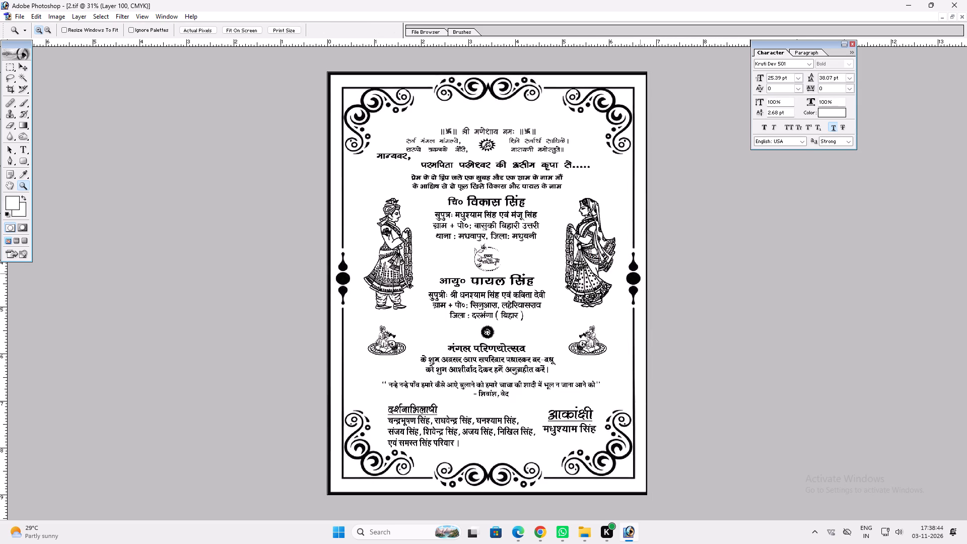
key("Left")
key("Left")
key("v")
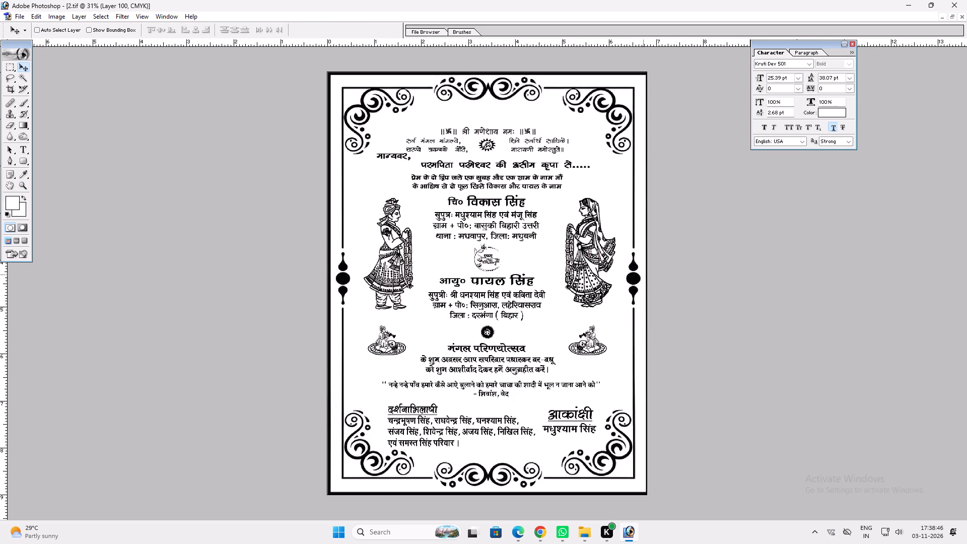
key("Left")
key("Left")
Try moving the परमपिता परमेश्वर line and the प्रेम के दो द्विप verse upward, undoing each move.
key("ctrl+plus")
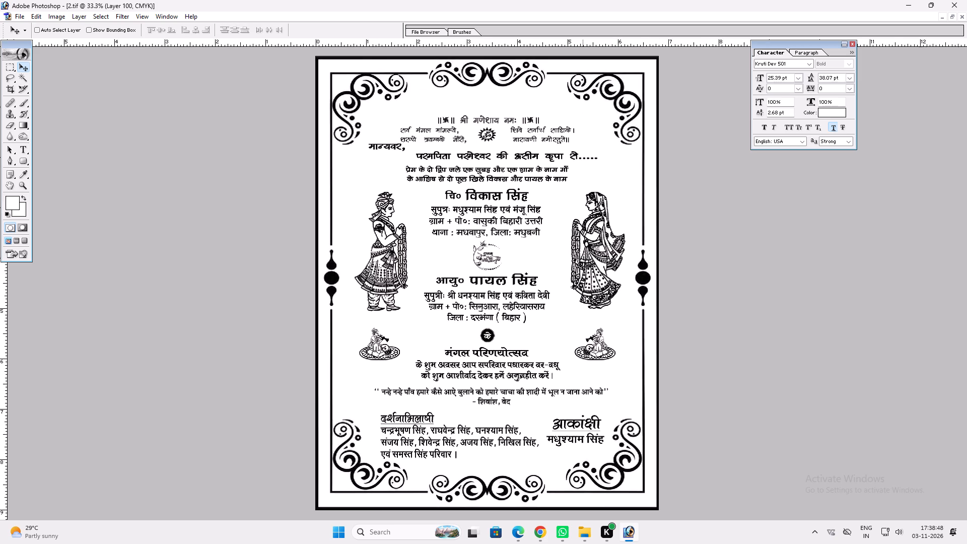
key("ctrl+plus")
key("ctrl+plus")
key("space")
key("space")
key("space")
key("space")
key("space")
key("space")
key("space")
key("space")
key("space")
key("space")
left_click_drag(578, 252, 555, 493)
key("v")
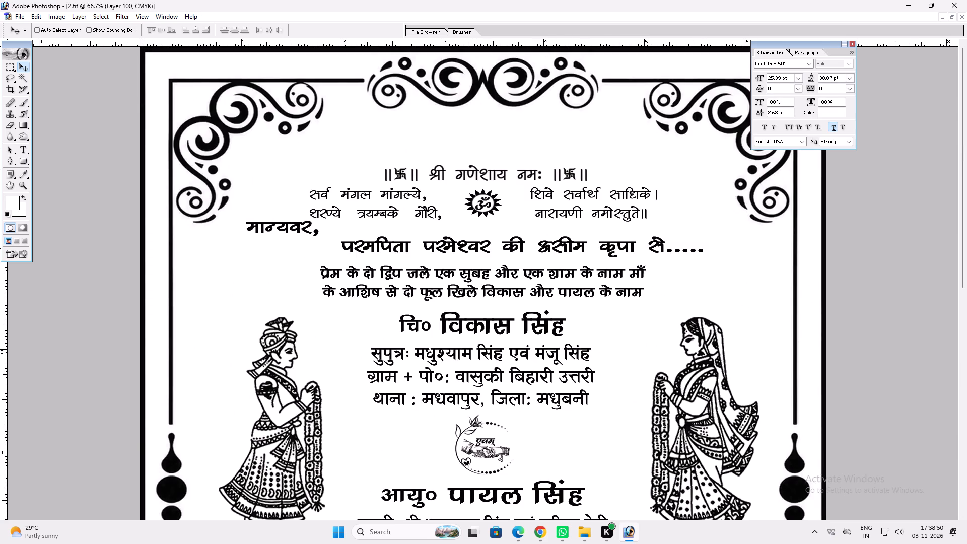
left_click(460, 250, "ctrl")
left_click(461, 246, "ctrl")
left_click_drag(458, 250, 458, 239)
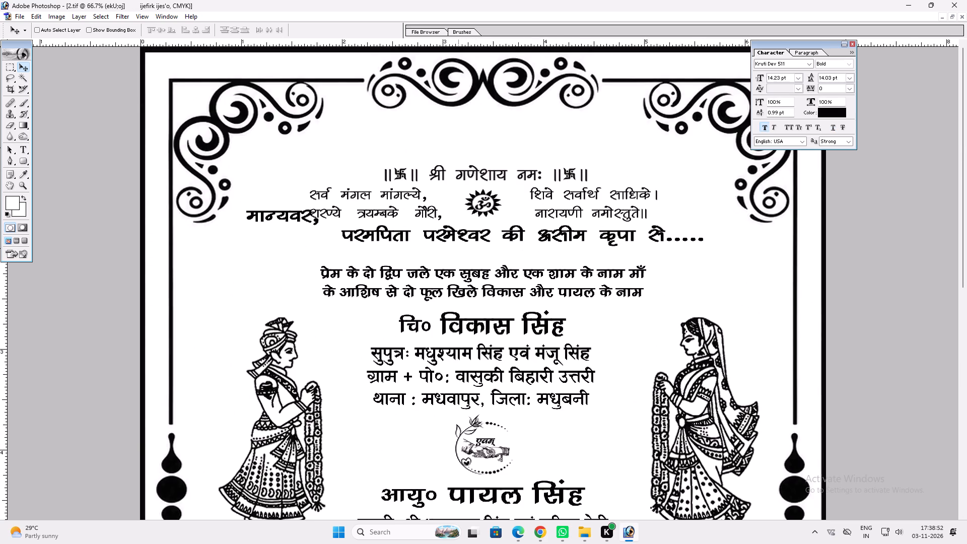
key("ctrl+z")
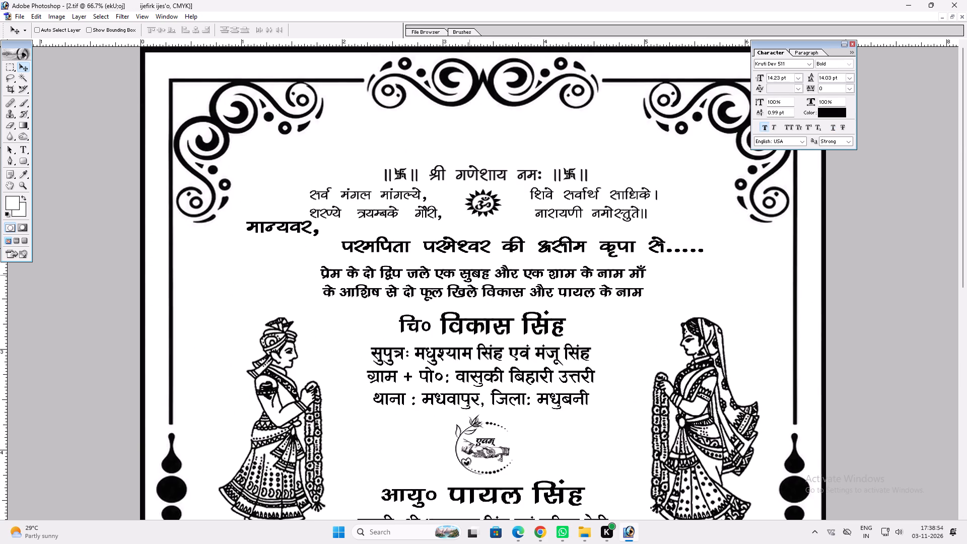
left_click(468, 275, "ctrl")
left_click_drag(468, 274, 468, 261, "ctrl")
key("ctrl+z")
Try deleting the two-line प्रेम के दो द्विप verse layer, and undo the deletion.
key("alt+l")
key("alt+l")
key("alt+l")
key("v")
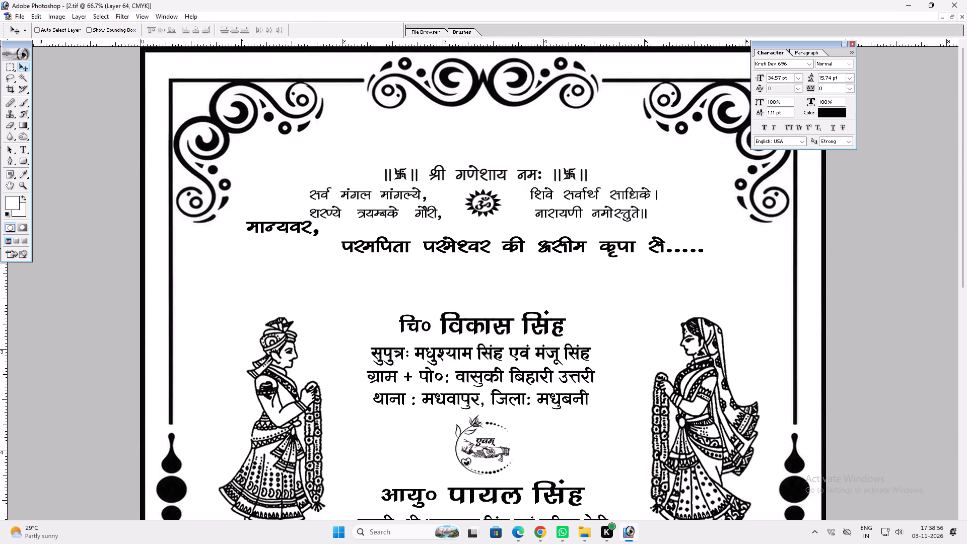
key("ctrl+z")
Cut all the text of the two-line प्रेम के दो द्विप verse above the groom's name.
key("t")
left_click(456, 280)
key("ctrl+a")
key("ctrl+x")
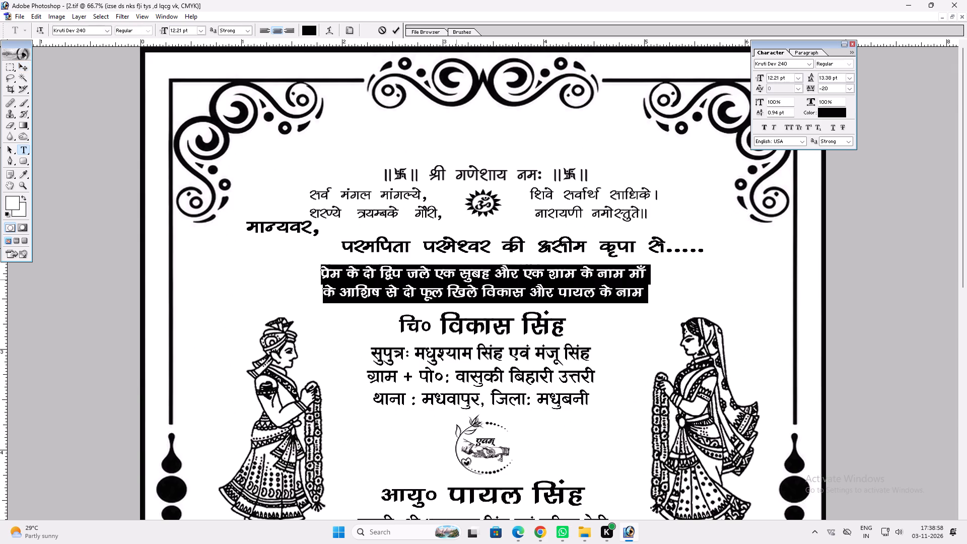
key("Return")
Move the मान्यवर and परमपिता परमेश्वर text down into the freed space and stretch it slightly taller with Free Transform.
key("v")
key("v")
left_click(477, 247, "ctrl")
left_click_drag(477, 247, 478, 273)
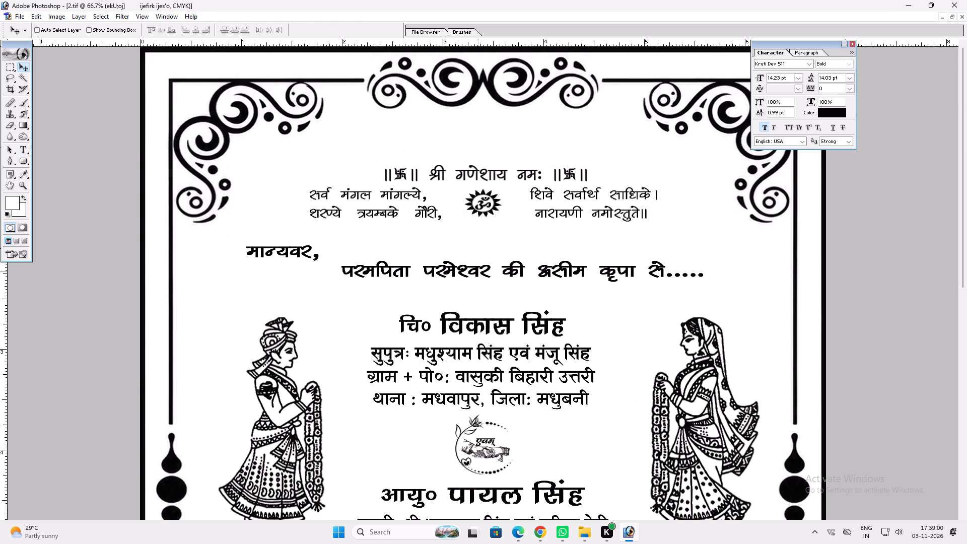
left_click_drag(478, 273, 478, 278)
key("ctrl+t")
left_click_drag(498, 254, 499, 245, "shift")
key("Return")
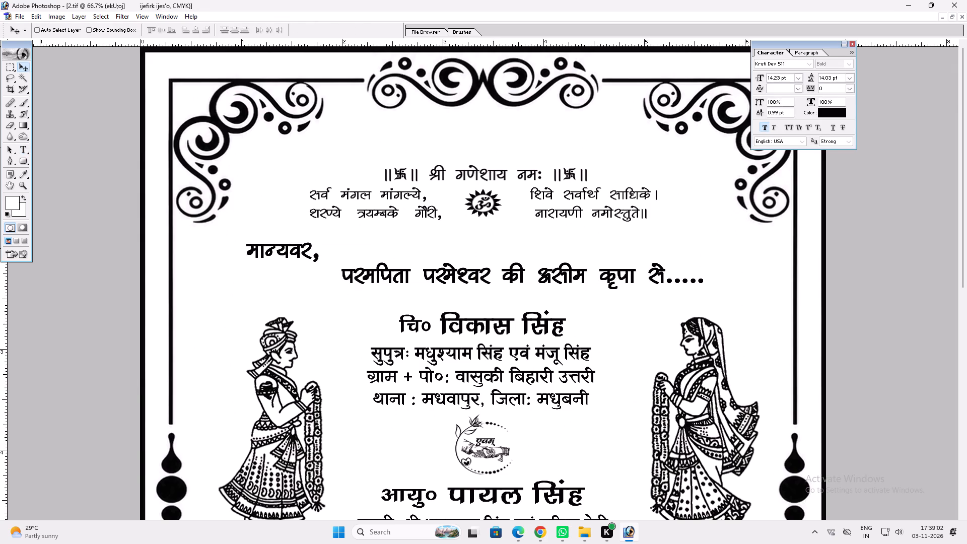
key("v")
left_click_drag(493, 247, 494, 260, "shift")
Stretch the linked Om symbol, श्री गणेशाय नमः heading and shloka lines slightly downward with Free Transform, keeping the existing pixel data.
left_click(491, 211, "ctrl")
key("ctrl+t")
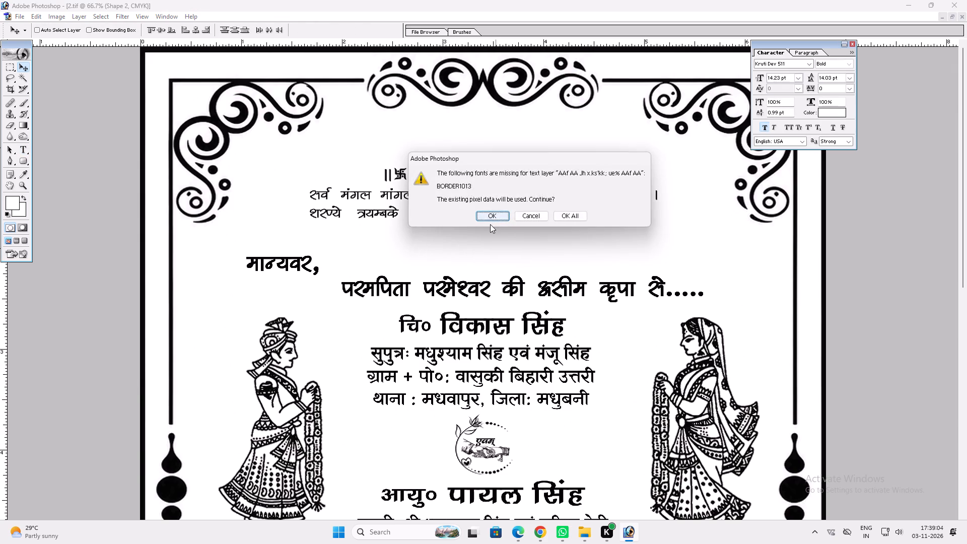
key("shift+Return")
left_click(524, 219, "shift")
left_click_drag(521, 218, 522, 228, "shift")
key("Return")
key("v")
Bring the whole page into view and save 2.tif.
key("space")
right_click_drag(496, 215, 507, 217)
left_click_drag(511, 219, 520, 221)
key("ctrl+s")
Capture a screenshot of the complete framed card page.
key("Print")
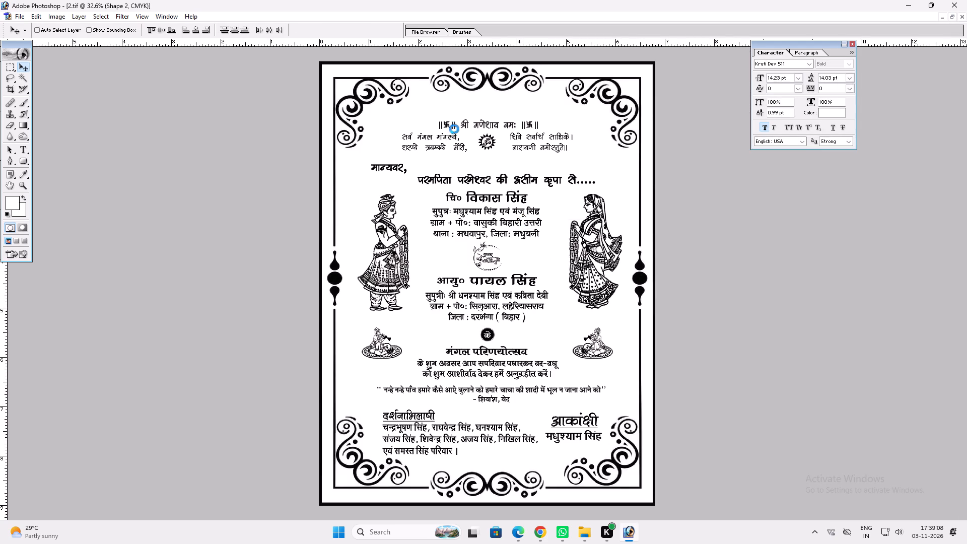
left_click_drag(318, 60, 661, 501)
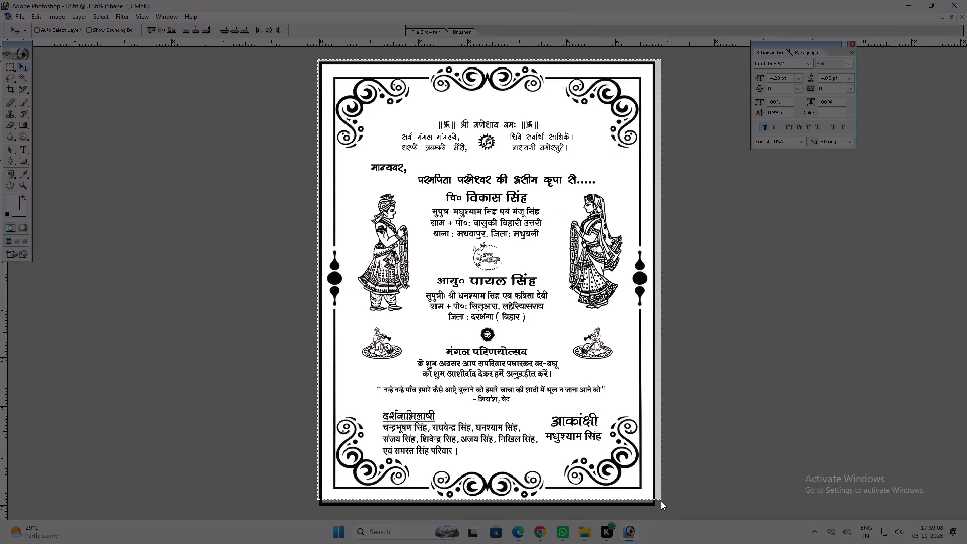
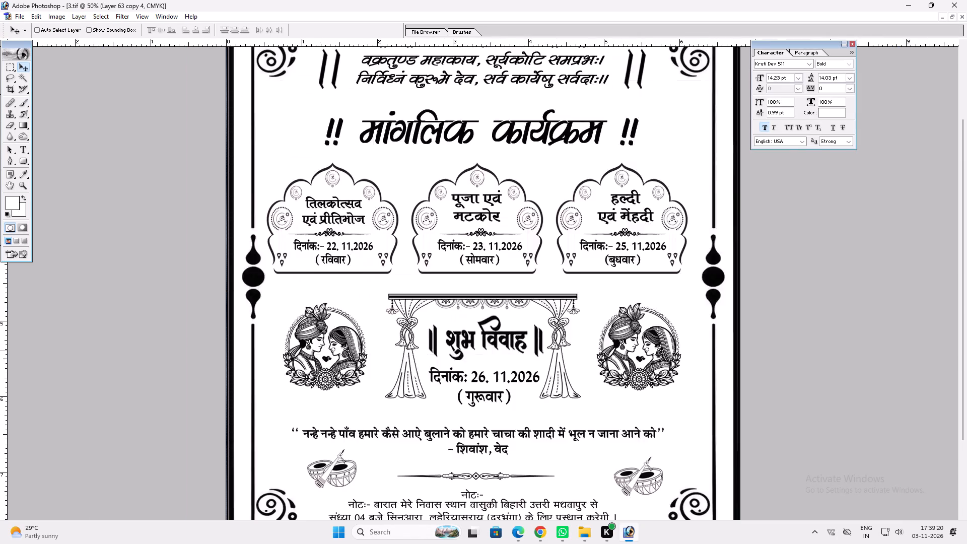
Move the नन्हे नन्हे पाँव quote text up, closer below the शुभ विवाह date on the 3.tif page.
key("ctrl+plus")
key("space")
key("space")
key("space")
key("space")
key("space")
key("space")
left_click_drag(442, 350, 441, 91)
key("v")
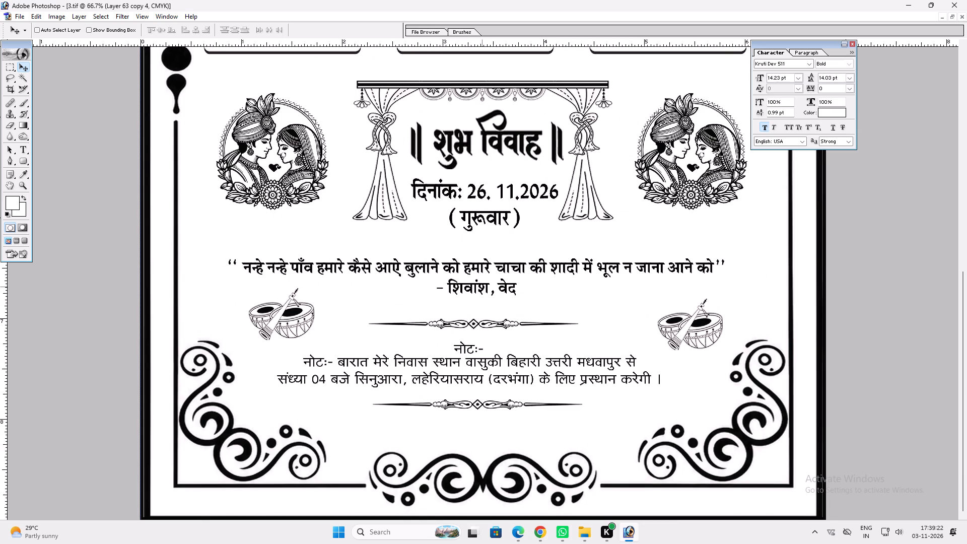
left_click(482, 288, "ctrl")
left_click_drag(481, 288, 482, 284)
key("ctrl+z")
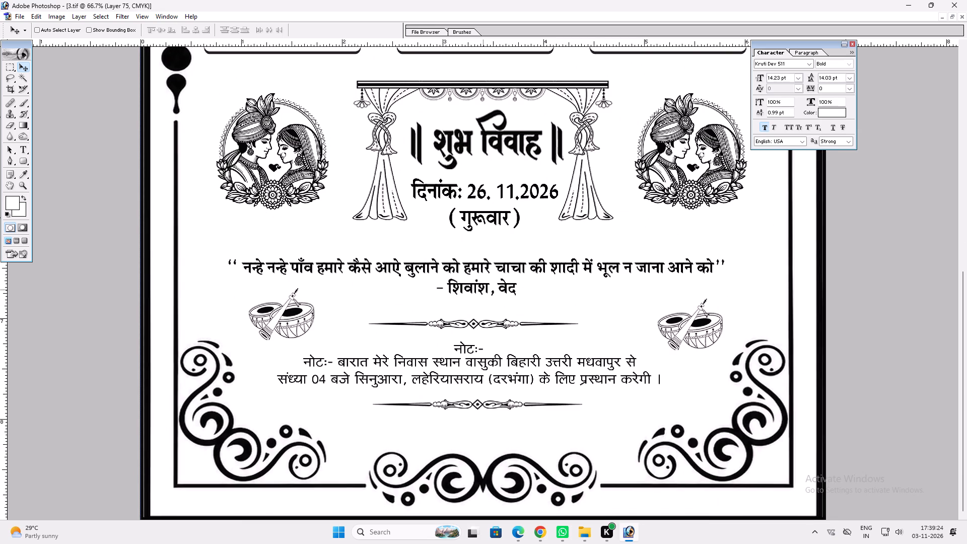
left_click(486, 286, "ctrl")
left_click(487, 285, "ctrl")
key("ctrl+t")
left_click(489, 295, "shift")
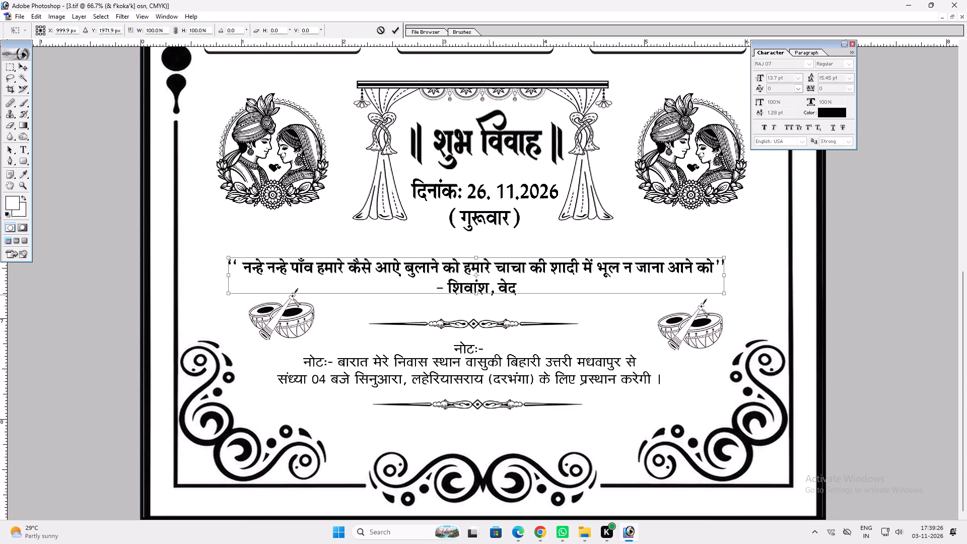
key("Return")
key("v")
key("v")
left_click_drag(470, 285, 473, 267)
key("space")
key("space")
key("space")
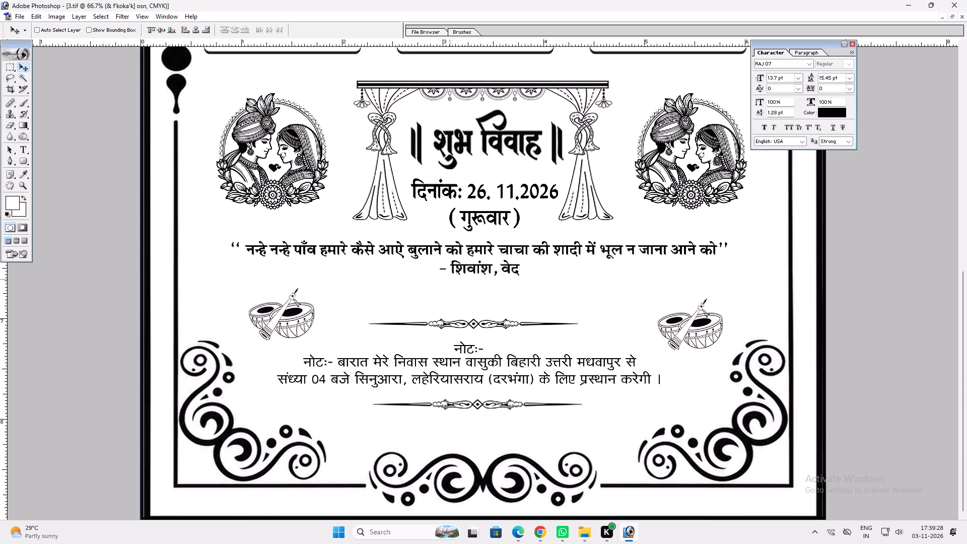
right_click(450, 279)
left_click_drag(462, 283, 468, 286)
key("ctrl+plus")
key("ctrl+plus")
key("space")
left_click_drag(460, 382, 445, 213)
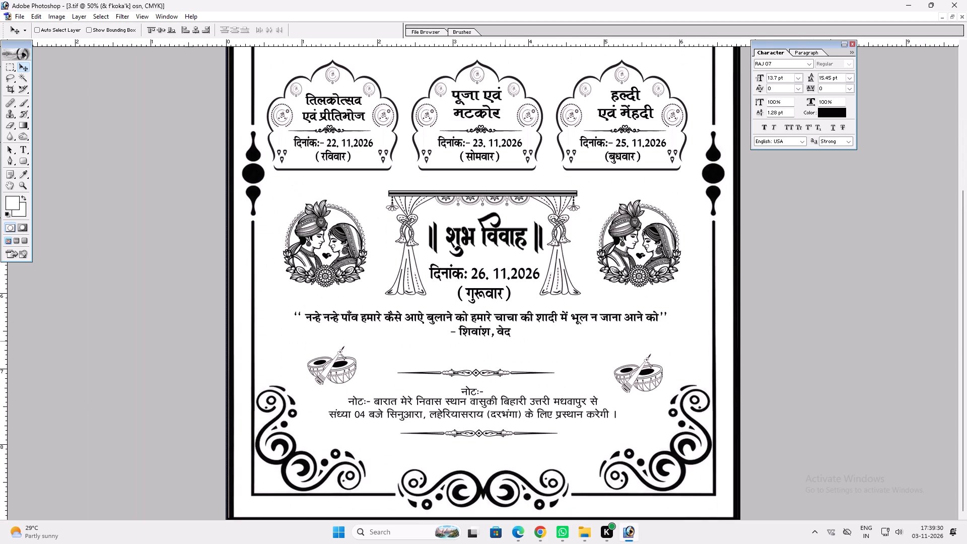
left_click_drag(481, 332, 480, 339)
Enlarge the नन्हे नन्हे पाँव quote text slightly with Free Transform so it spans more of the frame's width.
key("ctrl+t")
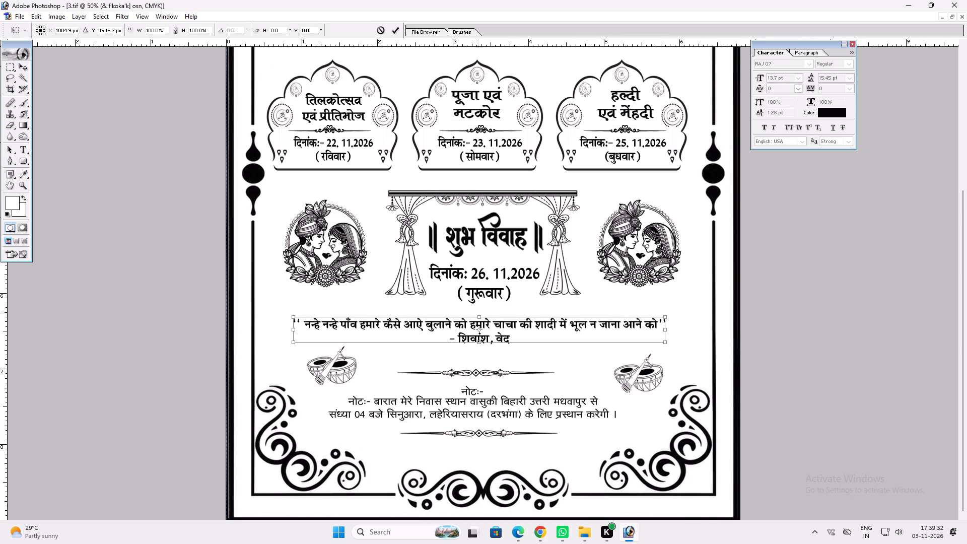
left_click(480, 314, "alt+shift")
left_click_drag(666, 316, 684, 308, "alt+shift")
key("Return")
key("v")
key("ctrl+t")
left_click_drag(293, 322, 278, 322, "shift")
key("shift+Return")
key("v")
left_click_drag(390, 353, 380, 353)
key("ctrl+t")
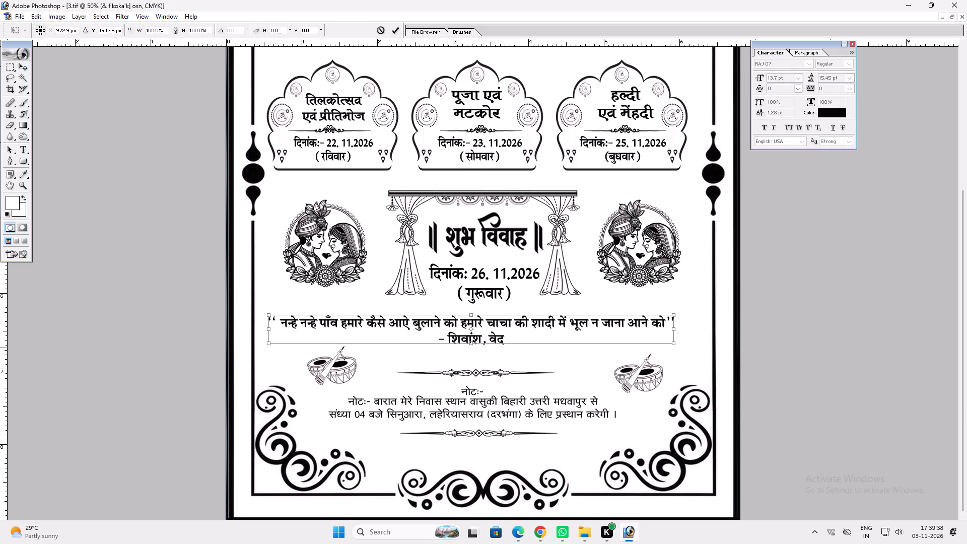
left_click(446, 348, "shift")
key("shift+Return")
key("v")
Bring the whole page into view and save 3.tif.
key("space")
right_click_drag(415, 340, 427, 344)
left_click_drag(434, 348, 442, 351)
key("v")
key("ctrl+s")
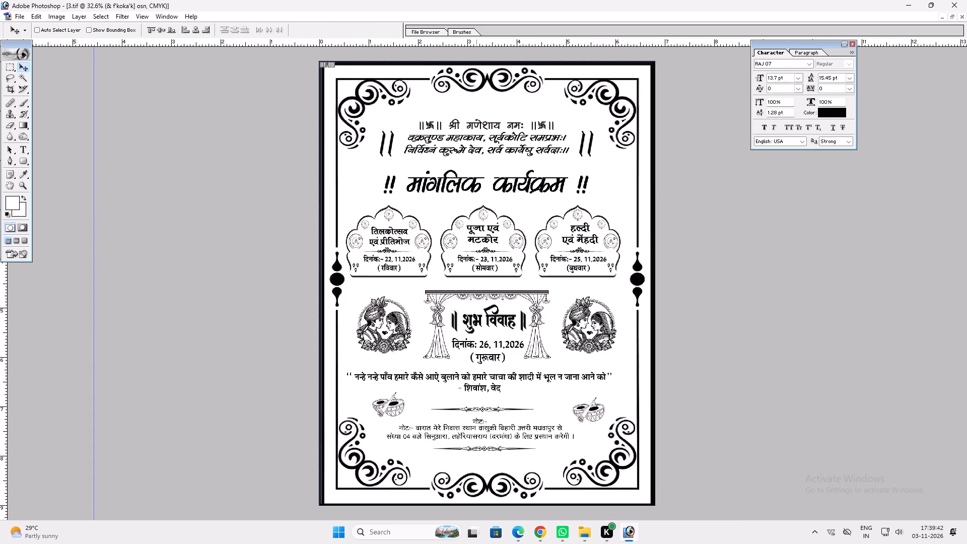
Align the enlarged quote text to the horizontal centre of the page and deselect.
key("ctrl+plus")
key("ctrl+plus")
key("space")
left_click_drag(495, 323, 488, 185)
key("v")
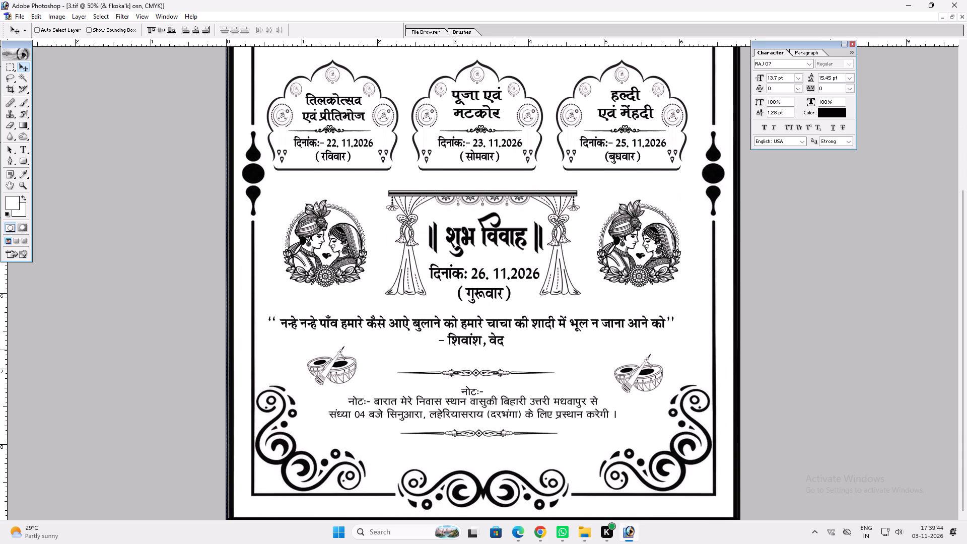
left_click_drag(492, 352, 515, 348)
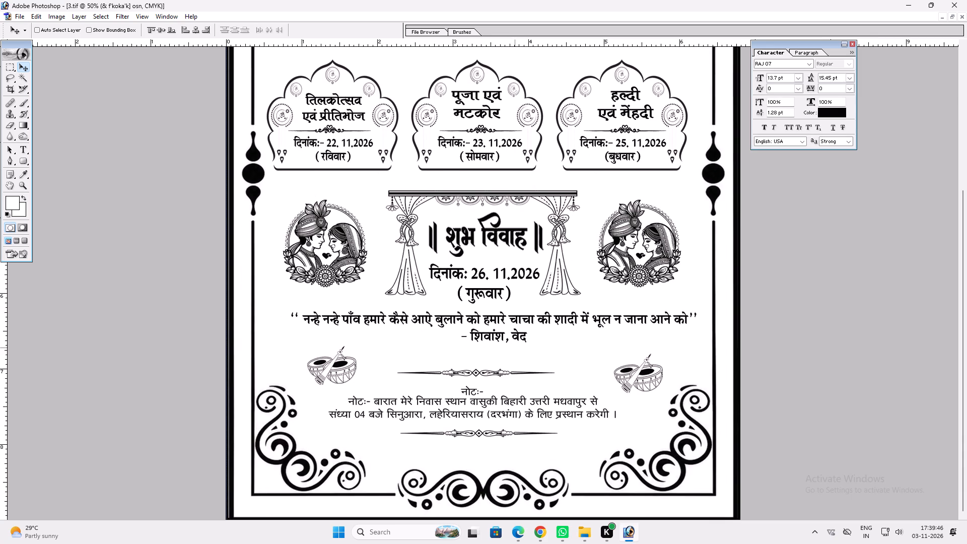
left_click_drag(515, 348, 515, 351)
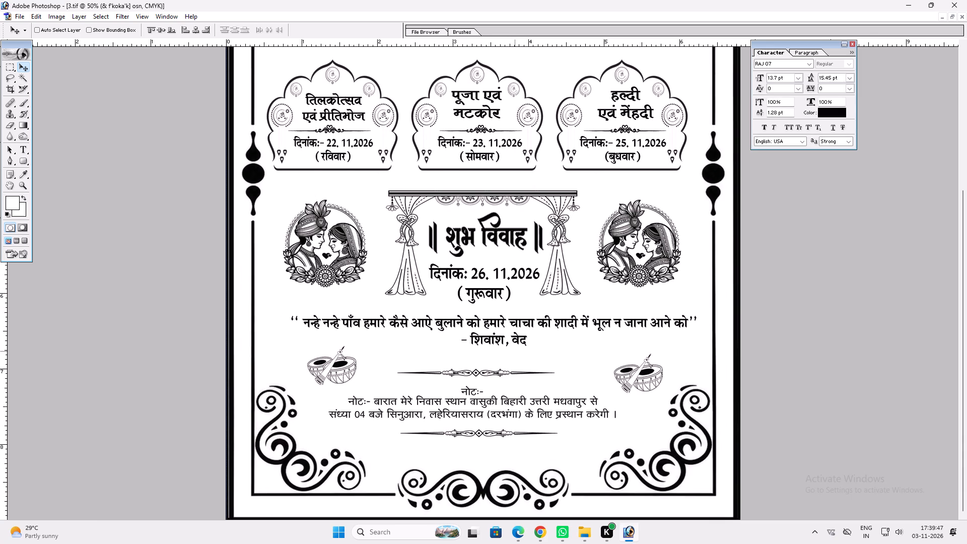
left_click_drag(515, 351, 515, 352)
key("ctrl+a")
key("alt+l")
key("alt+i")
key("alt+h")
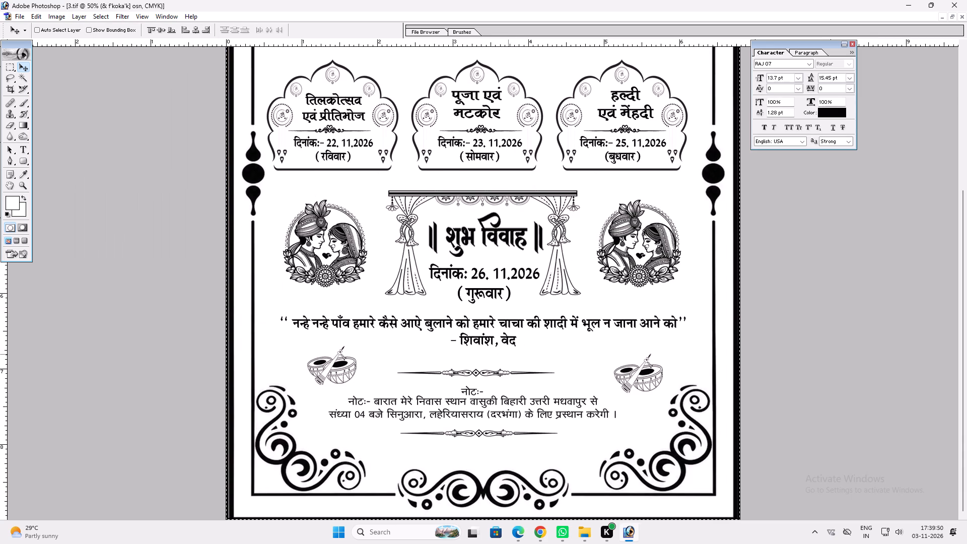
key("ctrl+d")
key("v")
Centre the ornamental divider above the नोटः text horizontally on the page and move it up slightly.
key("space")
key("space")
key("space")
key("space")
key("space")
left_click_drag(495, 358, 492, 339)
key("v")
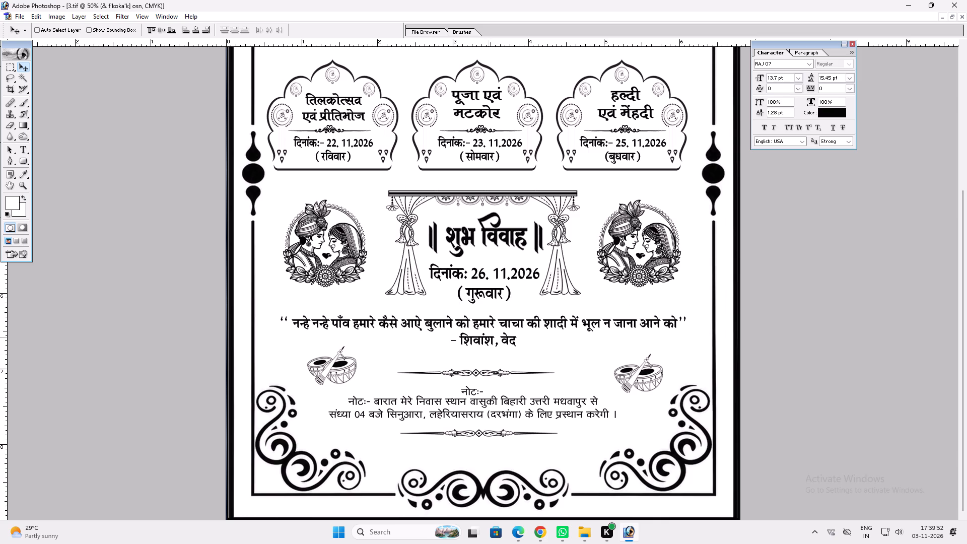
left_click(531, 371, "ctrl")
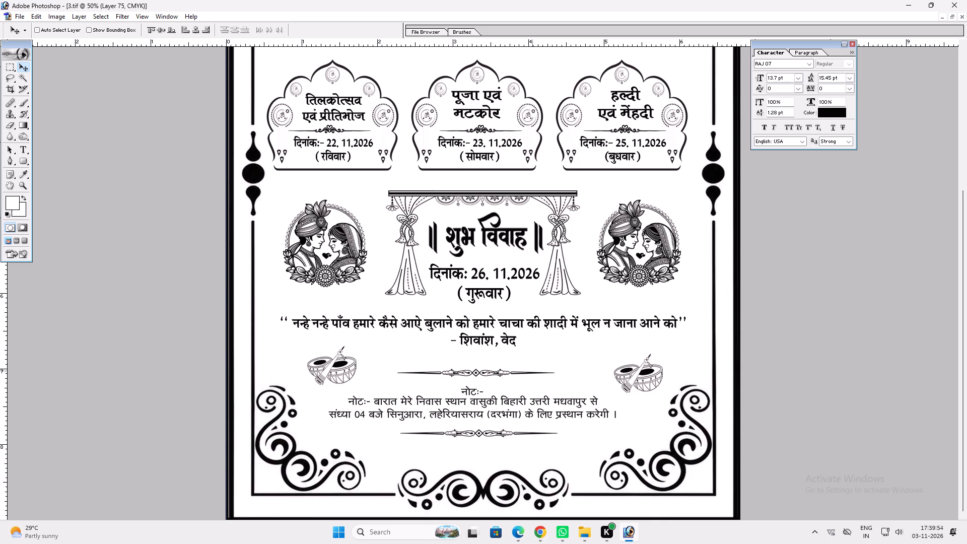
left_click(534, 373, "ctrl")
left_click_drag(534, 373, 552, 379)
key("ctrl+z")
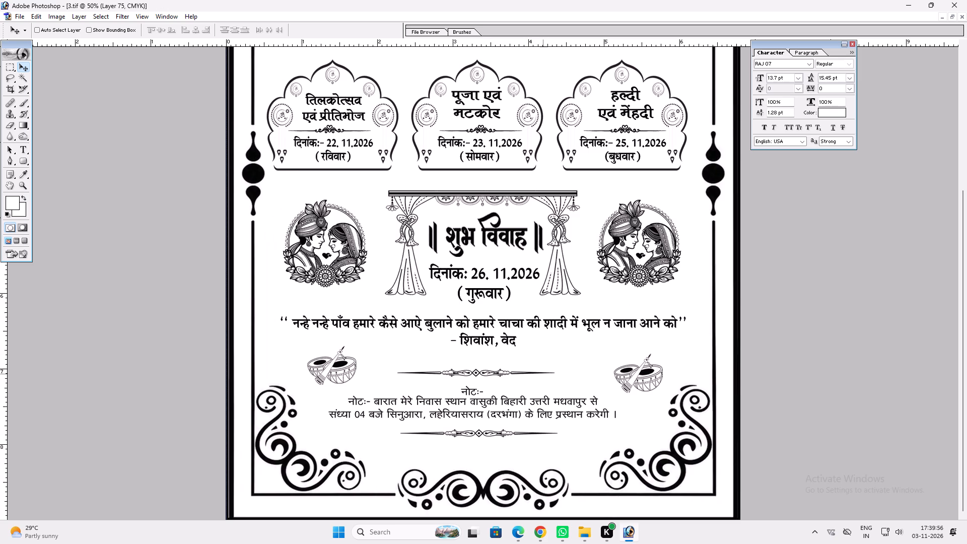
triple_click(532, 373, "ctrl")
left_click_drag(531, 372, 542, 374)
key("ctrl+z")
key("ctrl+a")
key("alt+l")
key("alt+i")
key("alt+h")
key("ctrl+d")
key("v")
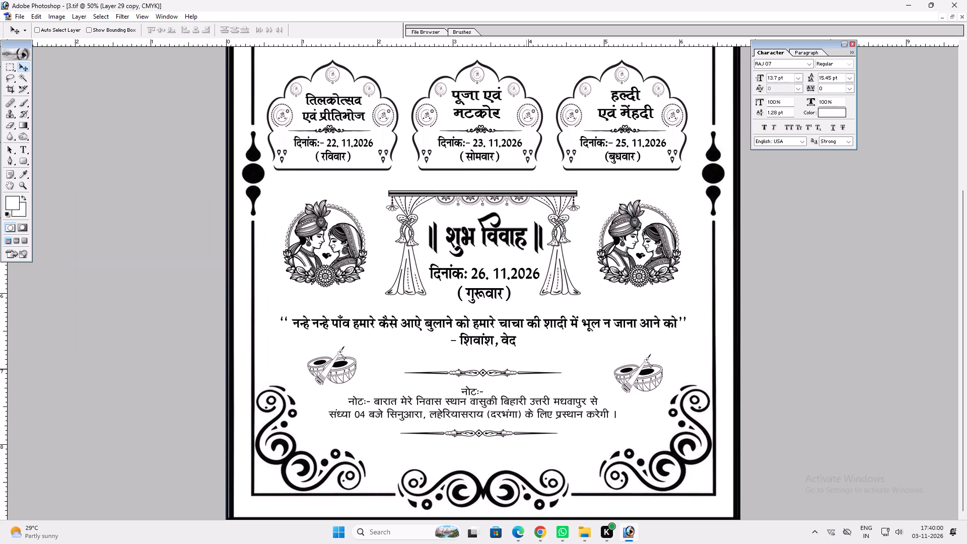
left_click_drag(524, 369, 523, 359, "shift")
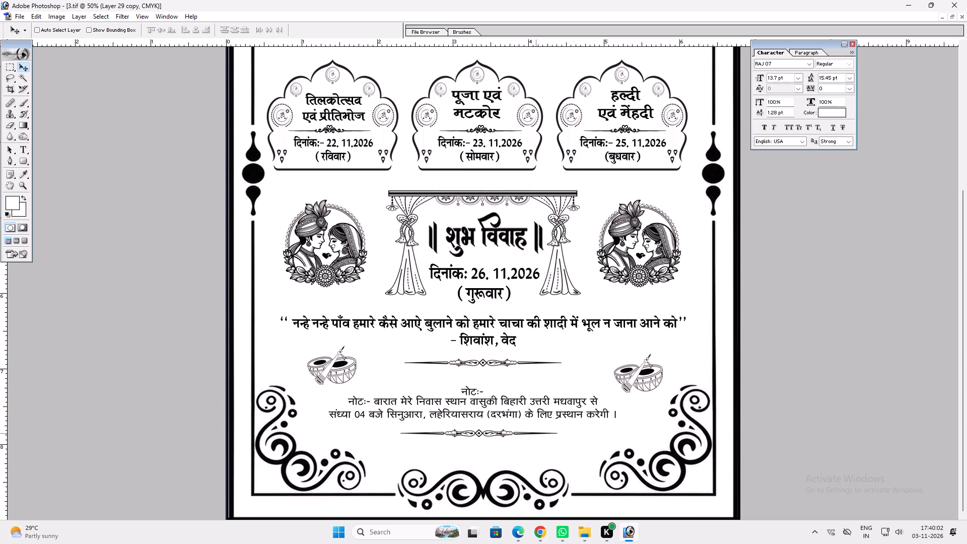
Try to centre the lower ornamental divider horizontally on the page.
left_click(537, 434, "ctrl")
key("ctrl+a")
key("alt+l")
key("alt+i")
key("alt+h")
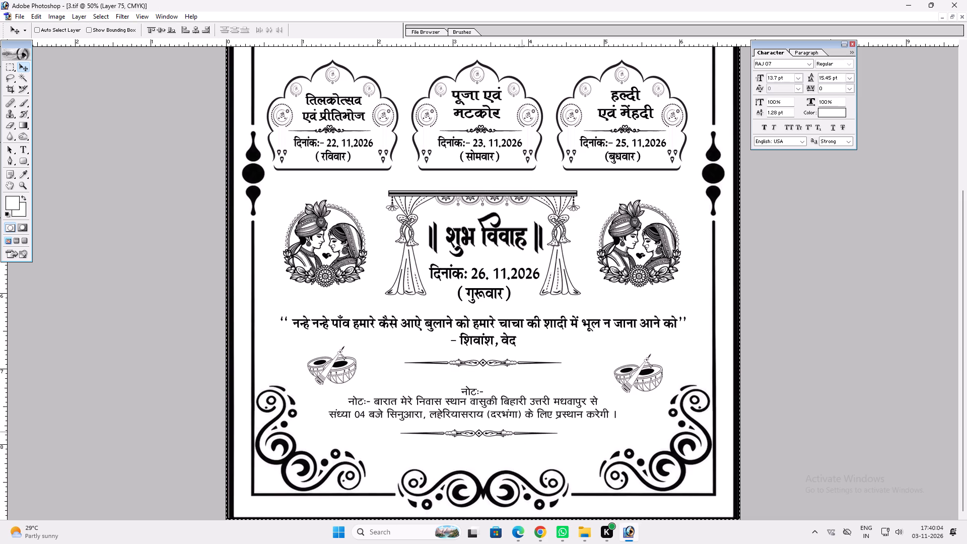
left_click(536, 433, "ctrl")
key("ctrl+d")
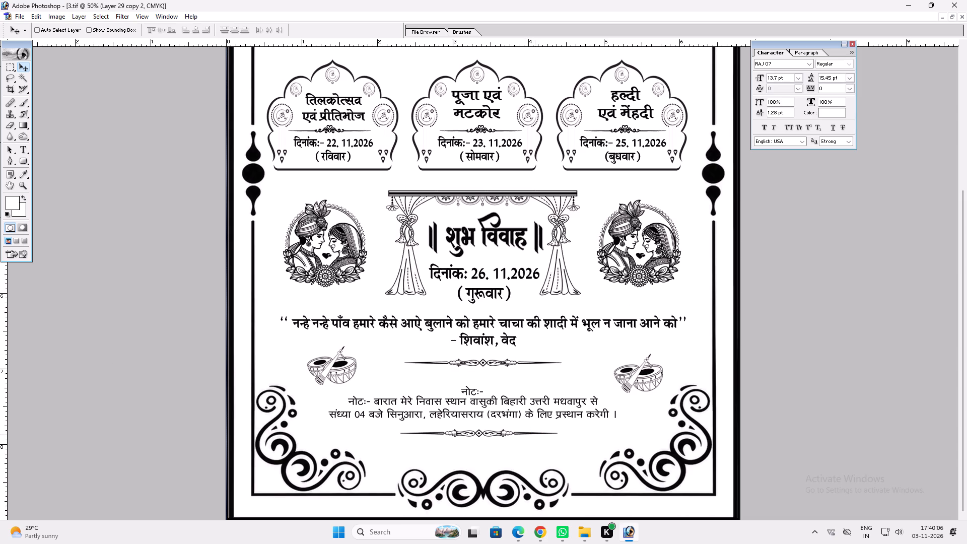
Replace the lower divider with a copy of the centred upper divider placed below the नोटः text.
left_click(534, 433, "ctrl")
key("alt+l")
key("alt+l")
key("alt+l")
key("v")
left_click(537, 363, "ctrl")
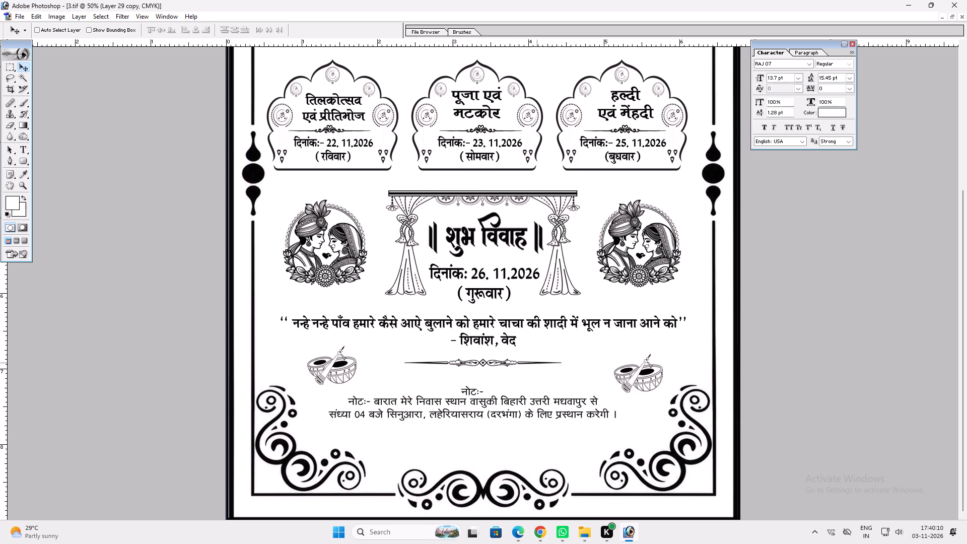
left_click_drag(536, 363, 540, 437, "alt")
Align the नोटः text block to the horizontal centre of the page and shift it up slightly between the dividers.
left_click(463, 415)
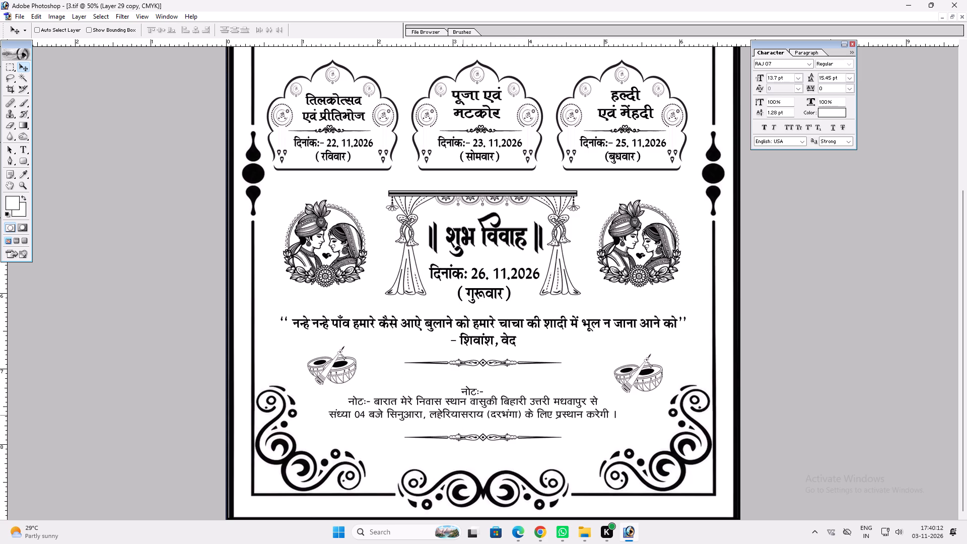
key("t")
left_click(463, 415)
key("Return")
key("ctrl+a")
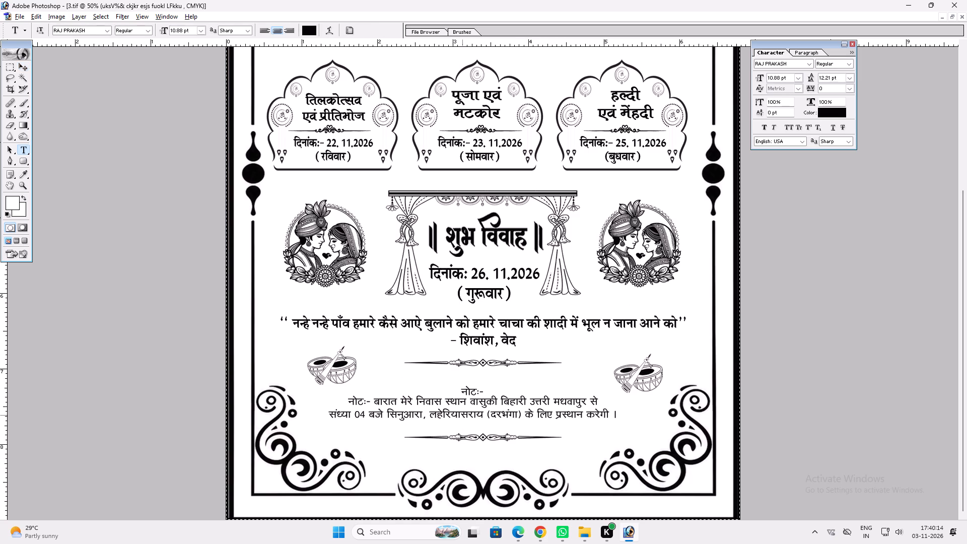
key("alt+l")
key("alt+i")
key("alt+h")
key("ctrl+d")
type("vv")
left_click(476, 392, "shift")
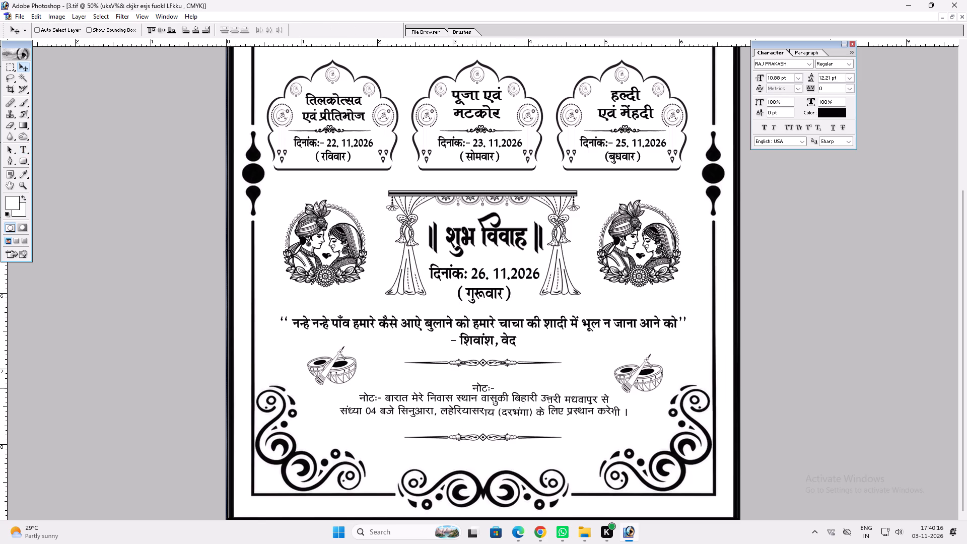
key("v")
key("v")
Bring the whole page into view and save 3.tif with the centred text and dividers.
key("space")
right_click_drag(479, 378, 489, 380)
left_click(501, 384)
key("ctrl+s")
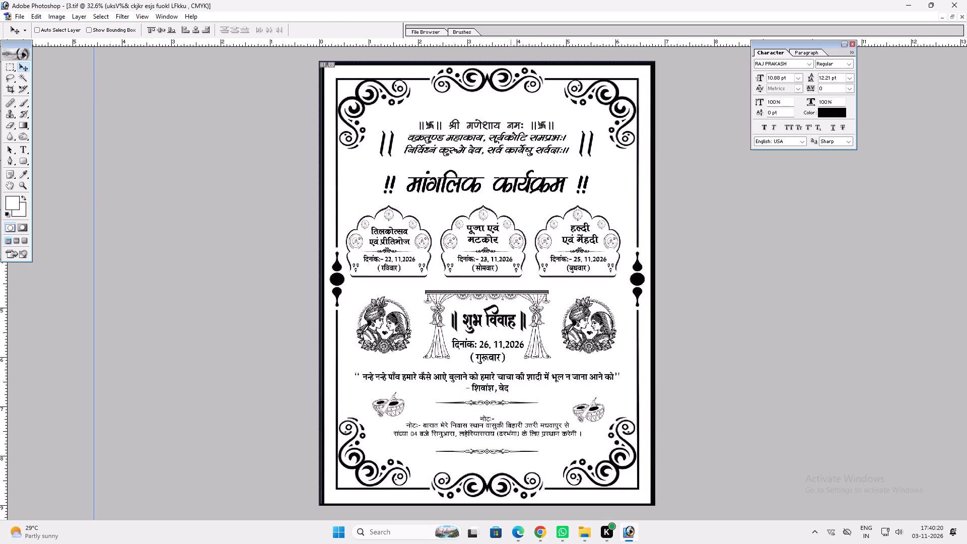
Capture a screenshot of the complete मांगलिक कार्यक्रम card page.
key("Print")
left_click_drag(319, 61, 579, 291)
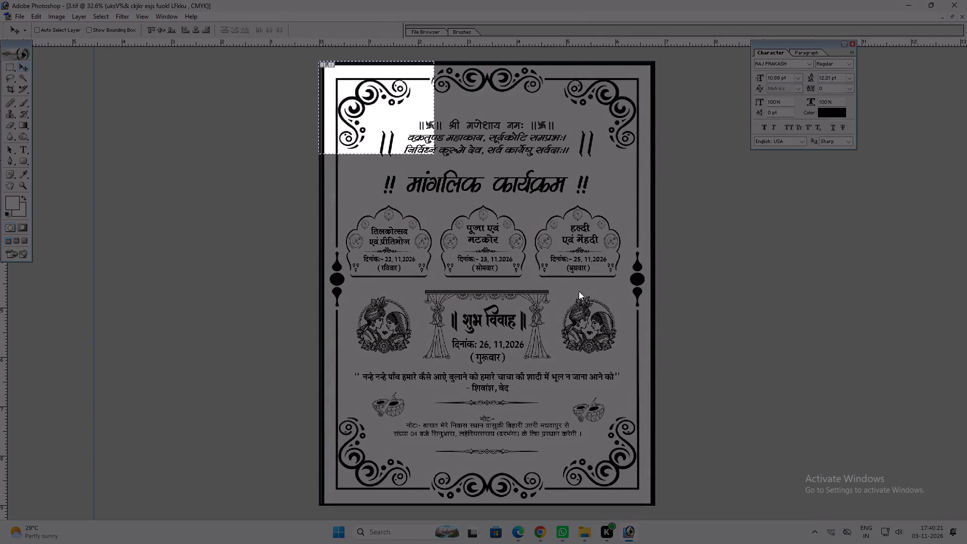
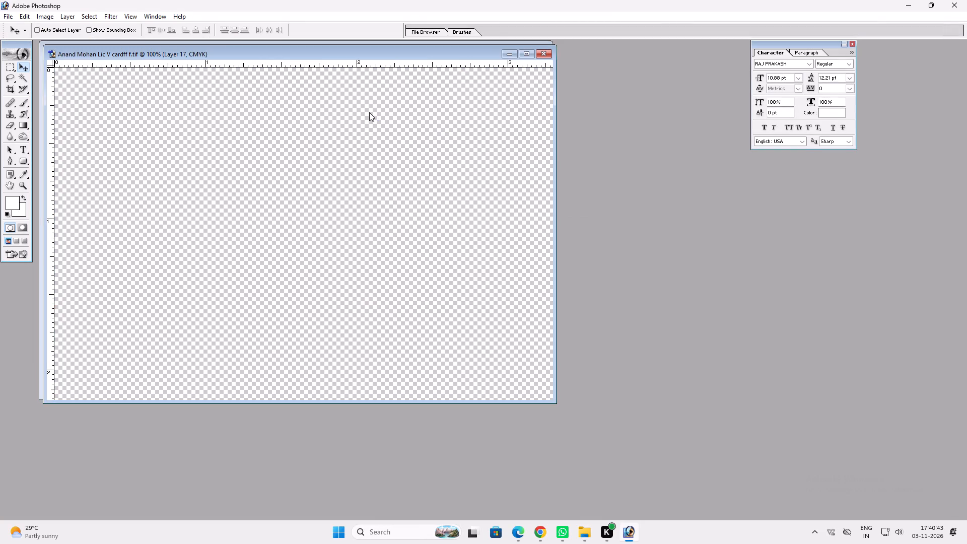
Switch to the LIC visiting card artwork, fit it to the screen in full-screen mode and hide the character settings.
key("Return")
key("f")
key("ctrl+0")
key("ctrl+Tab")
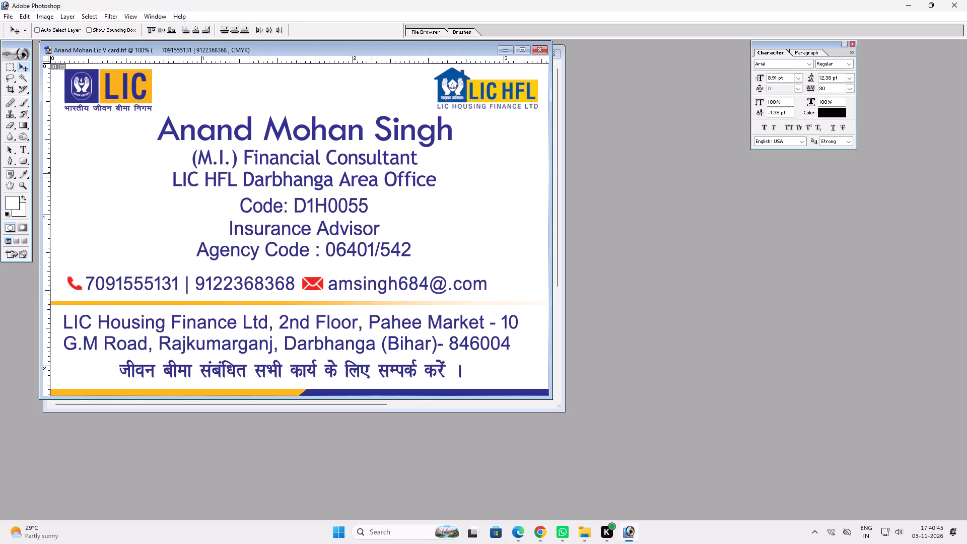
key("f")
key("ctrl+0")
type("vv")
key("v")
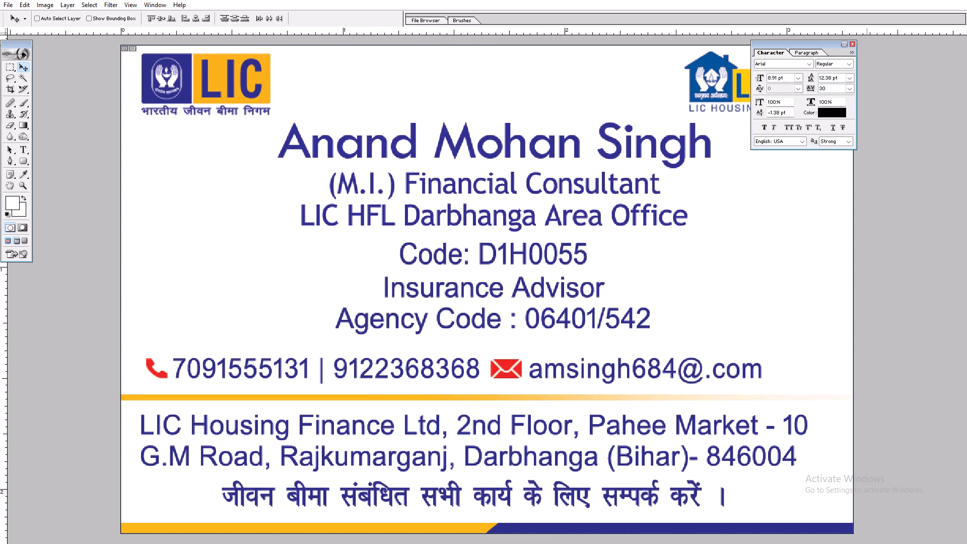
left_click(852, 44)
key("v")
Shrink the name line at the top of the card slightly around its centre.
left_click_drag(578, 143, 578, 143, "ctrl")
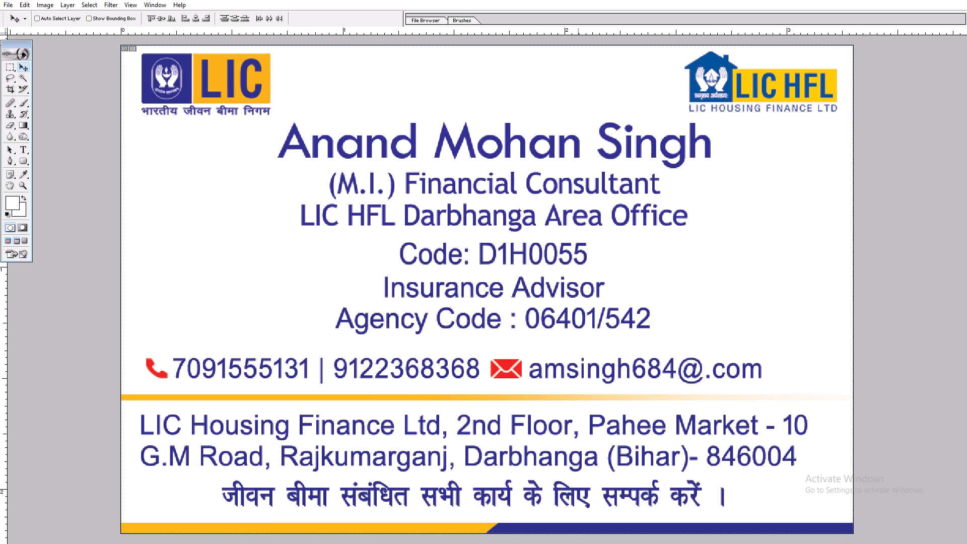
left_click_drag(578, 143, 585, 143, "ctrl")
key("ctrl+z")
right_click(572, 137, "ctrl+shift")
left_click(583, 140, "ctrl+shift")
left_click_drag(571, 135, 602, 151)
key("ctrl+z")
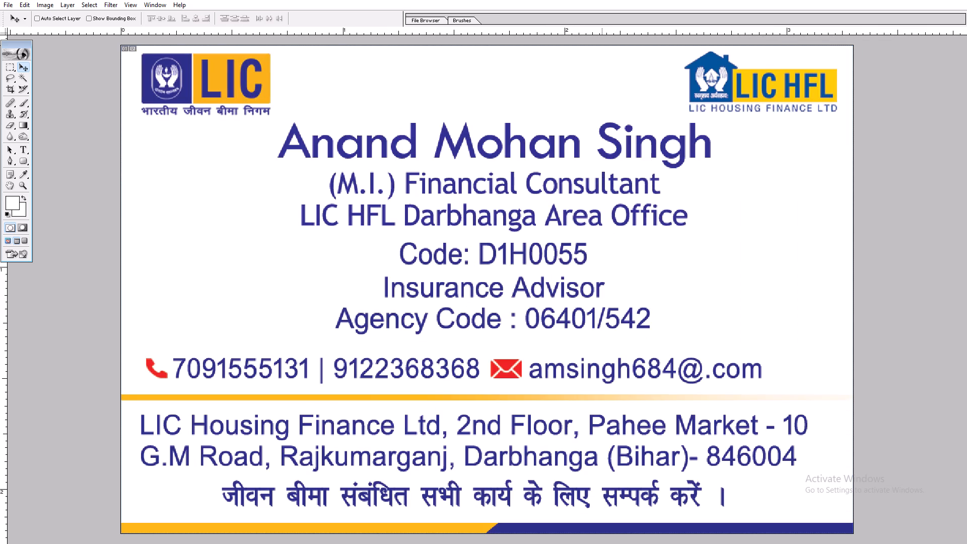
key("ctrl+t")
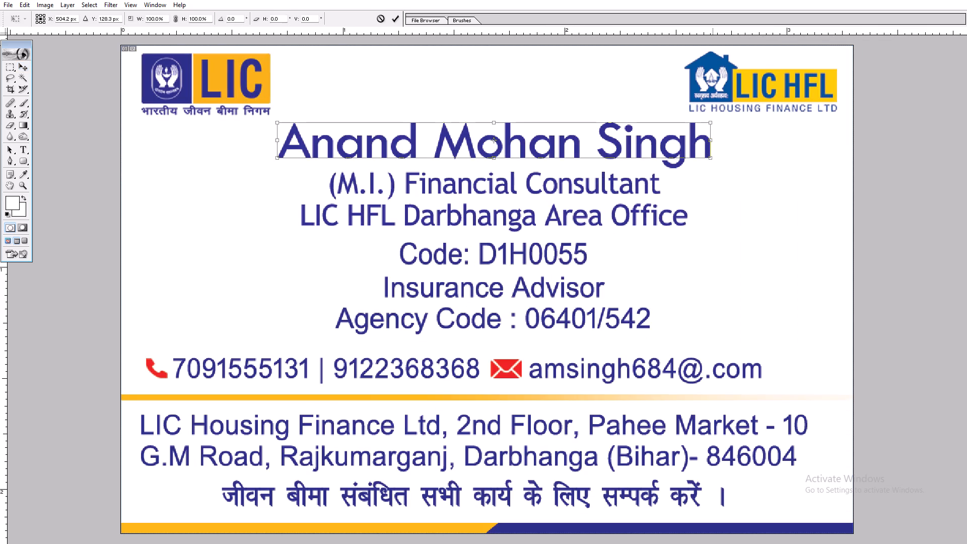
left_click_drag(712, 158, 685, 151, "shift")
key("shift+Return")
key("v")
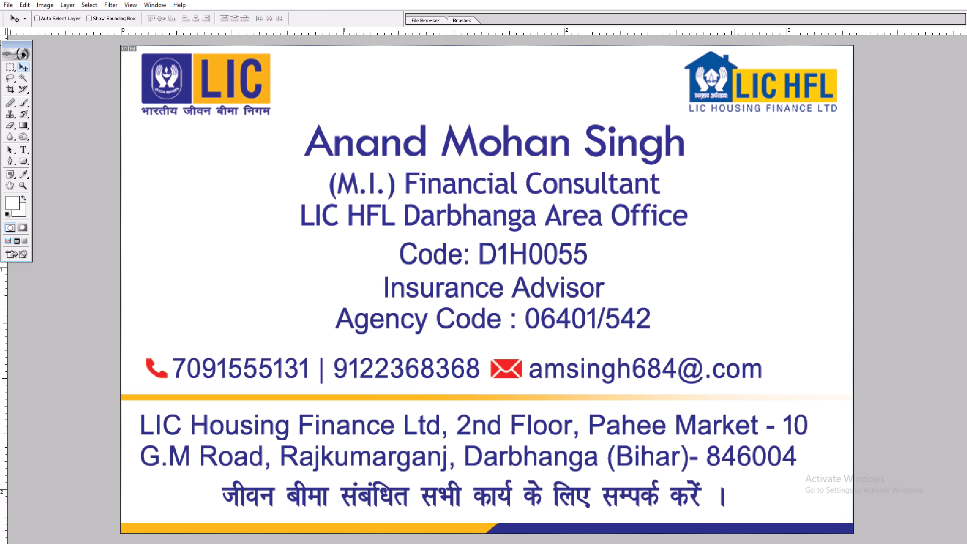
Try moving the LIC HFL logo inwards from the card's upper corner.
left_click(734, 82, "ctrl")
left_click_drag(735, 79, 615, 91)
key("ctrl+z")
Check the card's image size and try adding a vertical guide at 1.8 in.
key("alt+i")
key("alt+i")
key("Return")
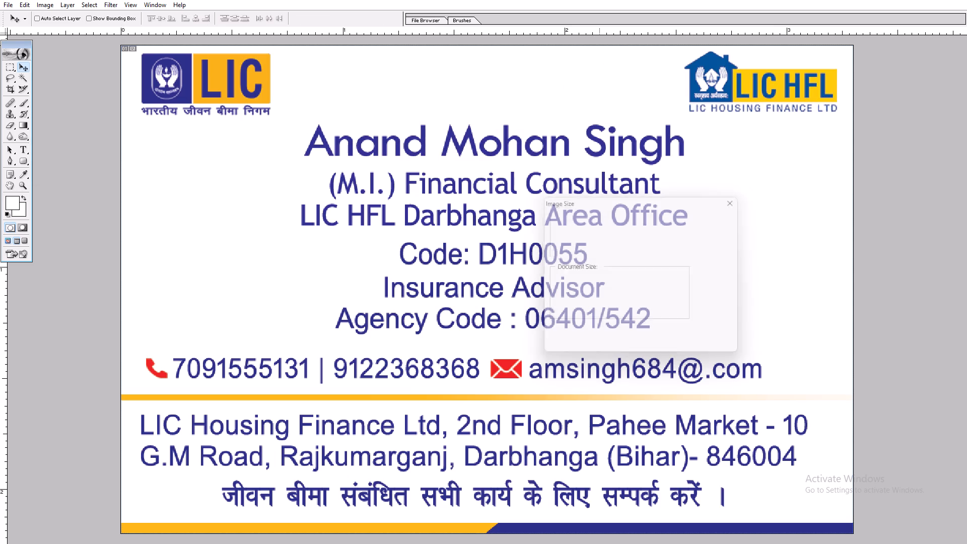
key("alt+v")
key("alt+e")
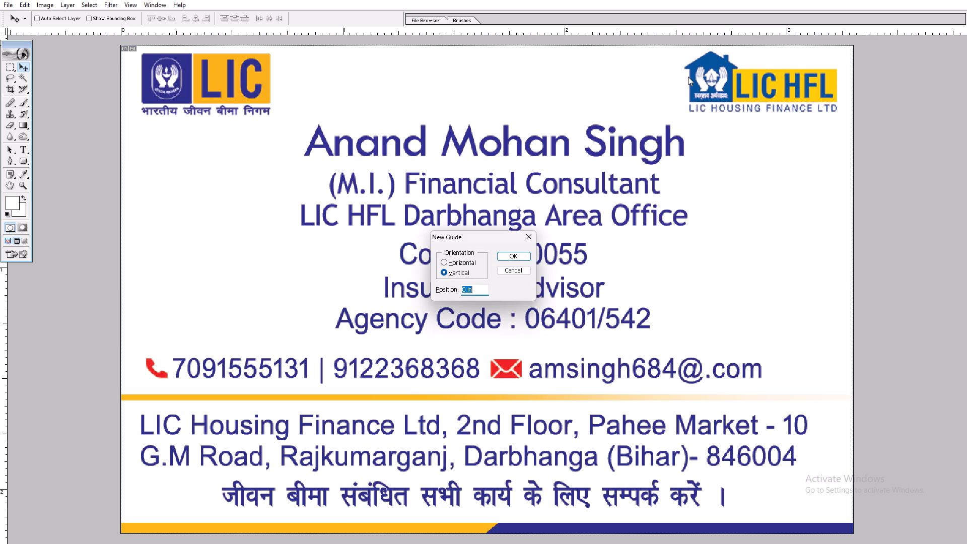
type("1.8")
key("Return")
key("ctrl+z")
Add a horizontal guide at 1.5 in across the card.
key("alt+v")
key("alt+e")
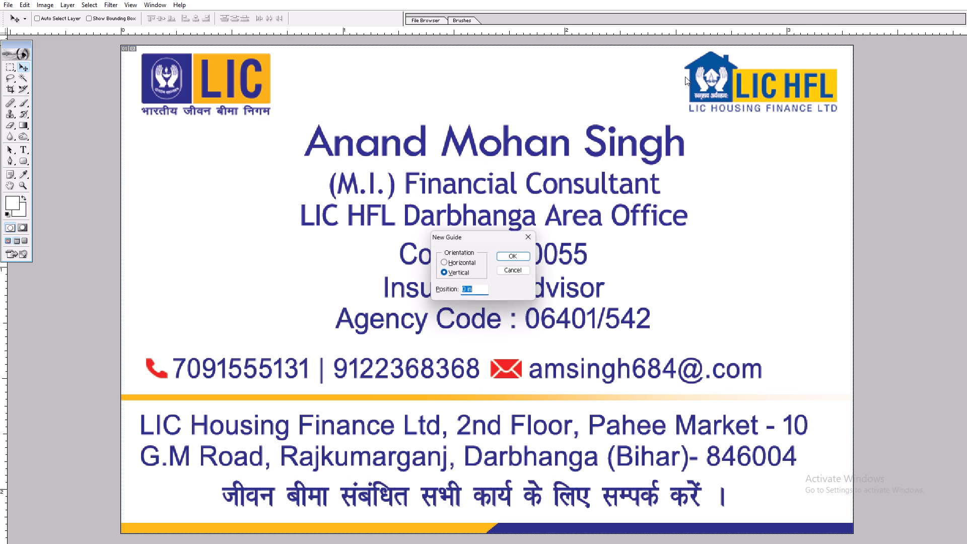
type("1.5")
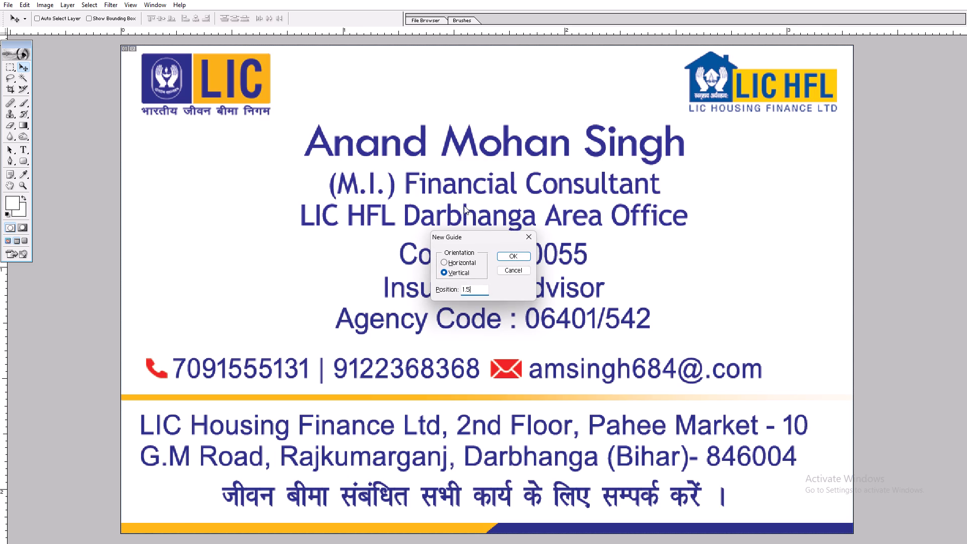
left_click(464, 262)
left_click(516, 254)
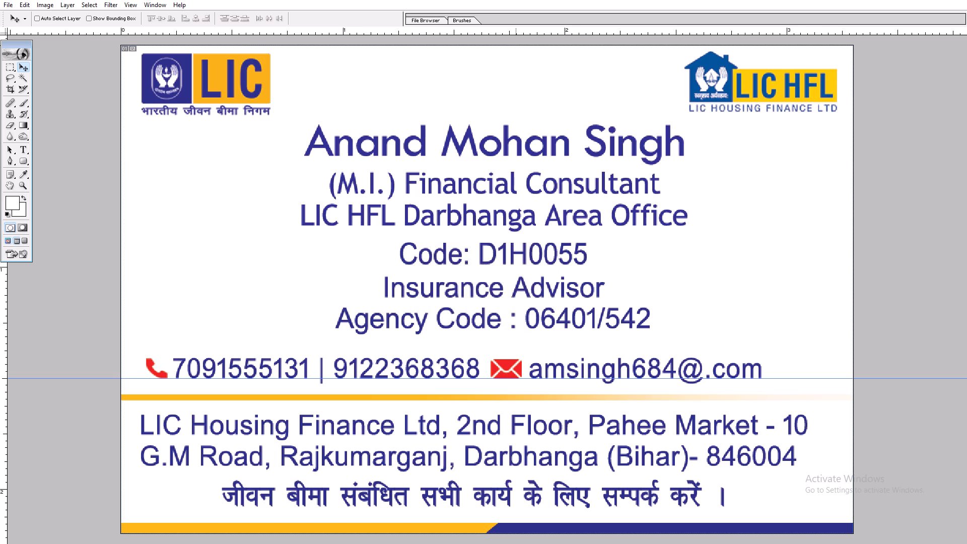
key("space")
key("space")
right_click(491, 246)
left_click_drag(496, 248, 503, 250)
Check the image size again and replace the 1.5 in guide with a horizontal guide at 1.1 in.
key("alt+i")
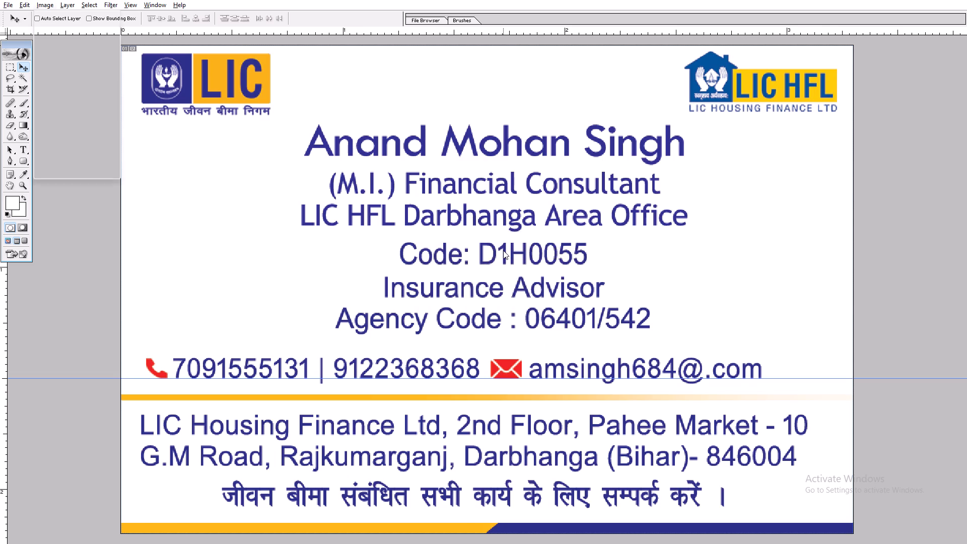
key("alt+i")
key("Return")
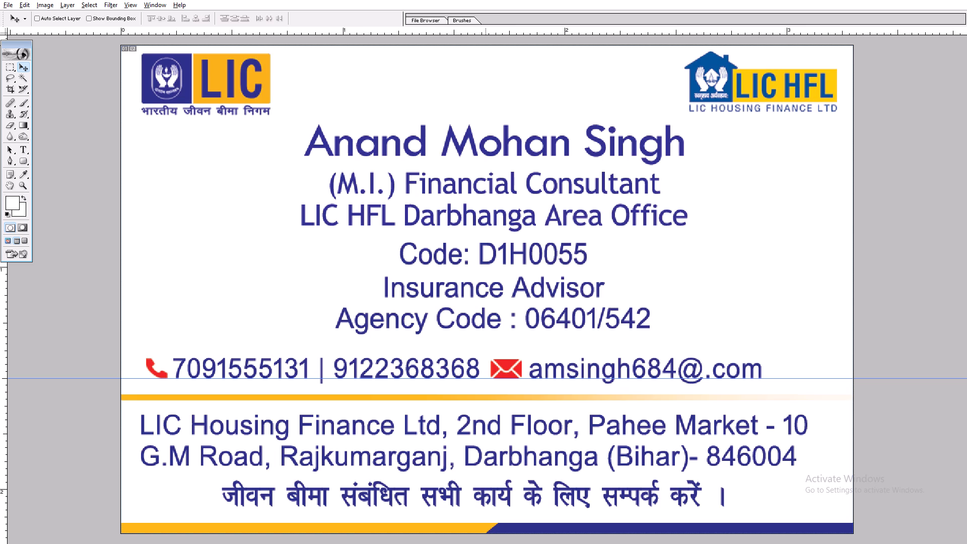
key("alt+i")
key("alt+i")
key("Return")
key("alt+v")
key("alt+e")
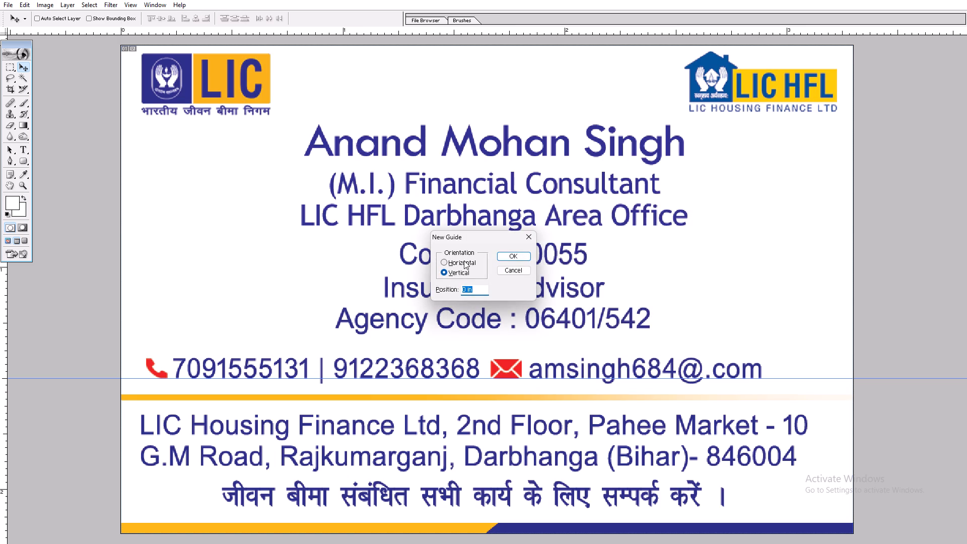
left_click(464, 260)
left_click_drag(475, 286, 420, 293)
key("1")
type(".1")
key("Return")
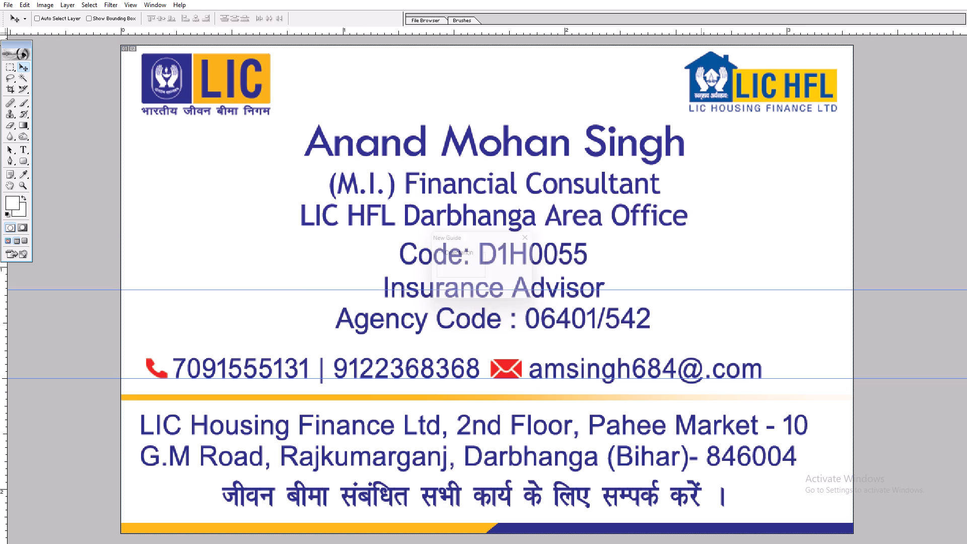
left_click_drag(485, 378, 537, 7)
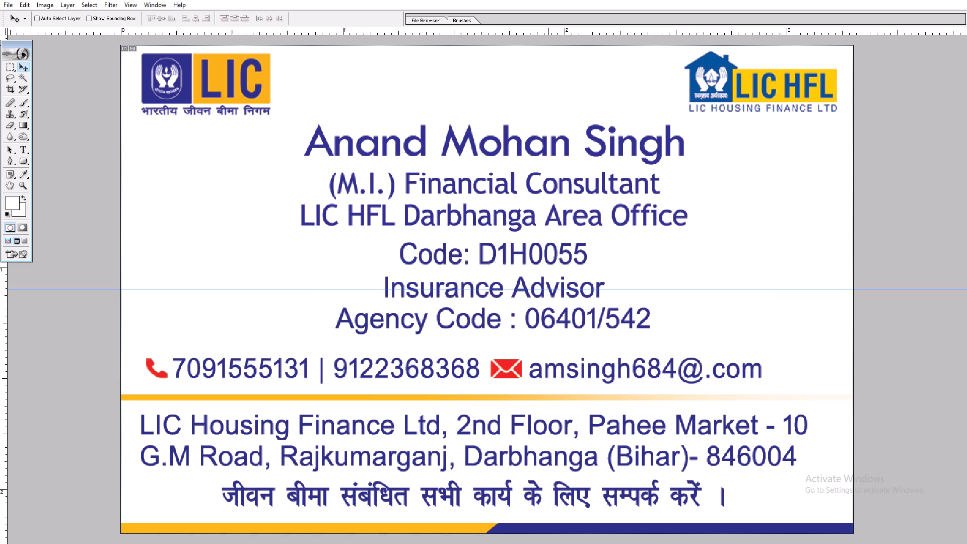
Move the name line up so it sits between the LIC and LIC HFL logos.
left_click(505, 130, "ctrl")
left_click_drag(506, 129, 501, 88, "ctrl")
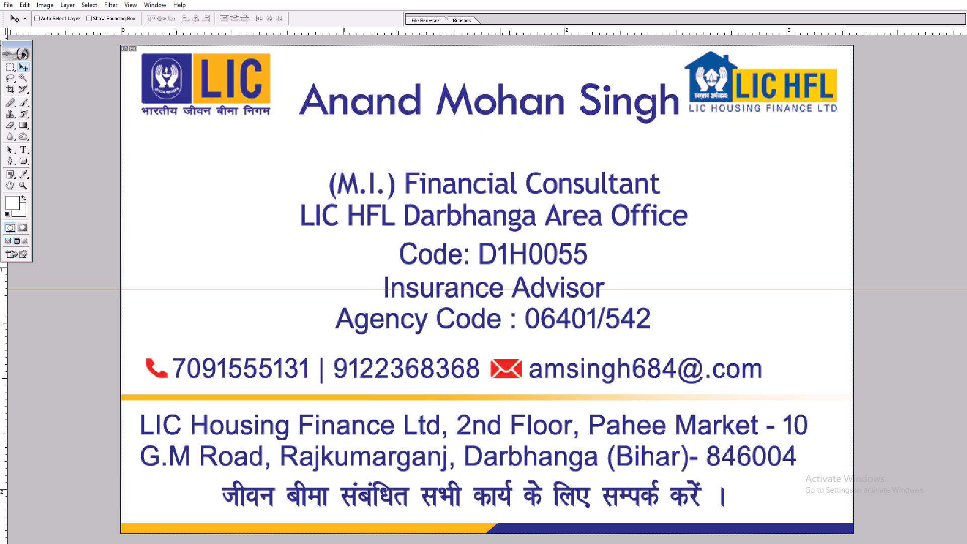
left_click_drag(501, 88, 491, 77, "ctrl")
Move the LIC HFL logo down to the right end of the card's contact line, just above the gold divider.
left_click(689, 64, "ctrl")
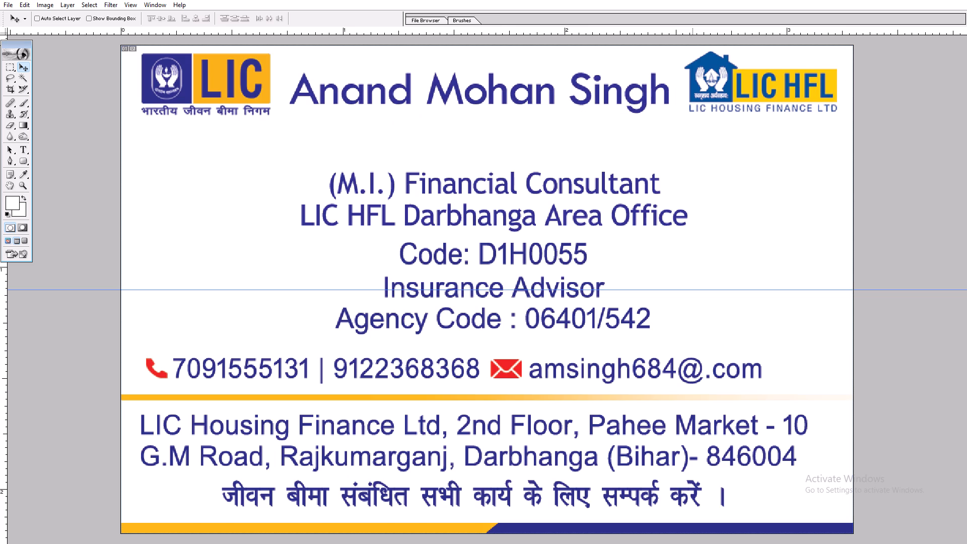
left_click_drag(703, 67, 665, 347)
left_click(561, 177, "ctrl")
left_click_drag(561, 177, 557, 140)
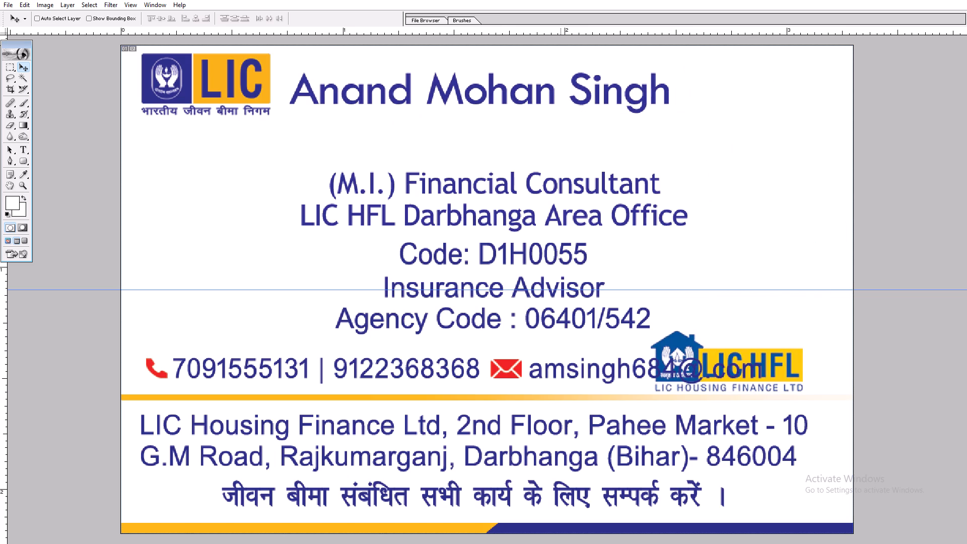
left_click_drag(557, 140, 557, 131)
left_click(562, 182, "ctrl")
left_click_drag(562, 182, 560, 142)
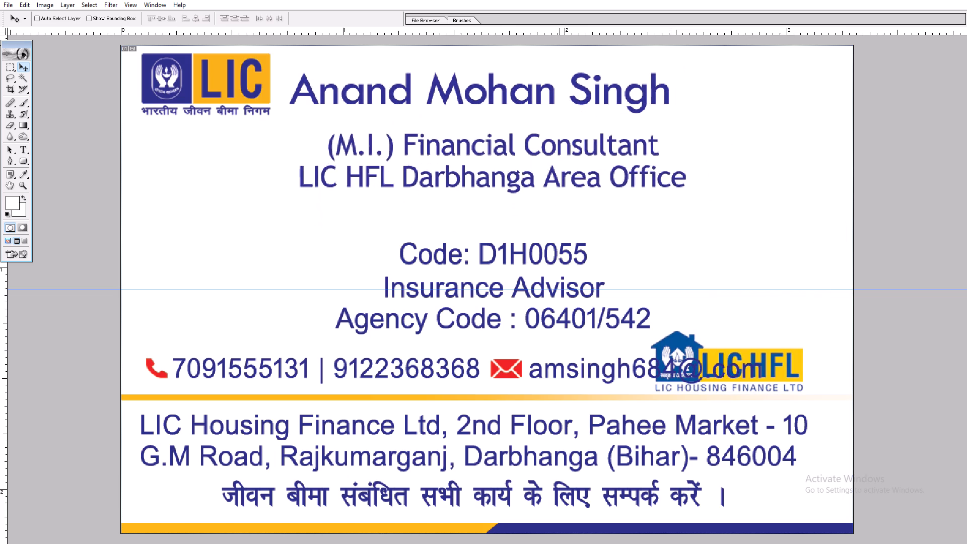
left_click_drag(560, 142, 548, 131)
left_click(525, 251, "ctrl")
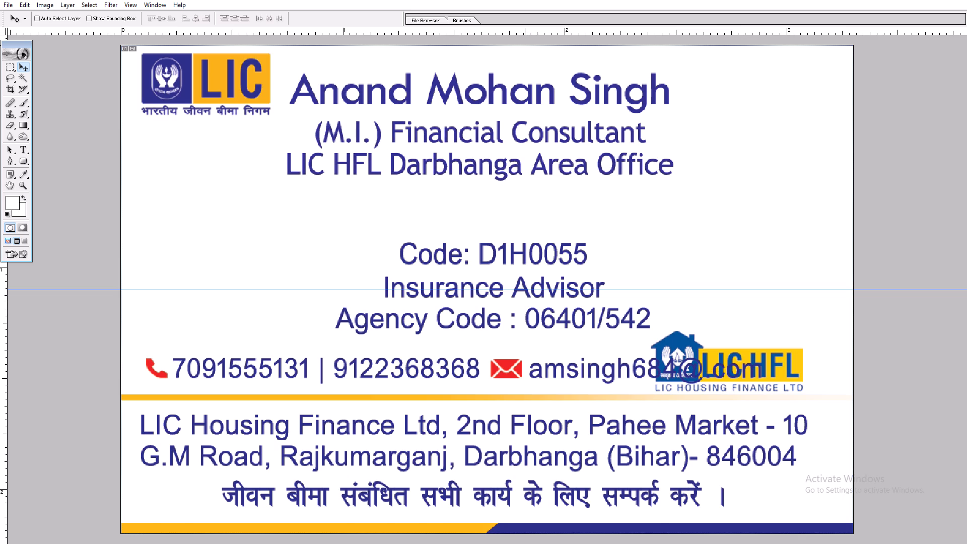
left_click_drag(525, 251, 523, 194)
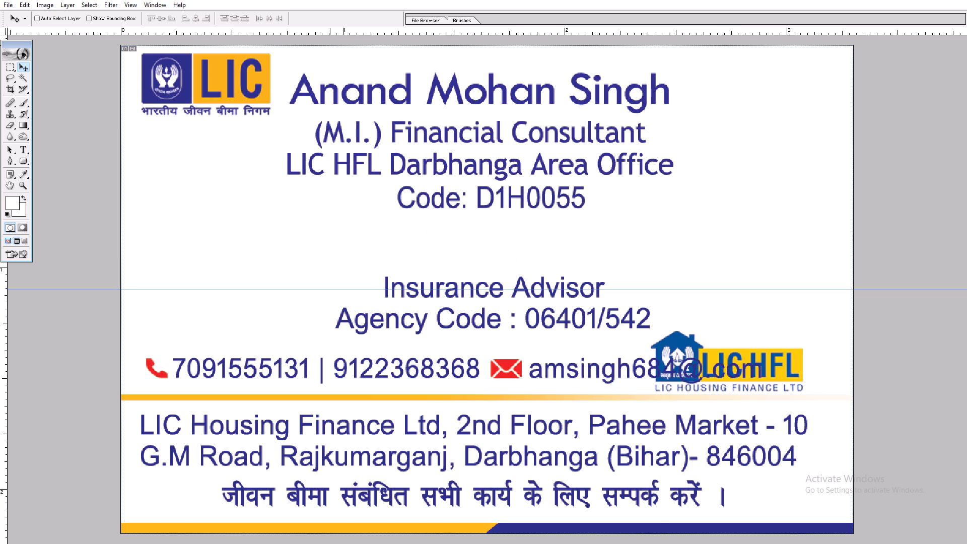
Shift the LIC logo slightly down in the card's upper-left corner.
left_click(254, 88, "ctrl")
left_click_drag(254, 91, 261, 158)
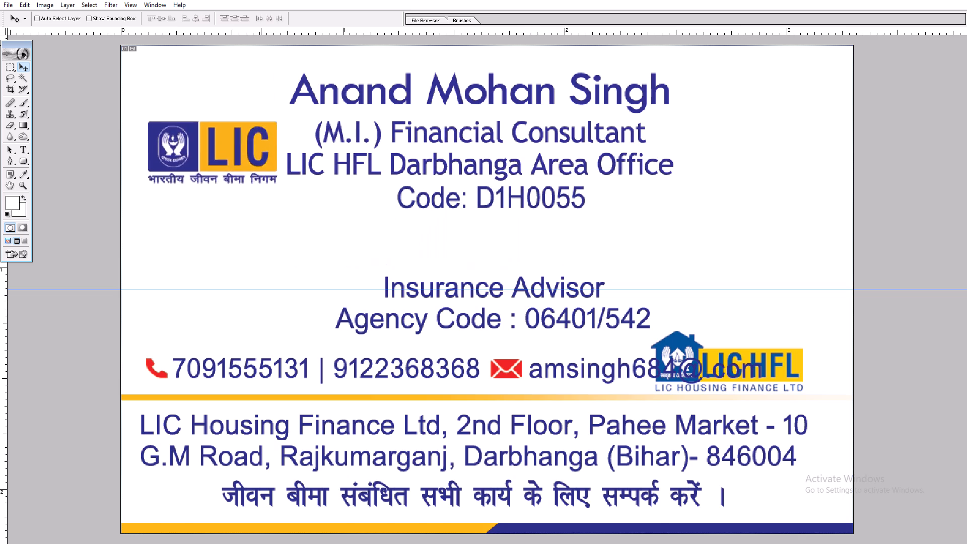
left_click_drag(261, 158, 252, 96)
Nudge the name line slightly down, closer to the Financial Consultant line.
left_click(320, 89, "ctrl")
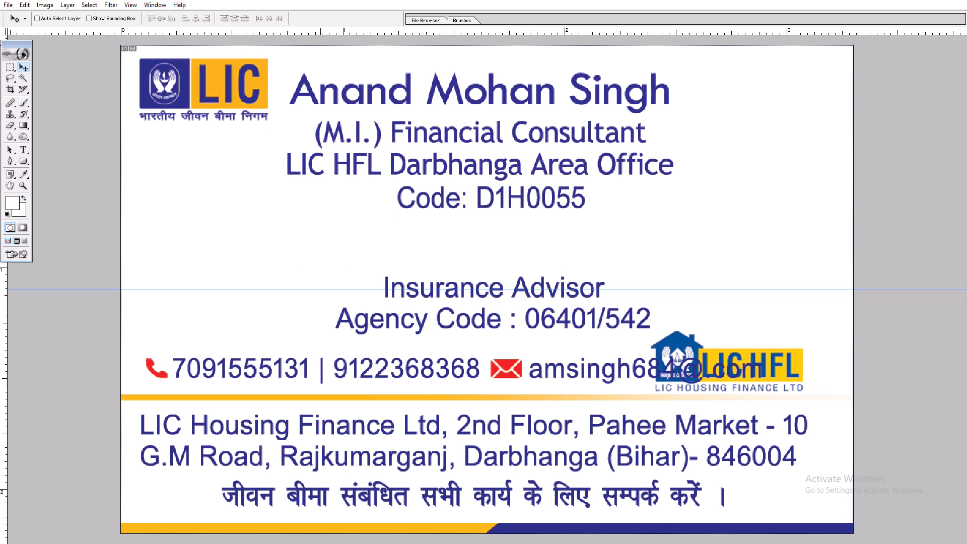
left_click_drag(320, 89, 339, 97)
key("ctrl+z")
left_click(421, 100)
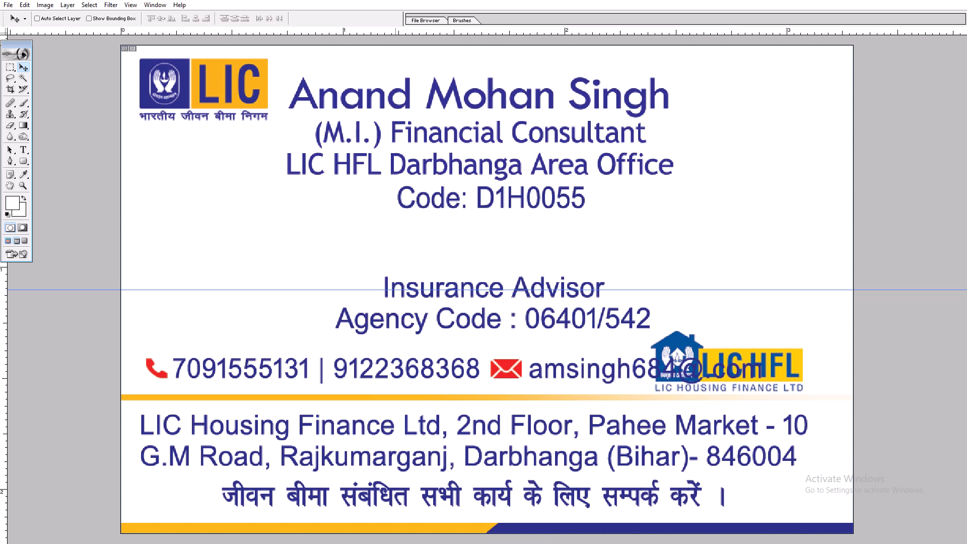
left_click(395, 123, "ctrl+shift")
left_click_drag(395, 123, 395, 110)
key("ctrl+z")
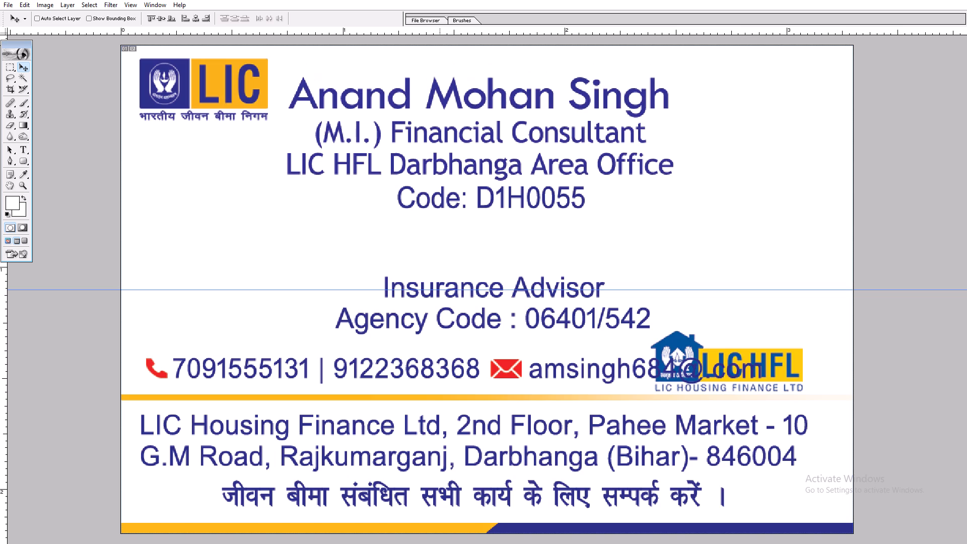
Centre the linked name, Financial Consultant, Area Office and Code lines horizontally on the card.
left_click(440, 194, "ctrl+shift")
key("ctrl+a")
key("alt+l")
key("alt+i")
key("alt+h")
key("ctrl+d")
Enlarge the linked name-to-Code text block slightly around its centre and shift it up and to the right.
key("ctrl+t")
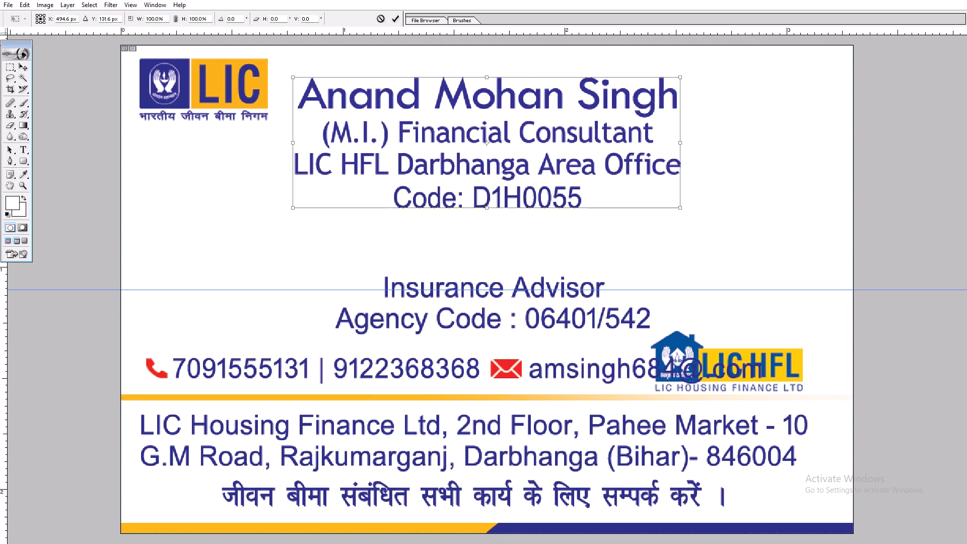
left_click_drag(677, 77, 684, 75, "alt+shift")
key("shift+Return")
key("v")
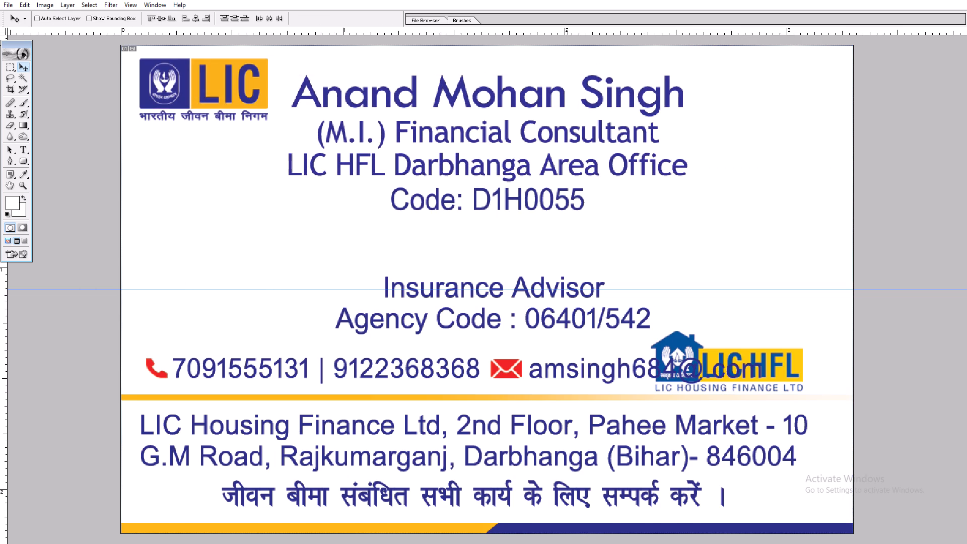
left_click_drag(568, 118, 588, 112)
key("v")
left_click_drag(575, 131, 580, 125)
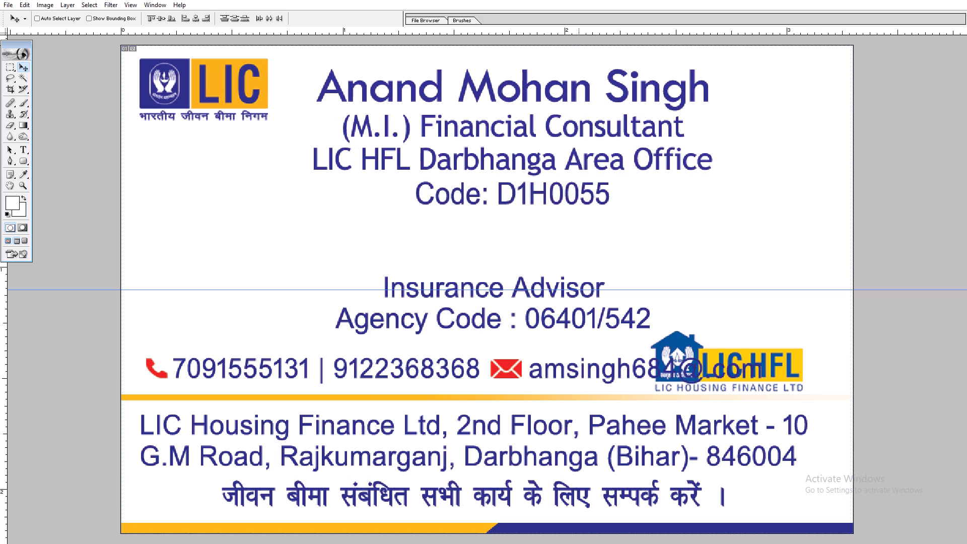
Move the Insurance Advisor and Agency Code lines to just below the horizontal guide, slightly left of centre.
left_click(542, 280, "ctrl")
left_click_drag(542, 280, 545, 309)
key("ctrl+z")
left_click_drag(545, 309, 532, 309, "ctrl")
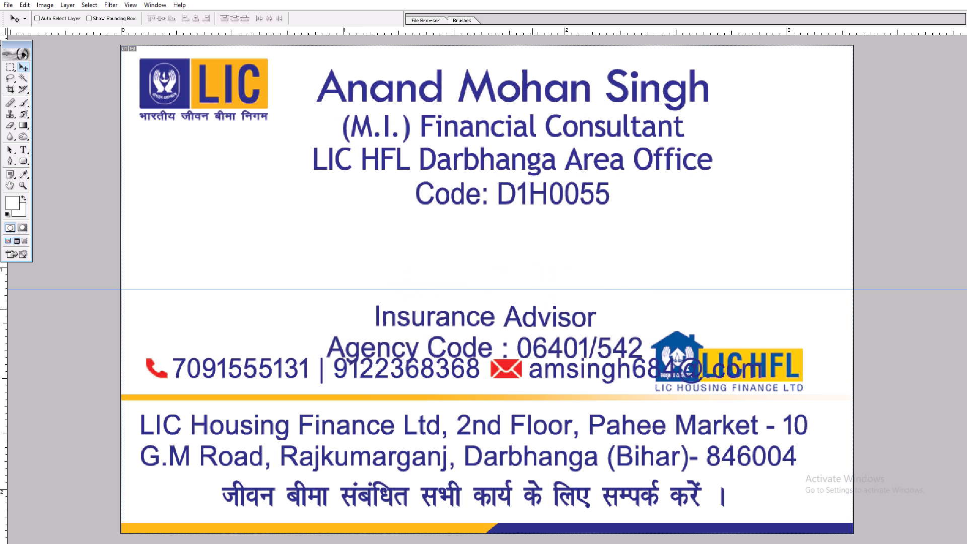
left_click_drag(532, 309, 526, 301, "ctrl")
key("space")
left_click_drag(526, 301, 533, 222)
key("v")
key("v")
left_click_drag(535, 301, 538, 295)
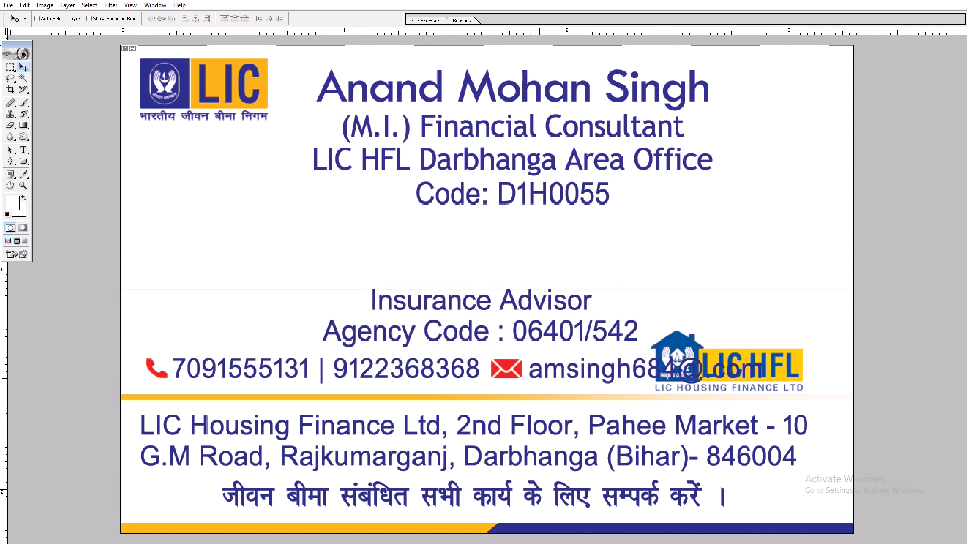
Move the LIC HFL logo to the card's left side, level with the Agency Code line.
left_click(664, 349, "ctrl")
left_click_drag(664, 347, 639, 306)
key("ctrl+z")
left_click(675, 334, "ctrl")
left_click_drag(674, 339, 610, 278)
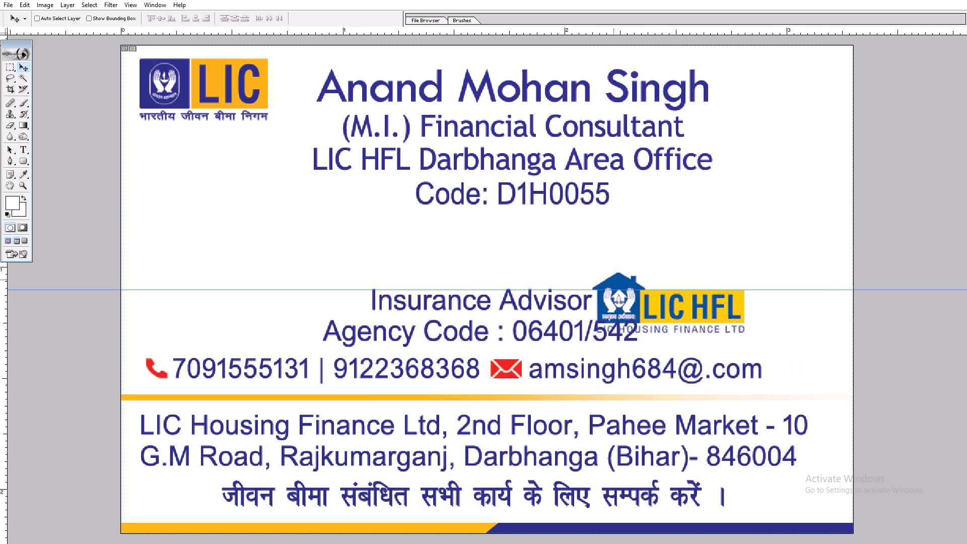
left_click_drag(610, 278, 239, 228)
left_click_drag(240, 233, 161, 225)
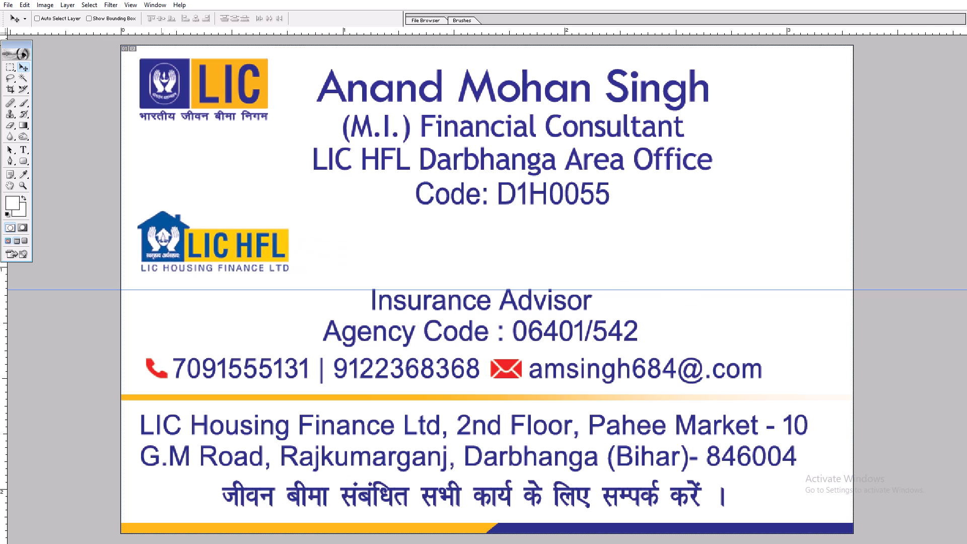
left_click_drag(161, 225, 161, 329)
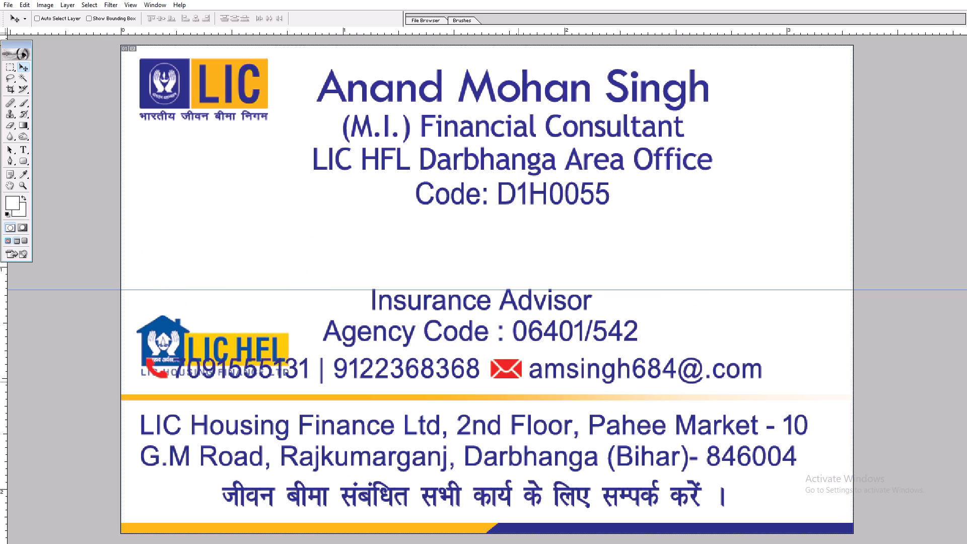
Move the orange divider line up to just above the horizontal guide, above the Insurance Advisor line.
left_click(511, 397, "ctrl")
left_click_drag(511, 397, 528, 277)
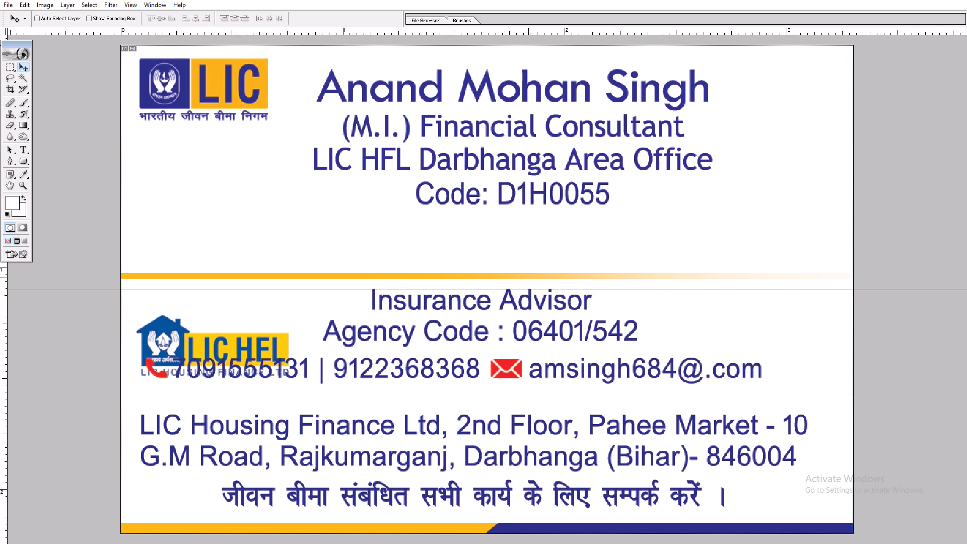
left_click_drag(528, 277, 529, 278)
Nudge the linked name-to-Code text block slightly down.
left_click(515, 188, "ctrl")
left_click_drag(515, 188, 513, 195, "ctrl")
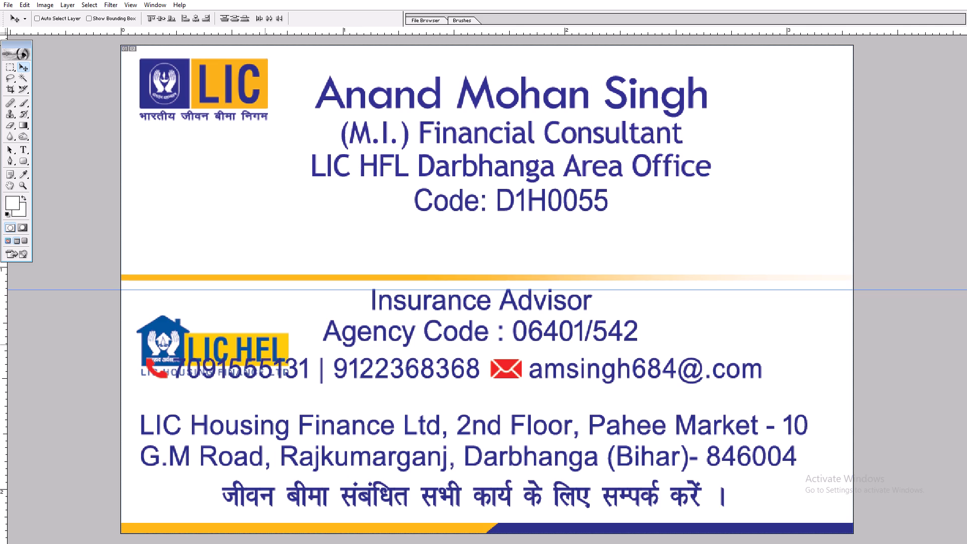
Move the LIC HFL logo to the card's right side, beside the Insurance Advisor and Agency Code lines.
left_click(276, 336, "ctrl")
left_click_drag(275, 336, 824, 300)
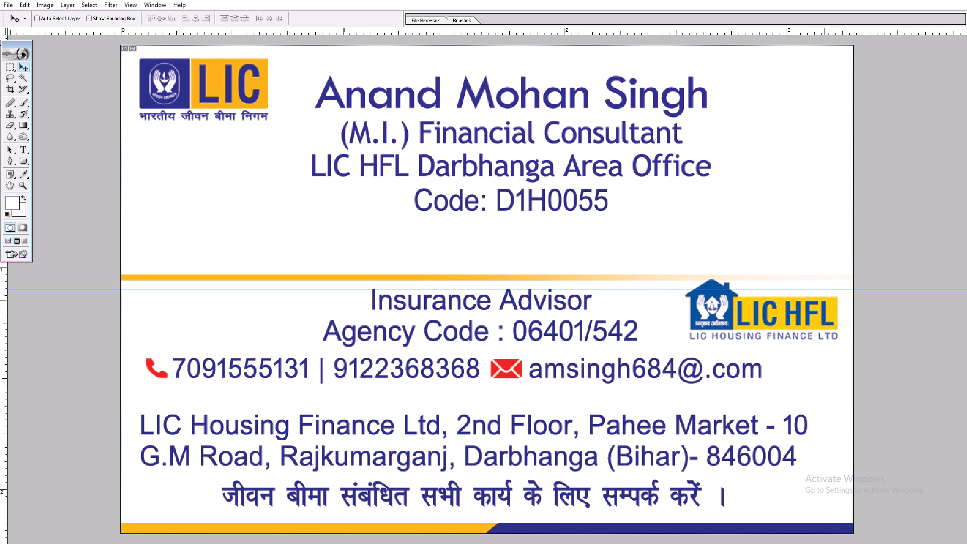
left_click_drag(824, 300, 824, 300)
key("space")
left_click_drag(645, 336, 640, 283)
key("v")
Raise the orange divider line to about midway between the Code line and the Insurance Advisor line.
left_click(601, 277, "ctrl")
left_click(503, 276, "ctrl")
left_click_drag(502, 276, 501, 256, "shift")
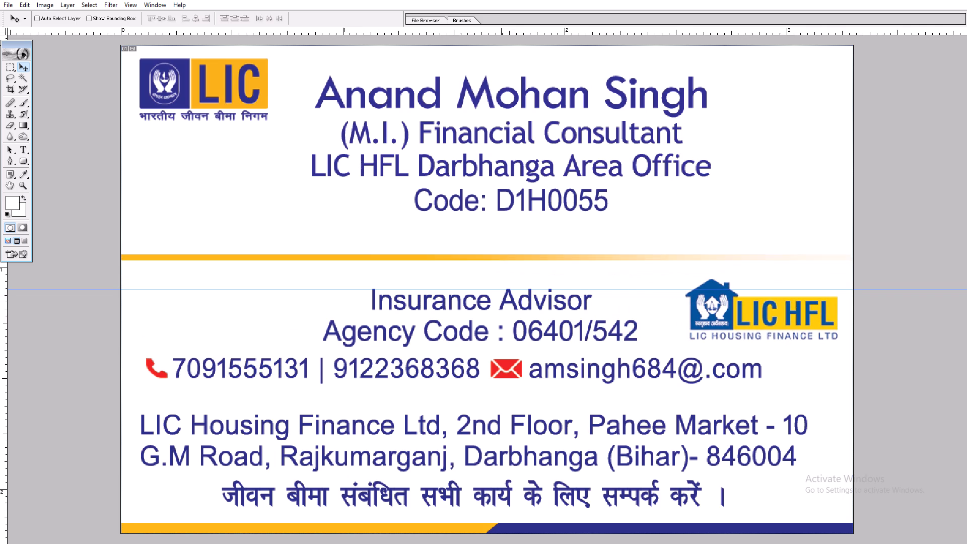
left_click_drag(501, 256, 501, 254, "shift")
Enlarge the linked name-to-Code text block slightly around its centre.
left_click(499, 191, "ctrl")
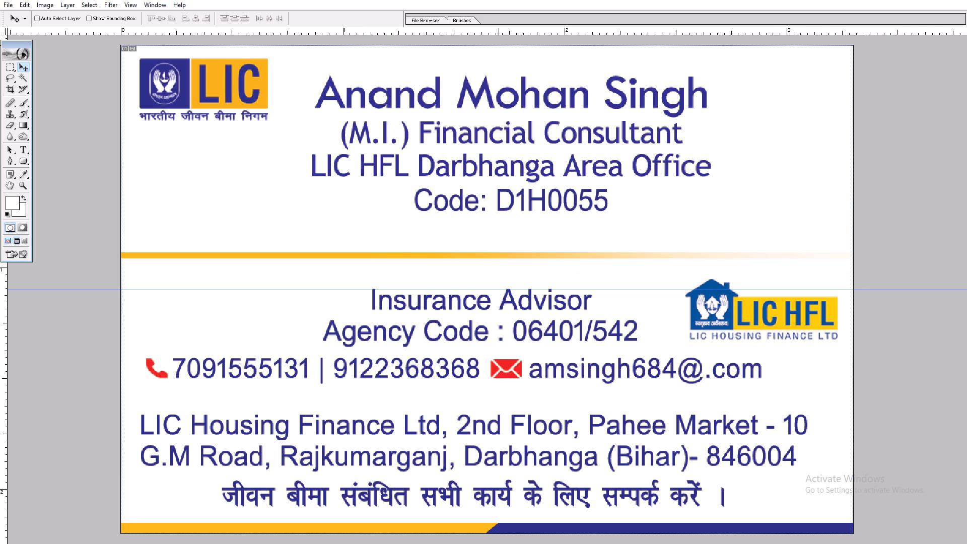
key("ctrl+t")
left_click_drag(714, 210, 722, 209, "alt+shift")
key("shift+Return")
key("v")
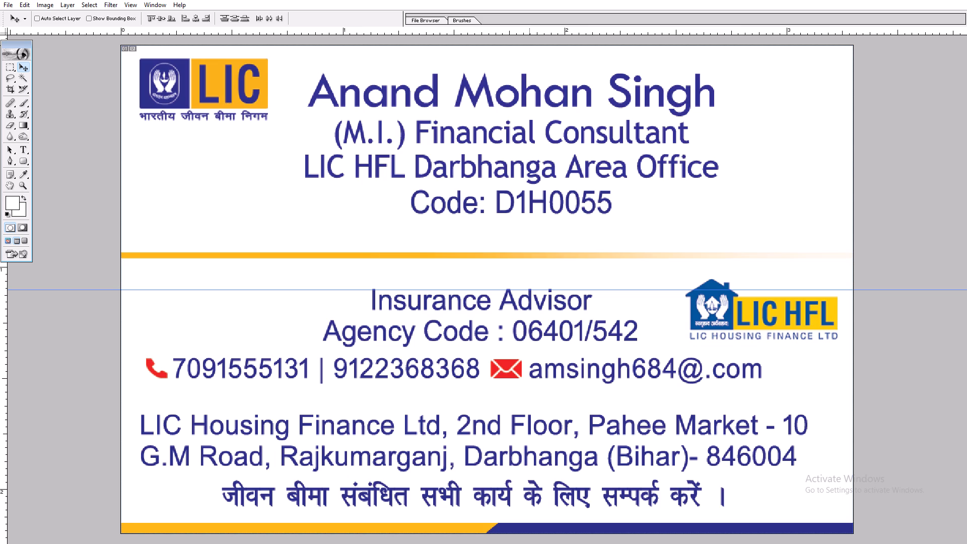
Nudge the LIC HFL logo down so its roof sits at the horizontal guide.
left_click(709, 298, "ctrl")
left_click_drag(709, 298, 710, 304, "shift")
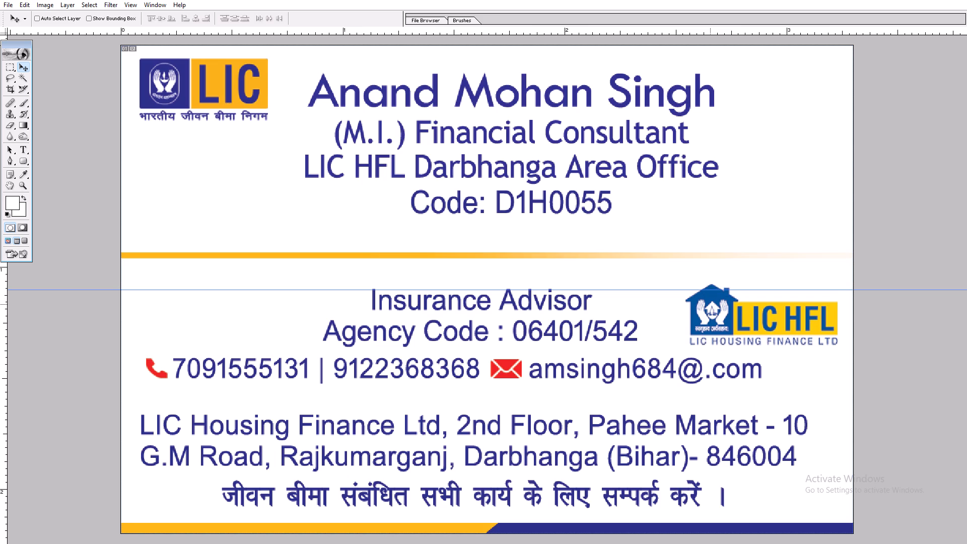
left_click_drag(710, 304, 710, 305, "shift")
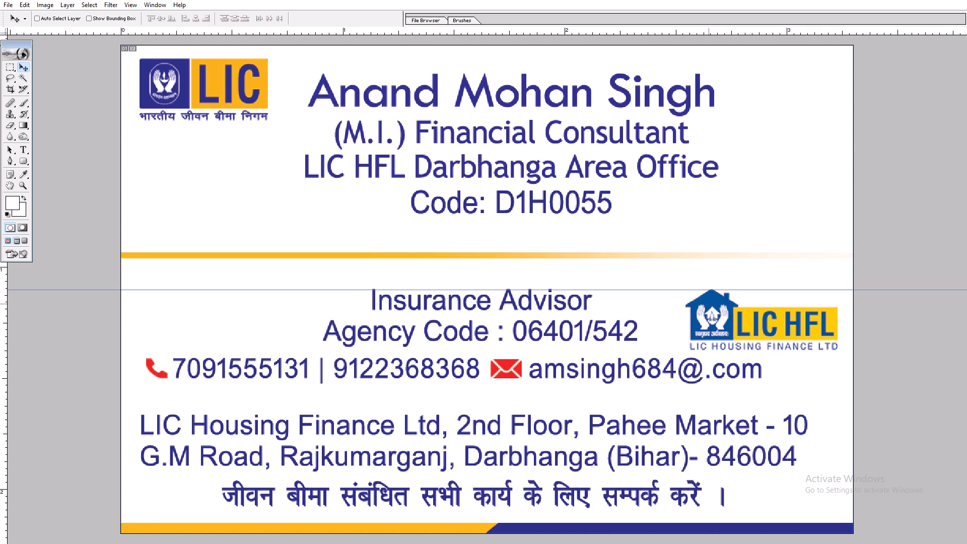
Duplicate the Insurance Advisor and Agency Code text layer, placing the copy higher and to the left.
right_click(355, 337)
left_click(364, 339)
right_click(354, 335, "ctrl+shift")
left_click(371, 342, "ctrl+shift")
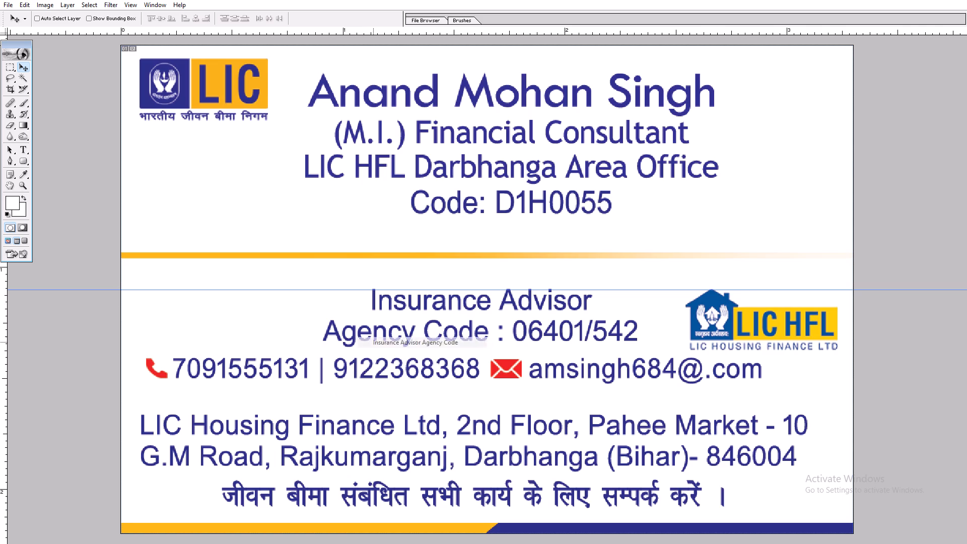
left_click_drag(372, 335, 337, 261, "alt")
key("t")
left_click(343, 234)
key("ctrl+a")
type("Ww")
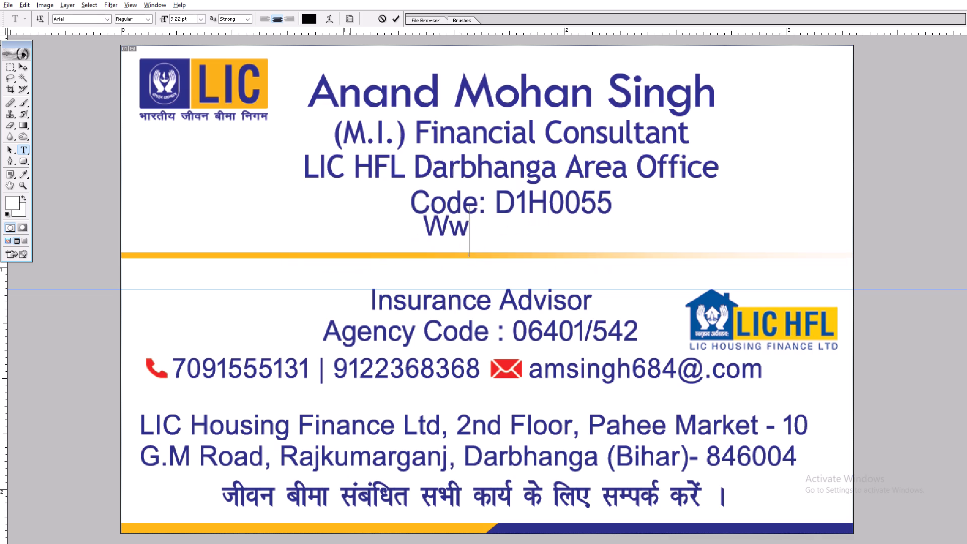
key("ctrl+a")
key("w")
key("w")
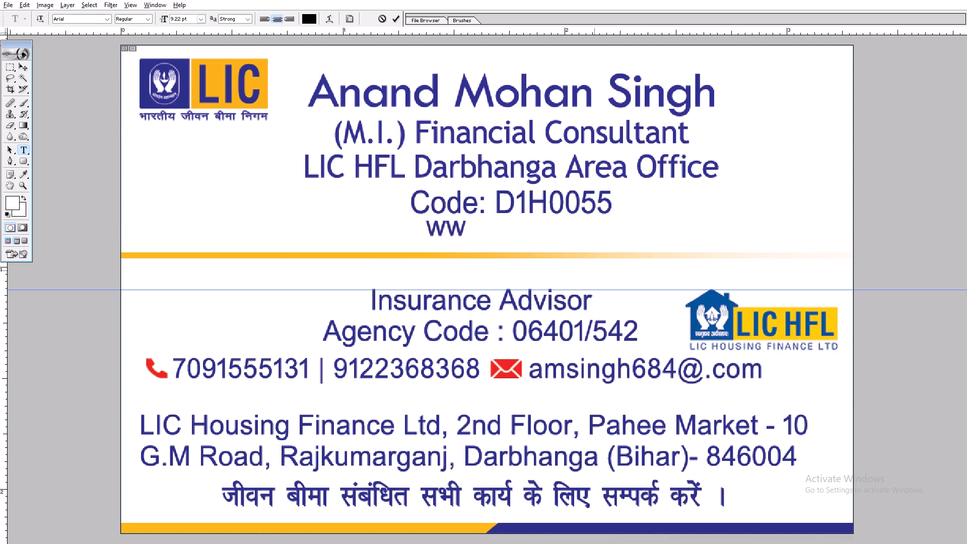
left_click_drag(605, 259, 424, 338)
left_click_drag(422, 339, 359, 311)
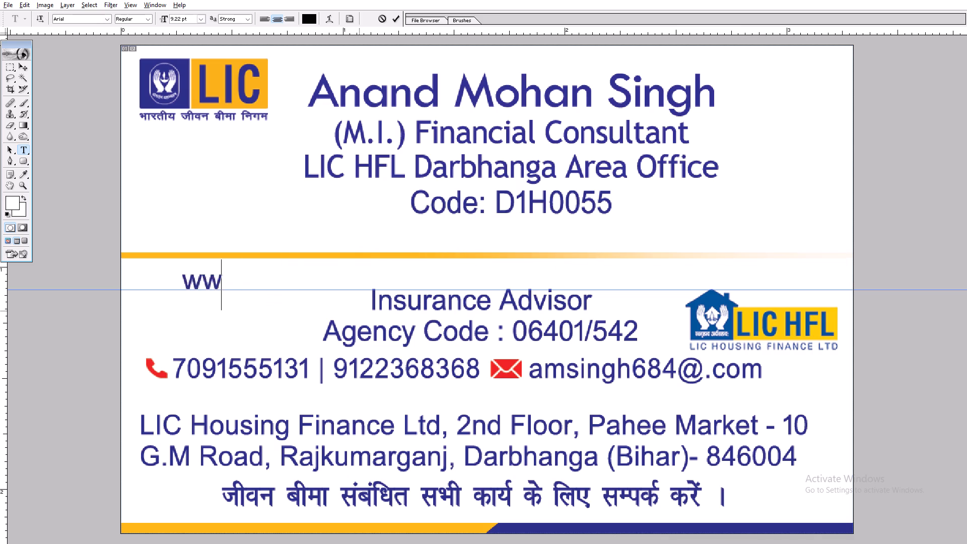
left_click_drag(359, 311, 308, 317)
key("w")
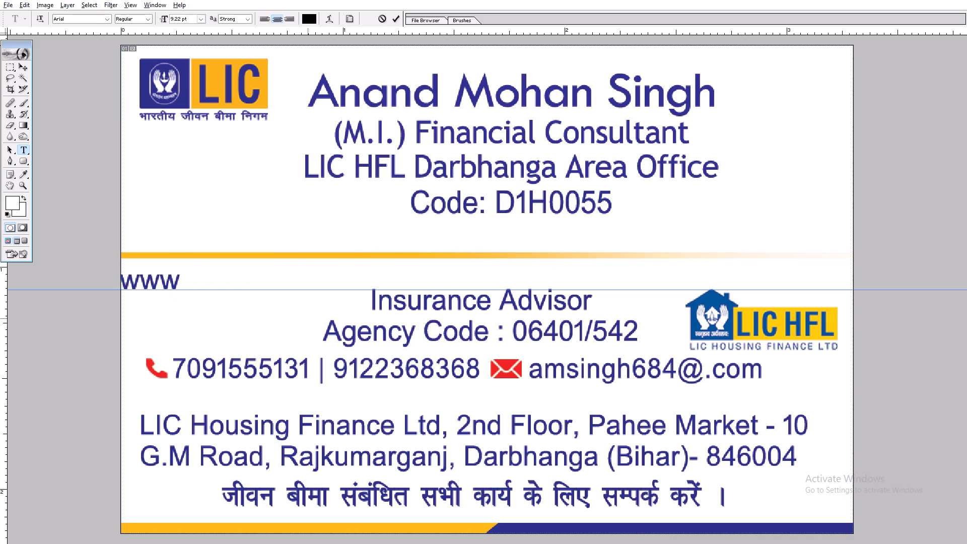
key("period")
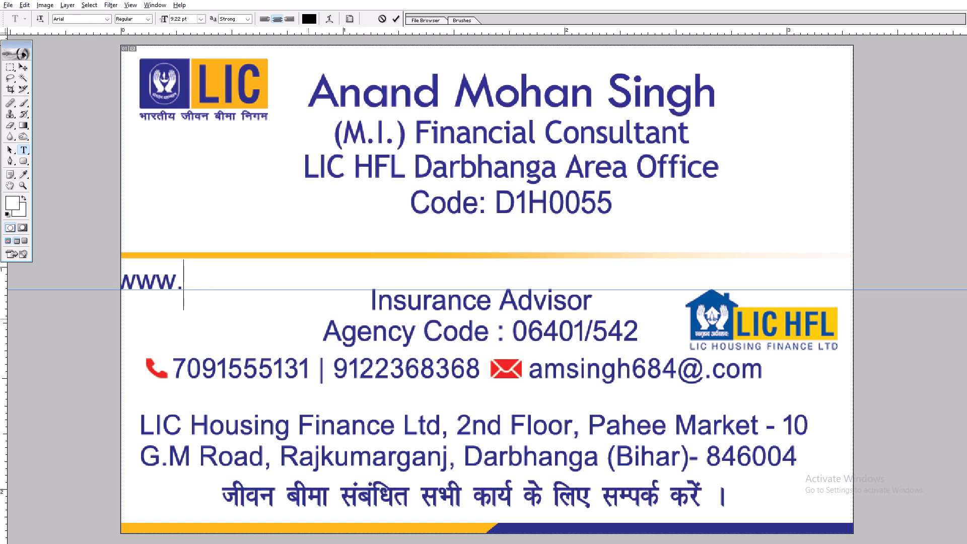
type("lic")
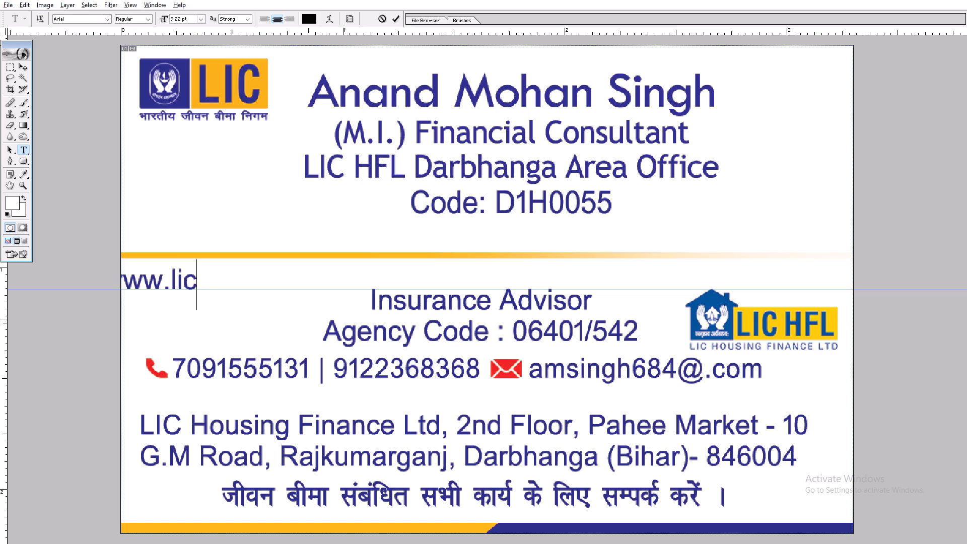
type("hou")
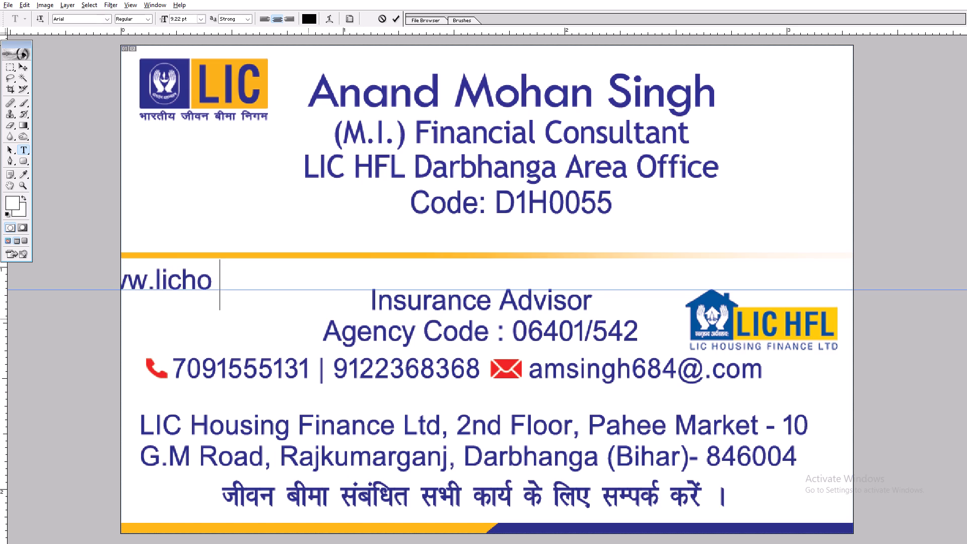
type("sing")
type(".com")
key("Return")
Scale the website text to about 64% and place it at the card's left edge, beside the Insurance Advisor line.
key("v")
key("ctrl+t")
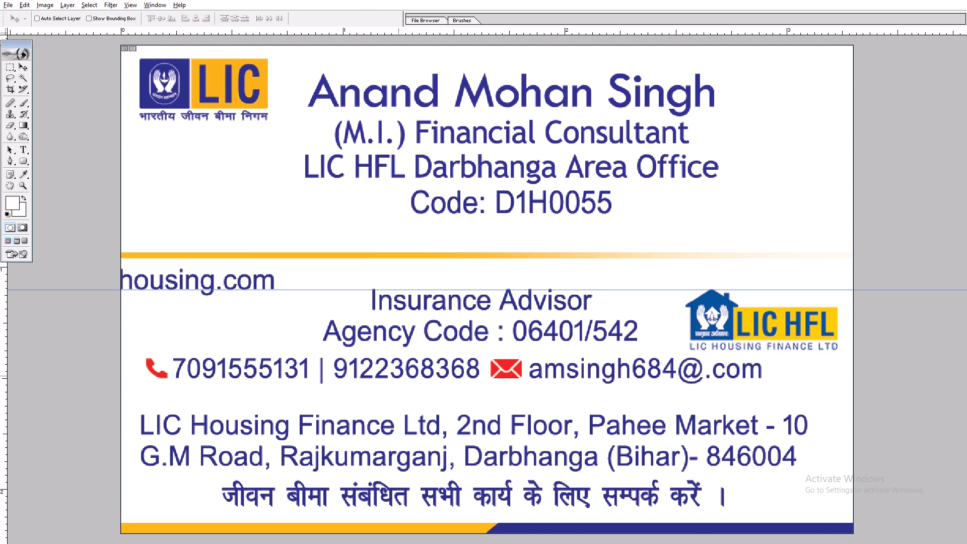
left_click_drag(273, 291, 229, 285, "alt+shift")
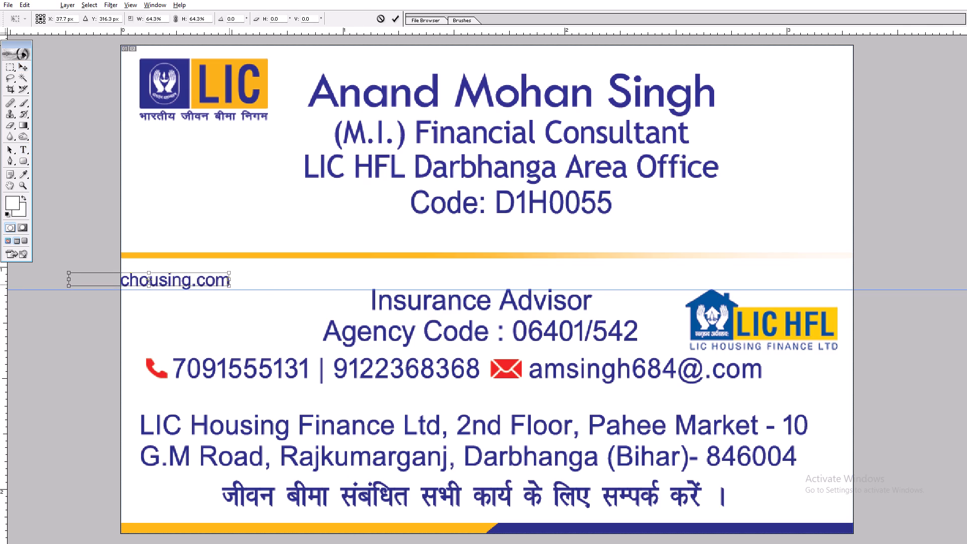
key("Return")
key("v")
left_click_drag(229, 285, 290, 302)
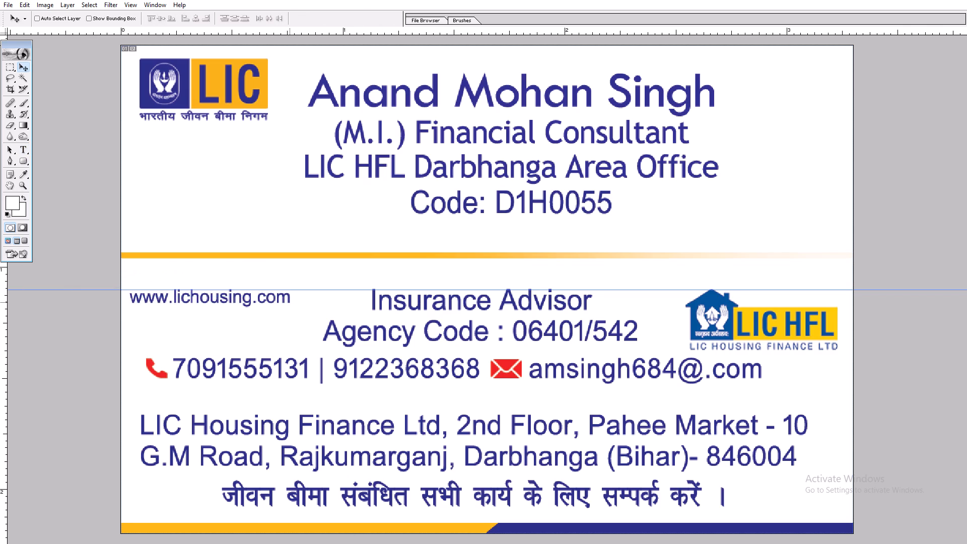
left_click_drag(290, 302, 290, 303)
left_click_drag(282, 301, 282, 307)
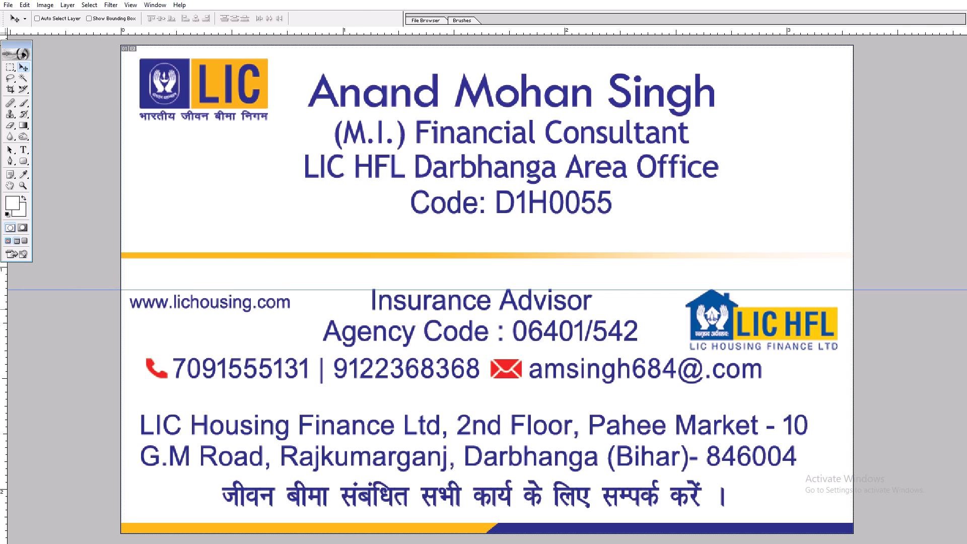
Enlarge the website text slightly towards the Insurance Advisor line, keeping its left edge in place.
key("ctrl+t")
left_click_drag(292, 311, 307, 312, "shift")
key("shift+Return")
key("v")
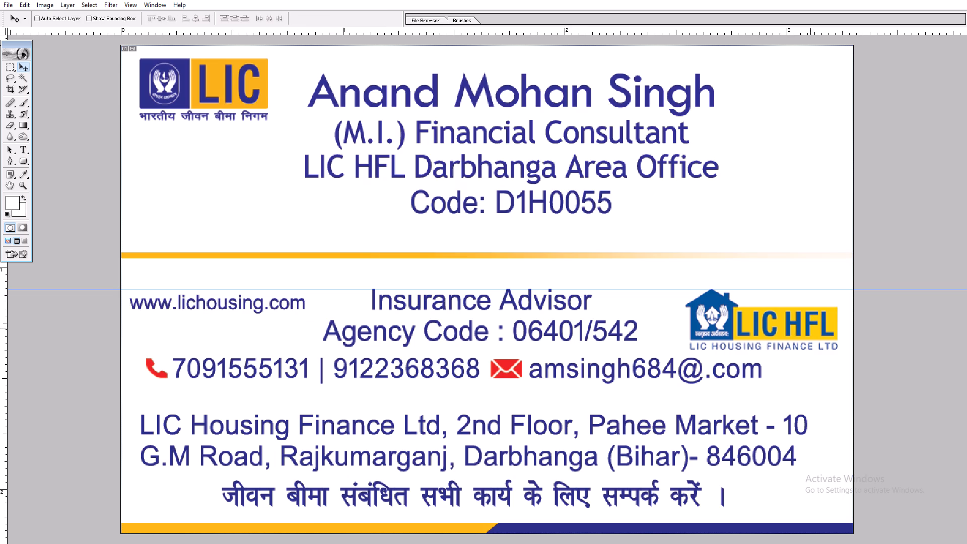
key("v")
Nudge the LIC HFL logo slightly up and align the horizontal guide with the top of its roof.
left_click(753, 317, "ctrl")
left_click_drag(748, 317, 750, 312, "shift")
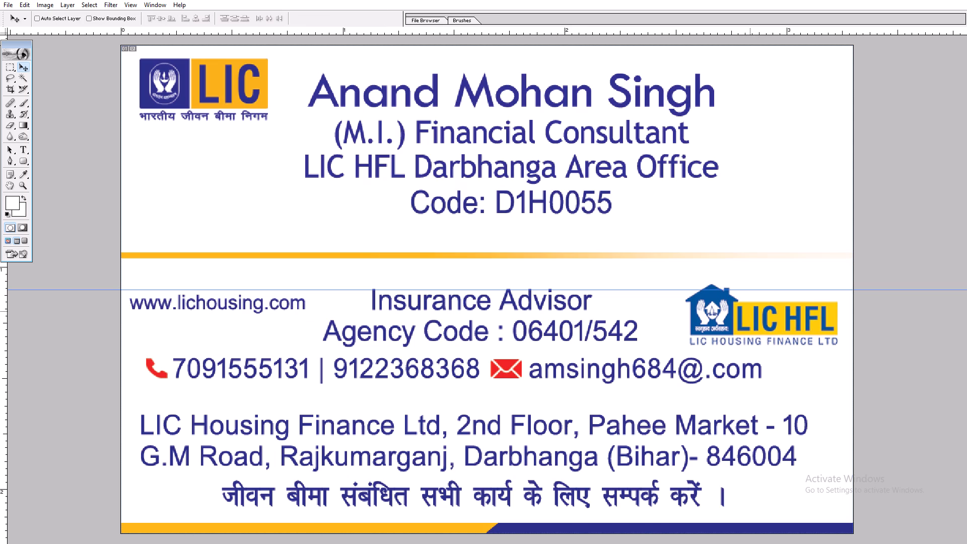
left_click(751, 307, "shift")
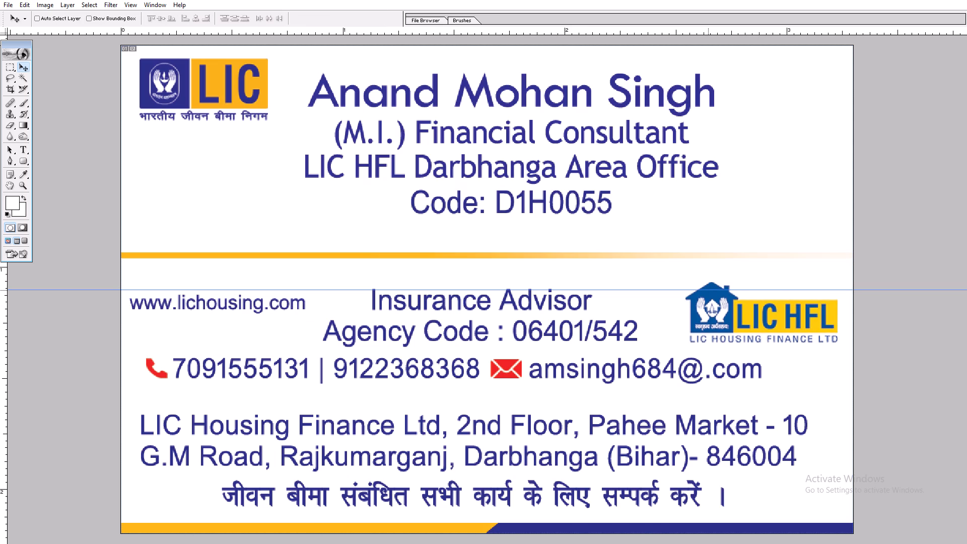
left_click_drag(708, 290, 712, 280)
Move the Insurance Advisor and Agency Code text up to the horizontal guide and scale it to about 105.5%.
left_click(528, 295, "ctrl")
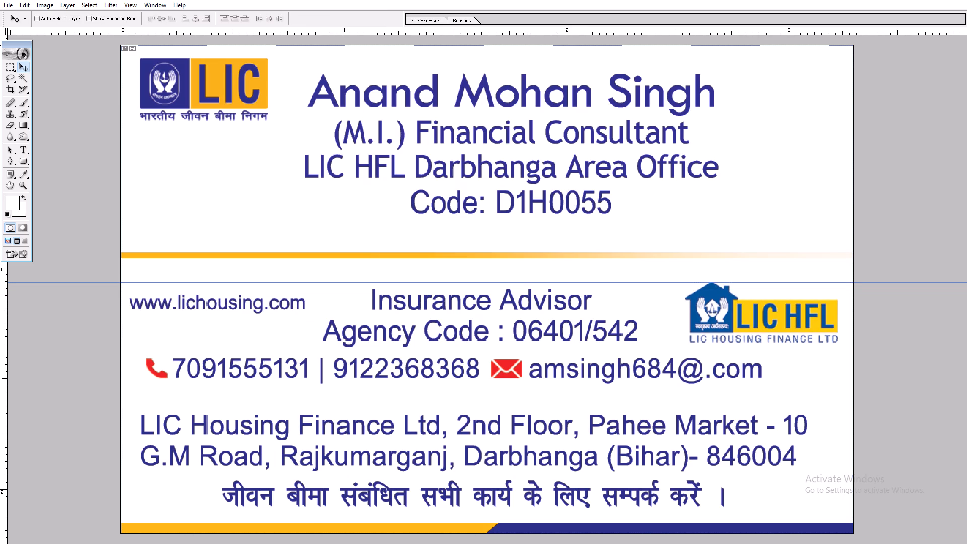
left_click_drag(528, 295, 530, 281)
key("ctrl+z")
left_click(530, 296, "ctrl")
left_click_drag(530, 296, 529, 287)
key("ctrl+t")
left_click_drag(638, 335, 656, 332, "shift")
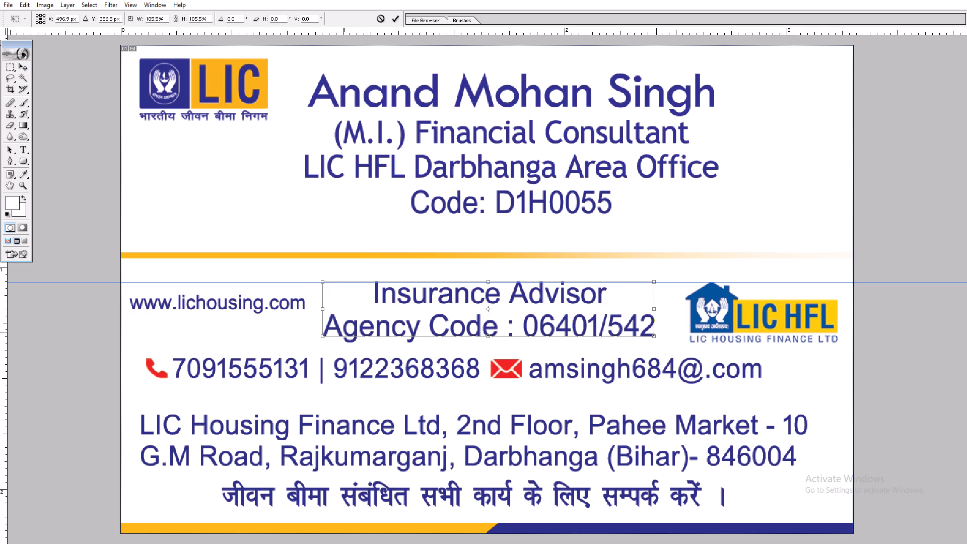
key("shift+Return")
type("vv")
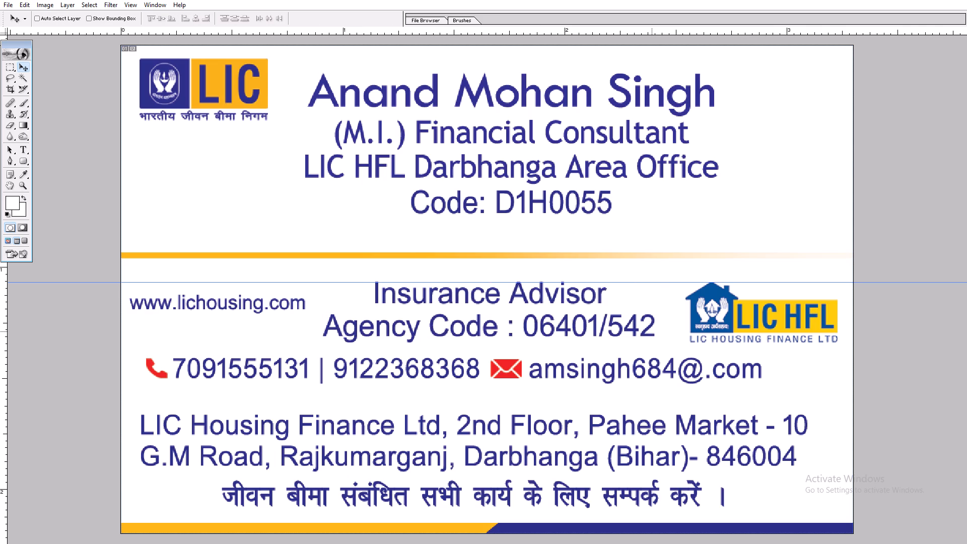
Enlarge the linked phone and e-mail line to nearly the width of the address lines, centring it in the gap above them.
left_click(516, 370, "ctrl")
left_click(516, 367)
key("ctrl+t")
left_click_drag(527, 355, 532, 352, "shift")
key("Return")
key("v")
key("ctrl+t")
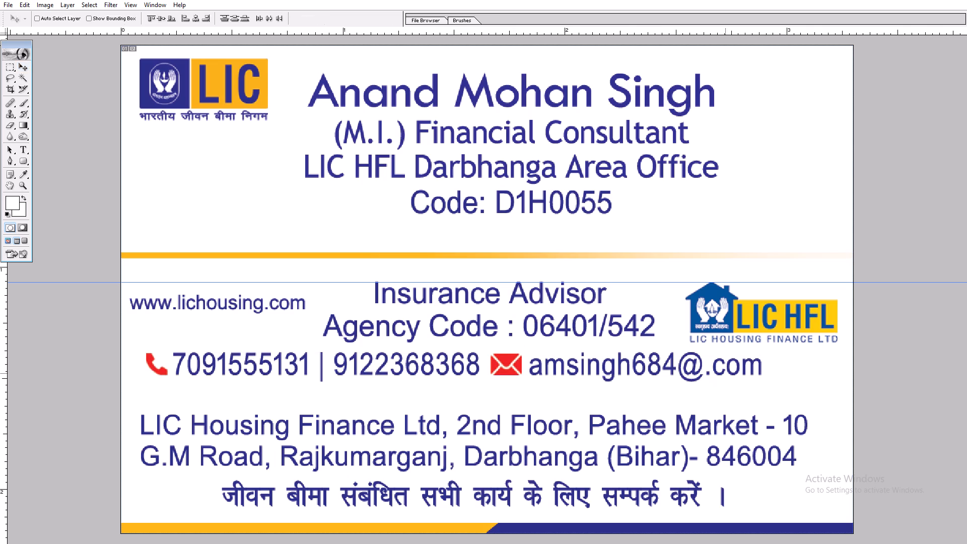
left_click_drag(764, 375, 805, 375, "shift")
key("Return")
left_click_drag(750, 377, 749, 382)
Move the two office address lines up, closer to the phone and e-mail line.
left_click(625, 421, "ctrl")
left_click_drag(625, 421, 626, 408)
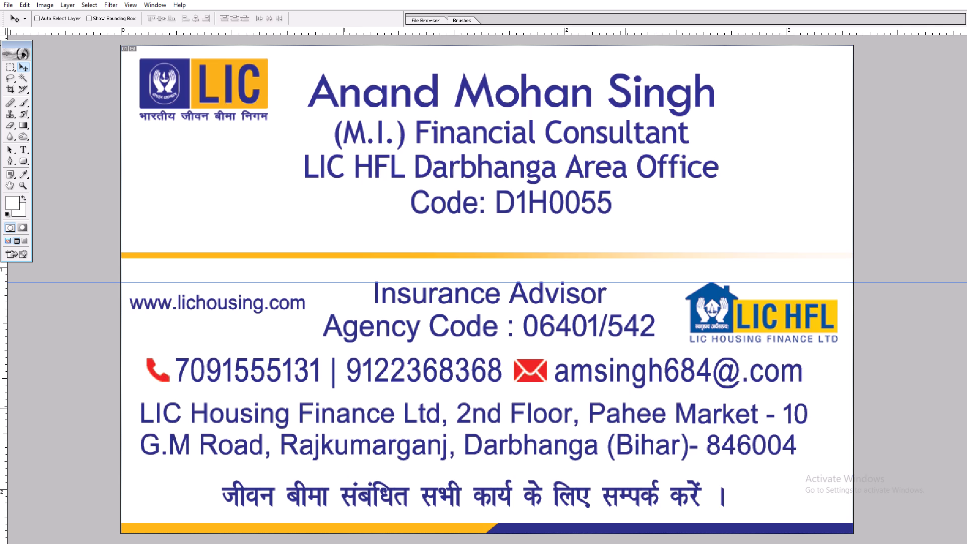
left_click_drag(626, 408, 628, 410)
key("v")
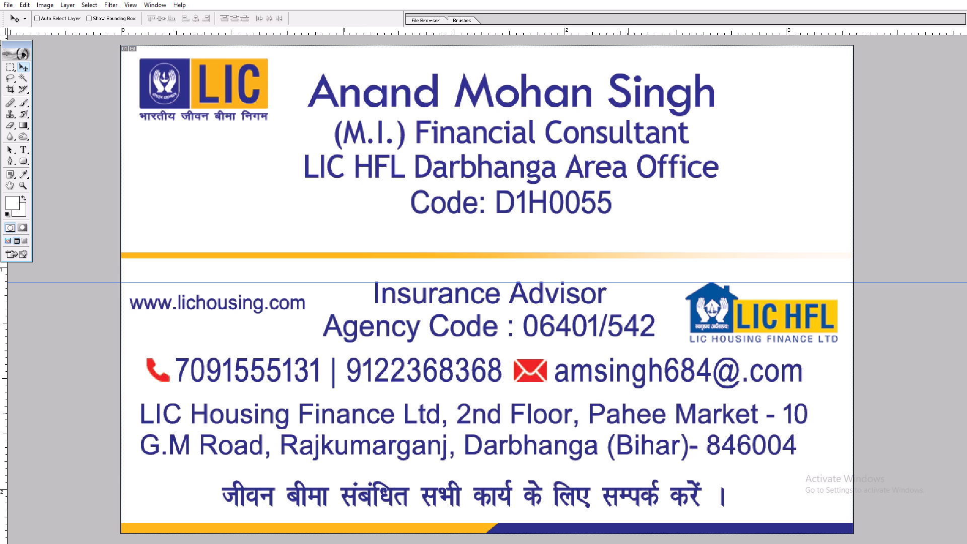
Nudge the Hindi tagline at the bottom of the card slightly up.
double_click(616, 489, "ctrl")
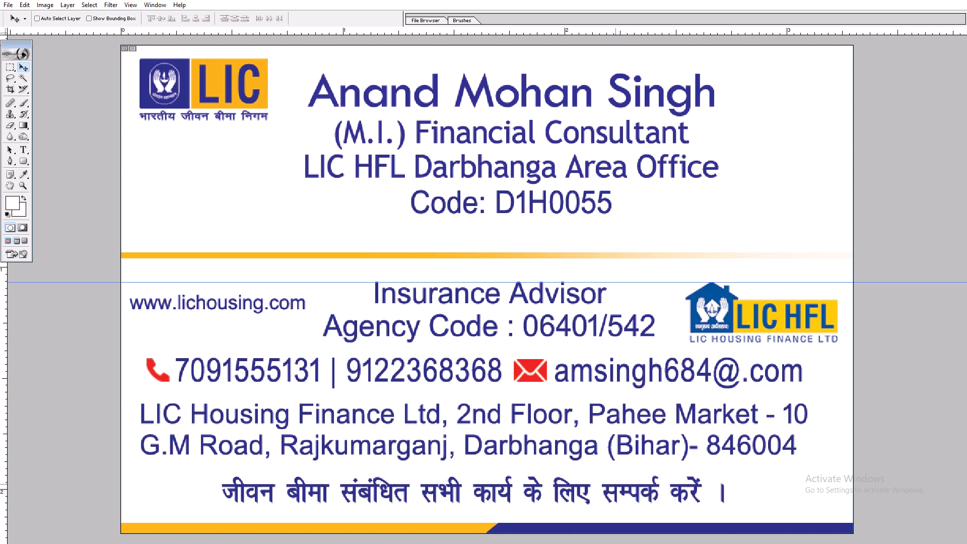
Move the two office address lines up to the divider and shrink them to about 84%.
left_click(568, 412, "ctrl")
left_click(566, 413, "ctrl")
left_click_drag(566, 413, 570, 238, "ctrl")
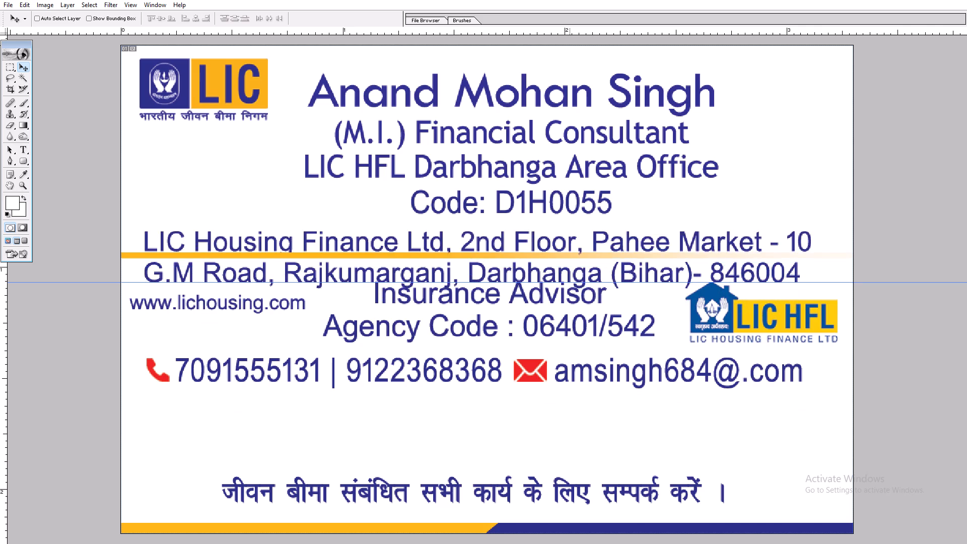
left_click_drag(570, 238, 570, 232, "ctrl")
key("ctrl+t")
left_click_drag(807, 271, 746, 263, "alt+shift")
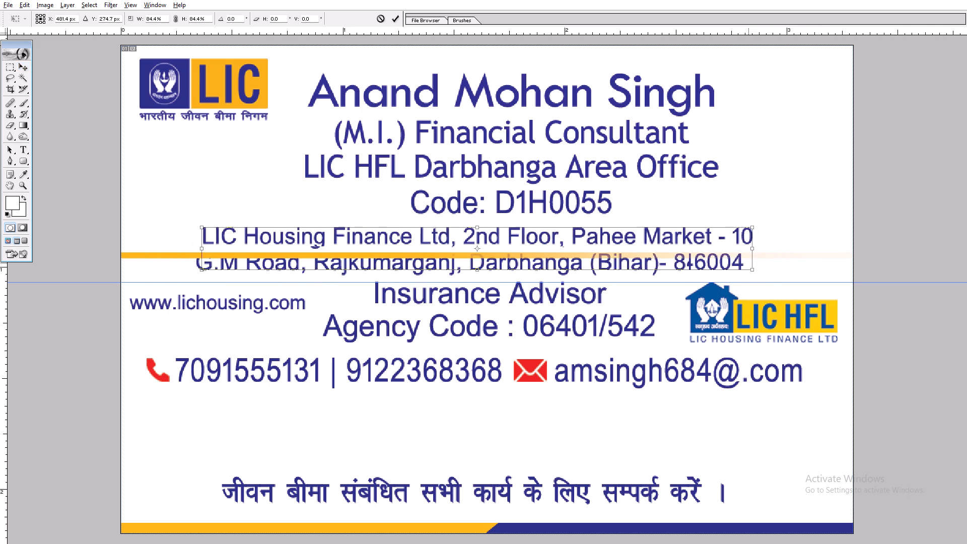
left_click_drag(746, 263, 746, 263, "alt+shift")
key("Return")
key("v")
Move the name, designation, office and code text block up toward the card's top edge and shrink it slightly.
left_click(600, 199, "ctrl")
left_click_drag(600, 199, 599, 192)
key("ctrl+t")
left_click_drag(716, 202, 696, 193, "alt+shift")
key("shift+Return")
left_click_drag(638, 190, 638, 180, "shift")
key("ctrl+t")
left_click_drag(606, 188, 614, 184, "shift")
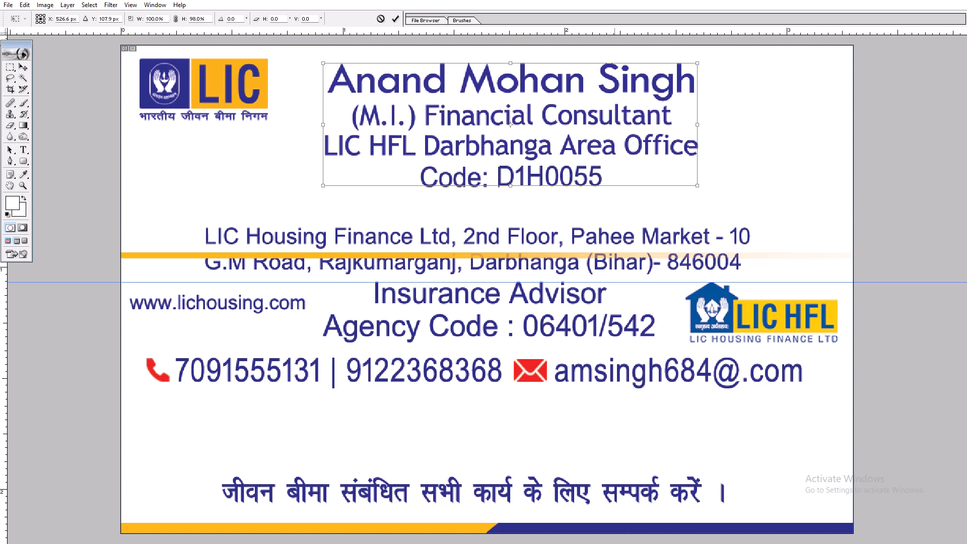
left_click_drag(614, 184, 614, 179, "shift")
key("Return")
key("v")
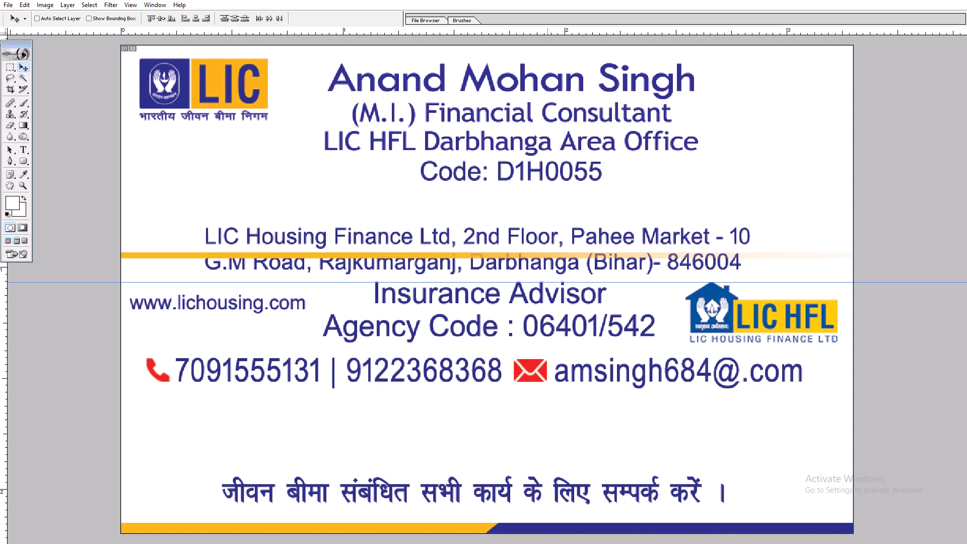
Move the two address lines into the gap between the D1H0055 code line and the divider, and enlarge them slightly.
left_click(554, 234, "ctrl")
left_click_drag(554, 234, 556, 206)
key("ctrl+t")
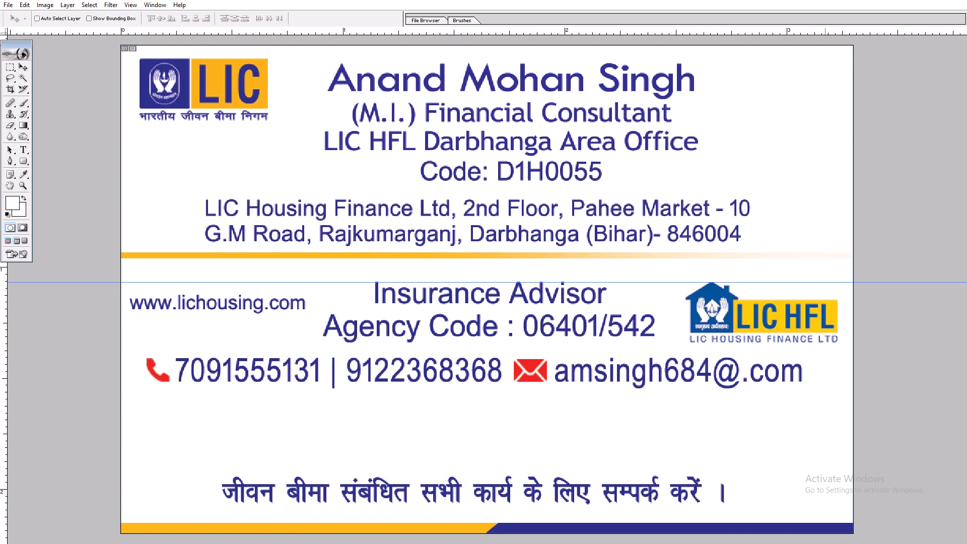
left_click_drag(749, 234, 769, 228, "alt+shift")
key("Return")
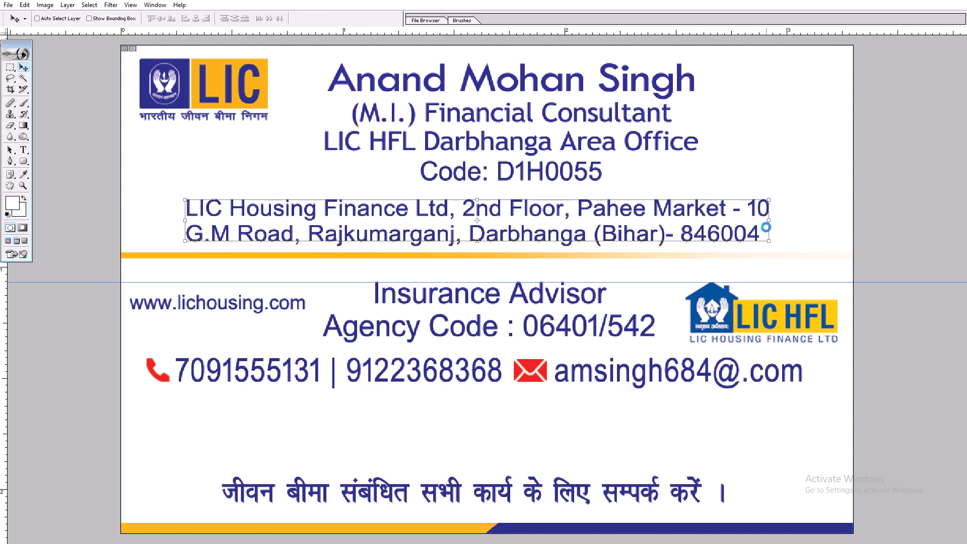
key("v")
left_click_drag(750, 229, 765, 226)
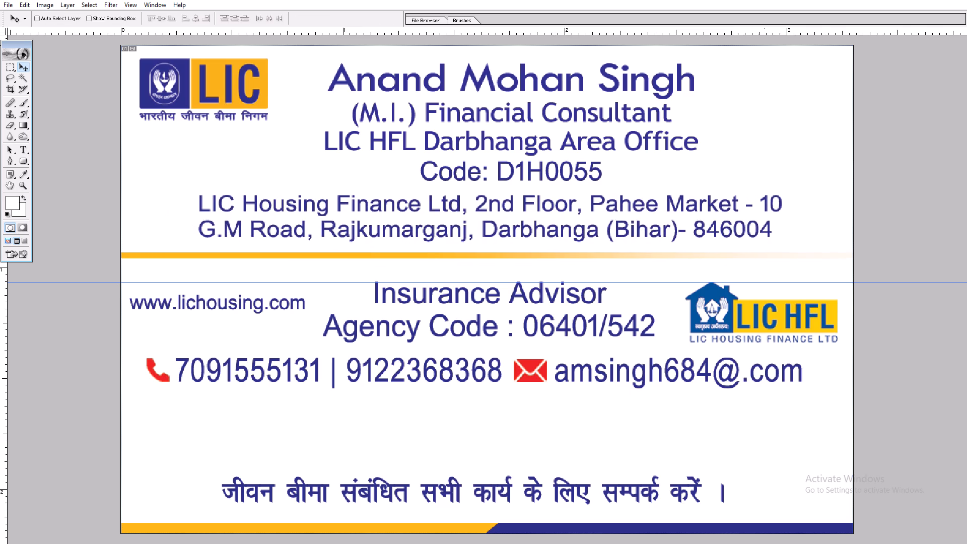
left_click_drag(765, 226, 769, 226)
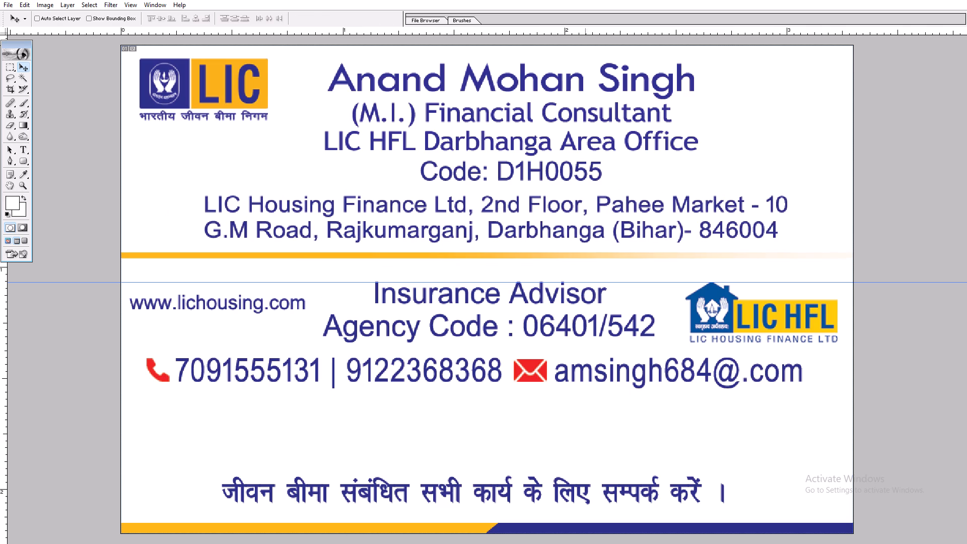
Stretch the two address lines to nearly the card's width, starting at the LIC logo's left edge, and make them slightly taller.
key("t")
key("ctrl+t")
left_click_drag(785, 218, 822, 217, "alt+shift")
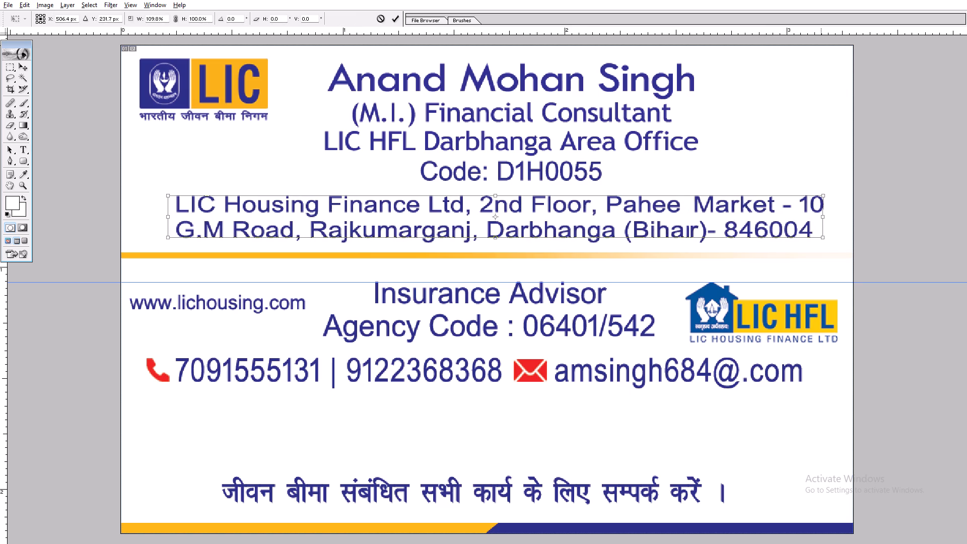
left_click_drag(822, 217, 828, 217, "alt+shift")
key("Return")
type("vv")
left_click_drag(763, 233, 740, 237)
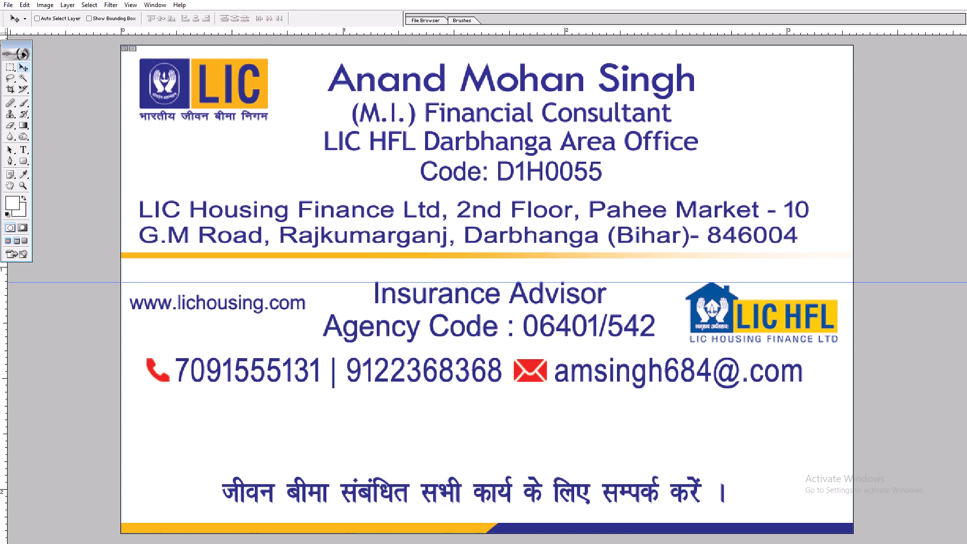
key("ctrl+t")
left_click_drag(808, 229, 831, 225, "shift")
key("shift+Return")
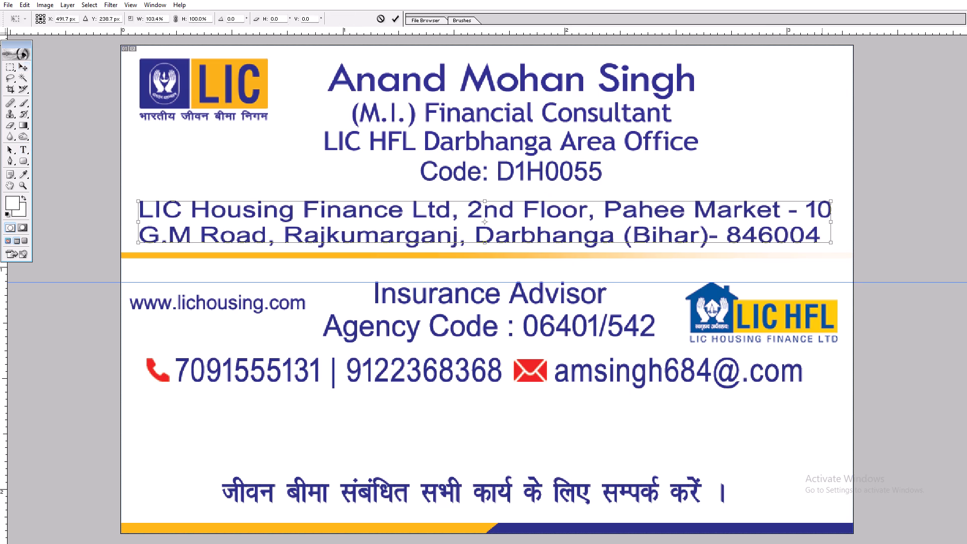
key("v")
key("ctrl+t")
left_click_drag(757, 198, 764, 195, "shift")
key("shift+Return")
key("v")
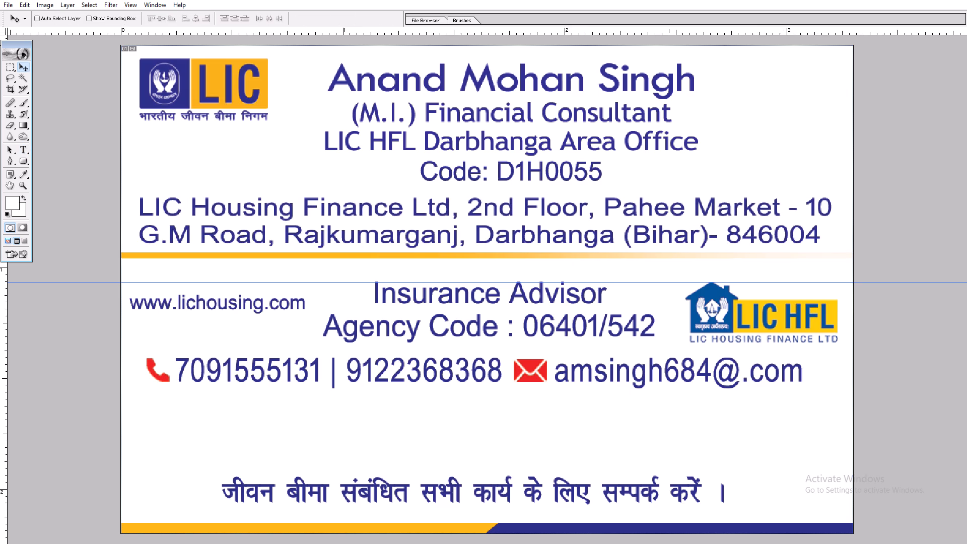
Nudge the name, designation, office and code text block further up and scale it down slightly.
left_click(613, 140, "ctrl")
left_click_drag(613, 140, 612, 134)
key("ctrl+t")
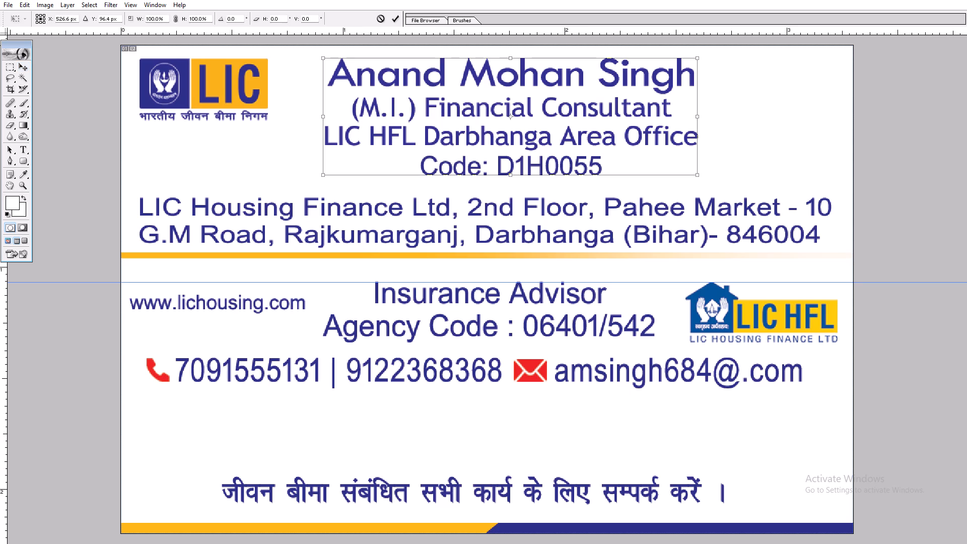
left_click_drag(696, 60, 689, 61, "alt+shift")
key("Return")
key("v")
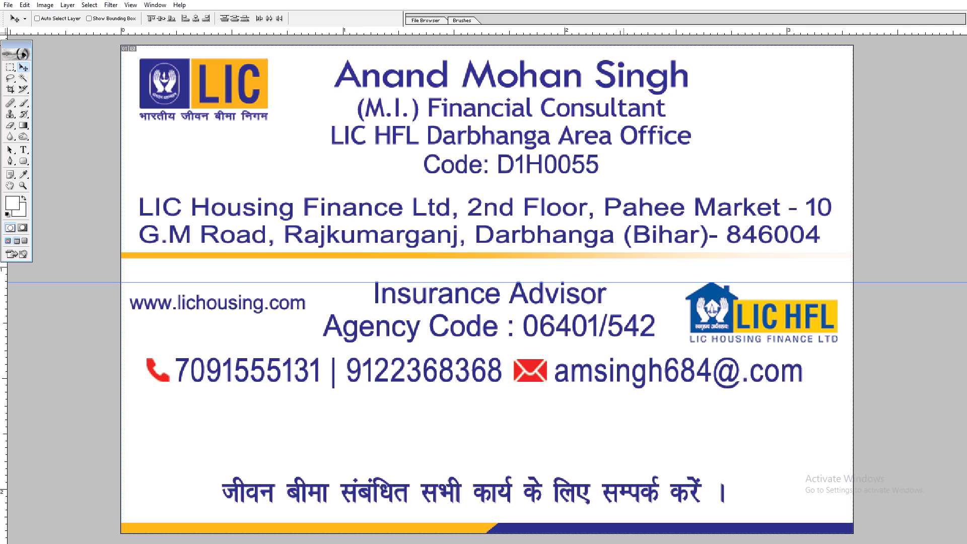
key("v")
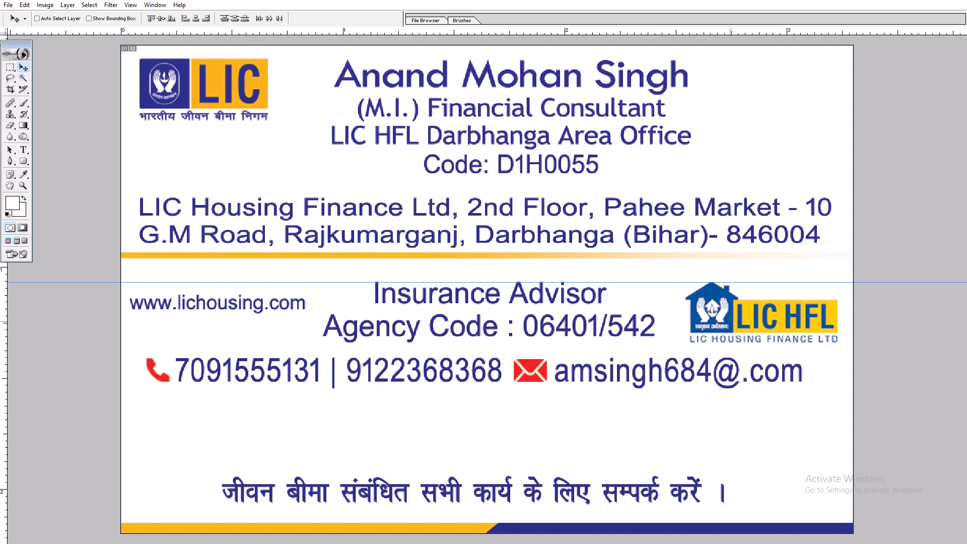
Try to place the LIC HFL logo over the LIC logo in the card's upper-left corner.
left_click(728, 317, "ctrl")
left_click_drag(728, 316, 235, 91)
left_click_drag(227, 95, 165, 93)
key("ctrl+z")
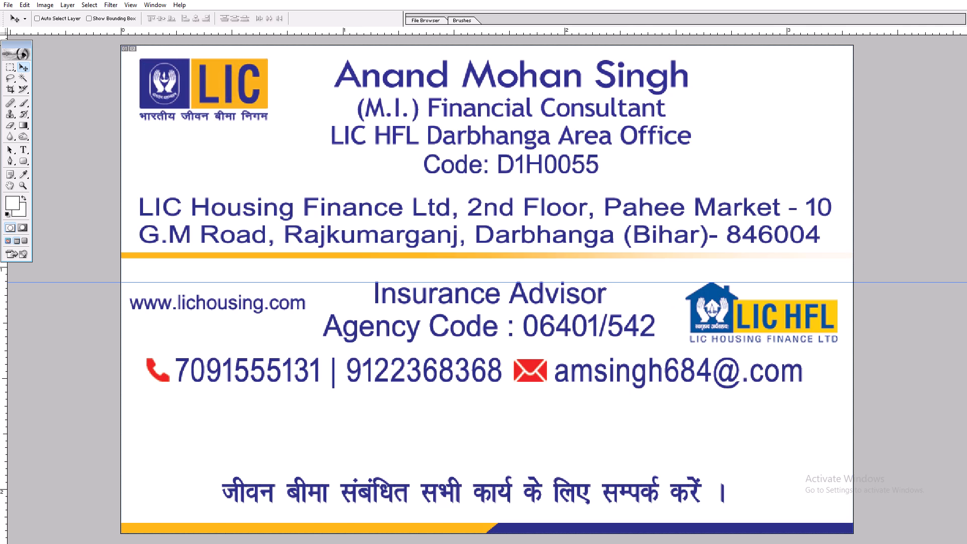
Move the LIC HFL logo to the card's upper-right corner and scale it to about 90%.
left_click_drag(682, 297, 677, 61)
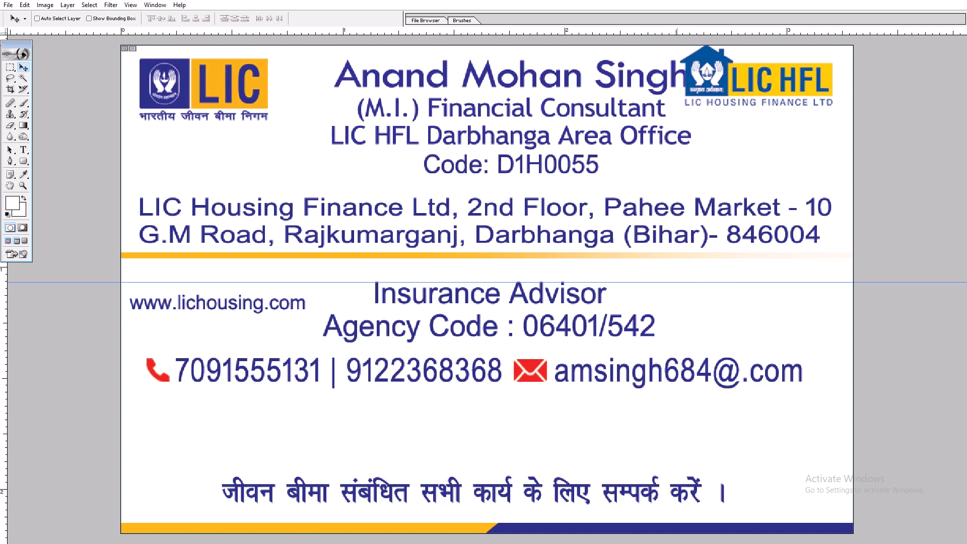
left_click_drag(677, 61, 683, 63)
key("ctrl+t")
left_click_drag(837, 102, 830, 98, "alt+shift")
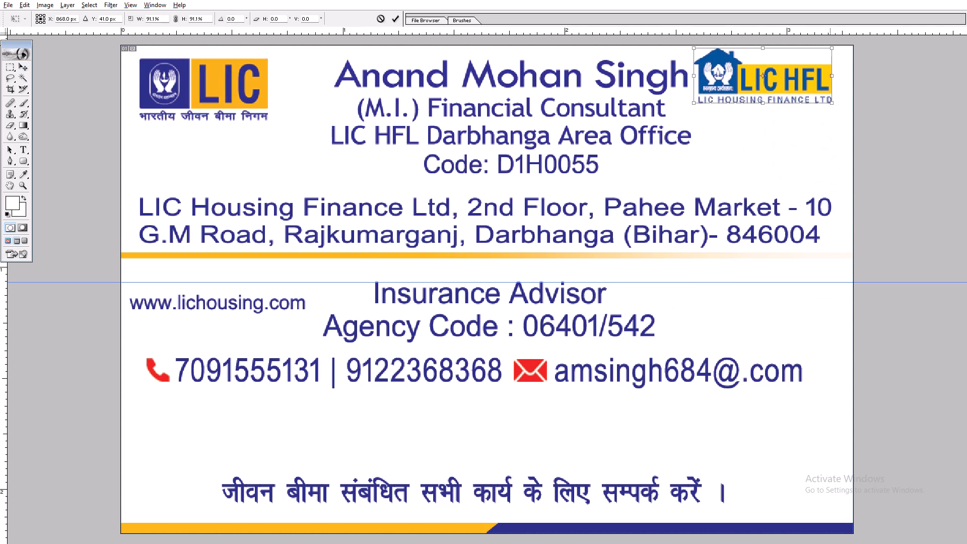
left_click_drag(830, 98, 830, 97, "alt+shift")
key("Return")
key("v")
left_click(757, 83)
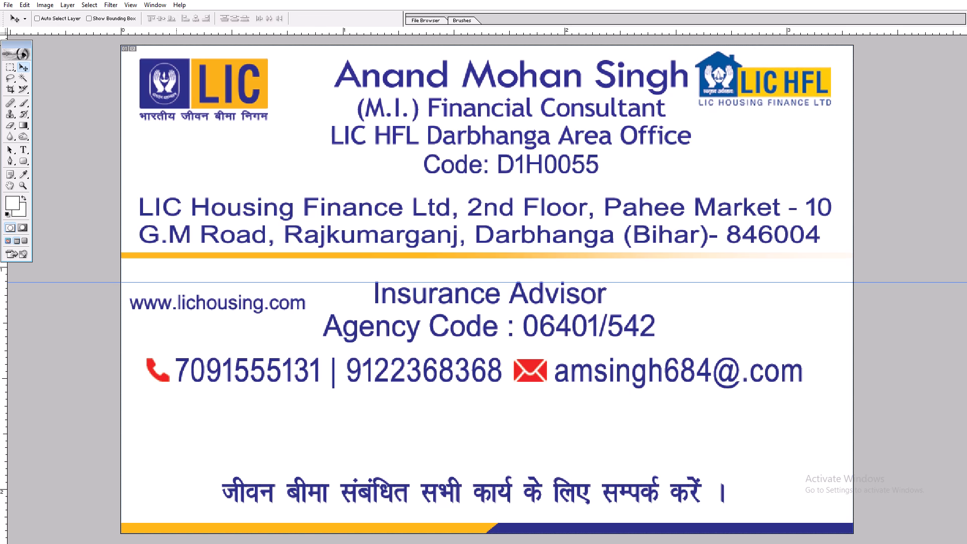
Swap the LIC logo and website text, placing the logo below the divider and the website in the upper-left corner.
left_click(176, 67, "ctrl")
left_click_drag(176, 69, 168, 282)
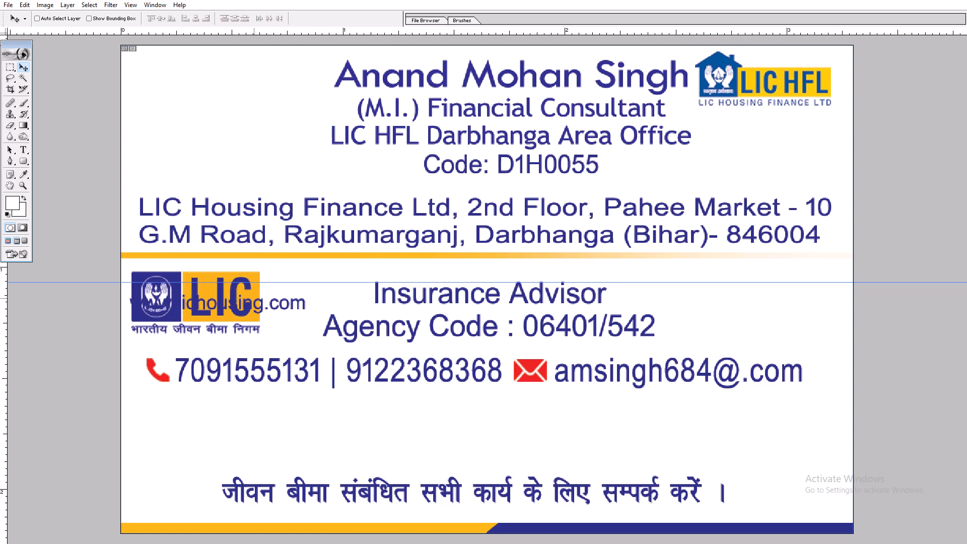
left_click(262, 303, "ctrl")
left_click_drag(257, 300, 262, 66)
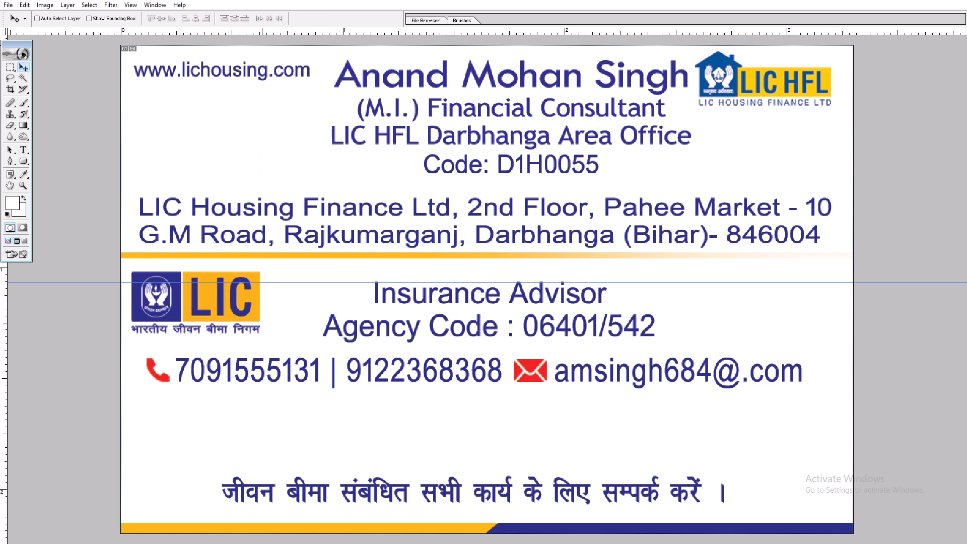
left_click_drag(262, 66, 262, 59)
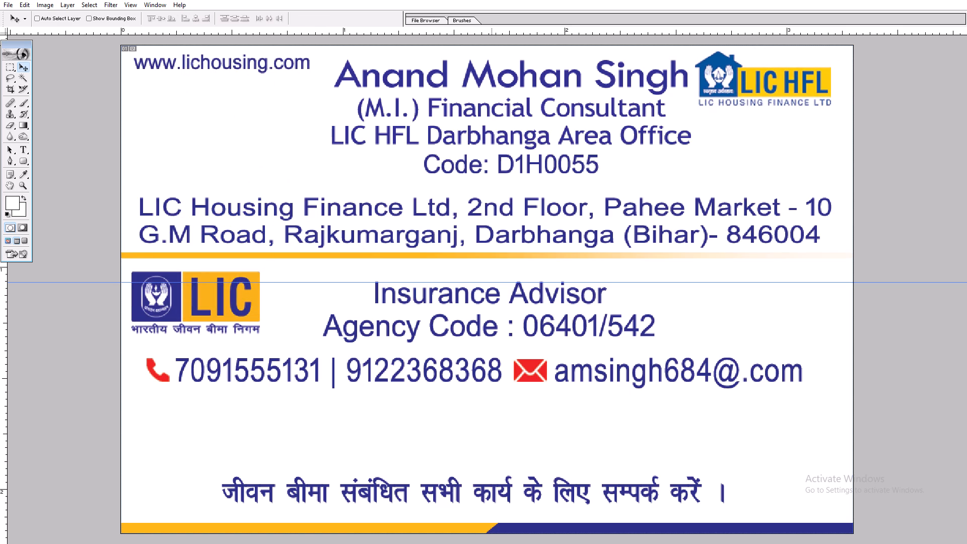
Centre the name and designation text block horizontally on the card and shift it slightly left, clear of the LIC HFL logo.
left_click(491, 77, "ctrl")
key("alt+l")
key("alt+i")
key("alt+h")
key("ctrl+d")
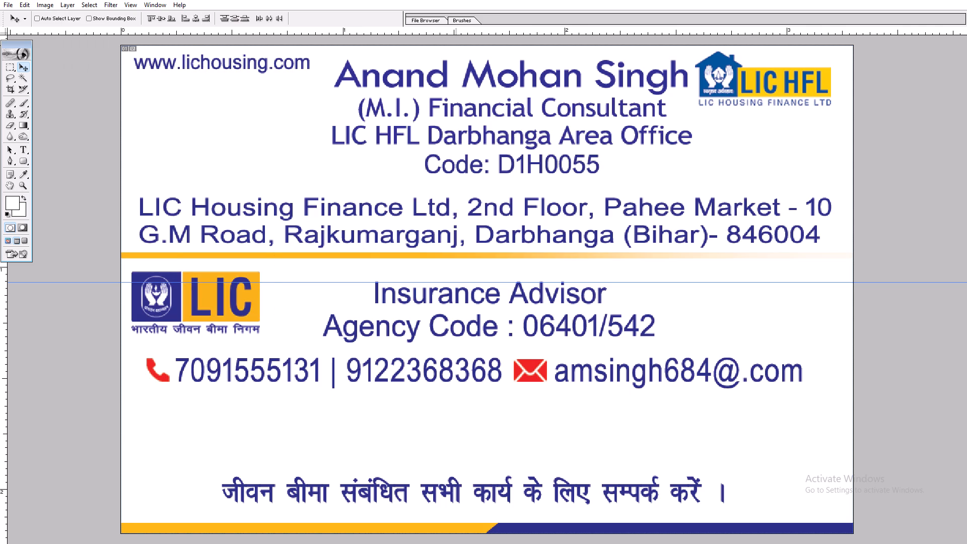
left_click_drag(503, 91, 494, 94, "shift")
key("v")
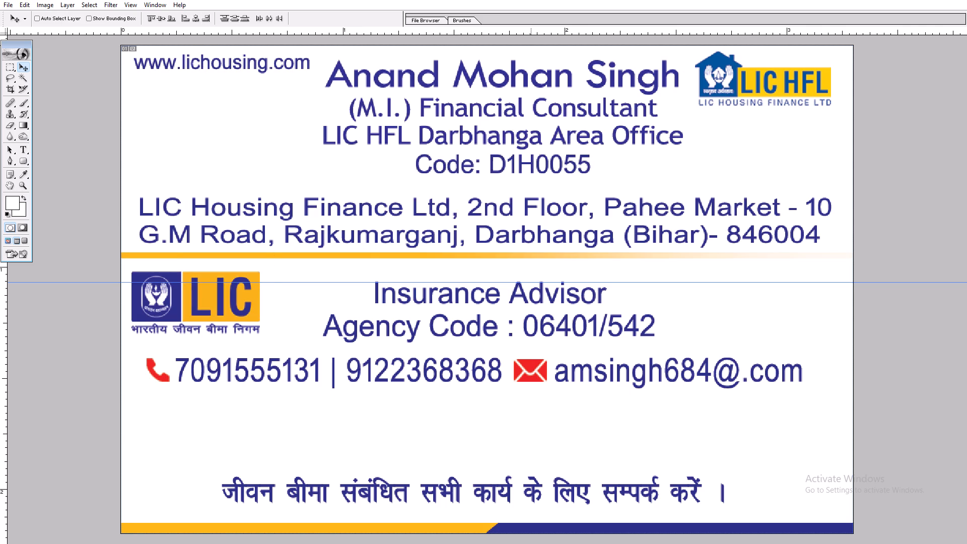
Move the two address lines up closer to the code line and make them slightly narrower.
left_click(526, 205, "ctrl")
left_click_drag(526, 205, 526, 196)
key("ctrl+t")
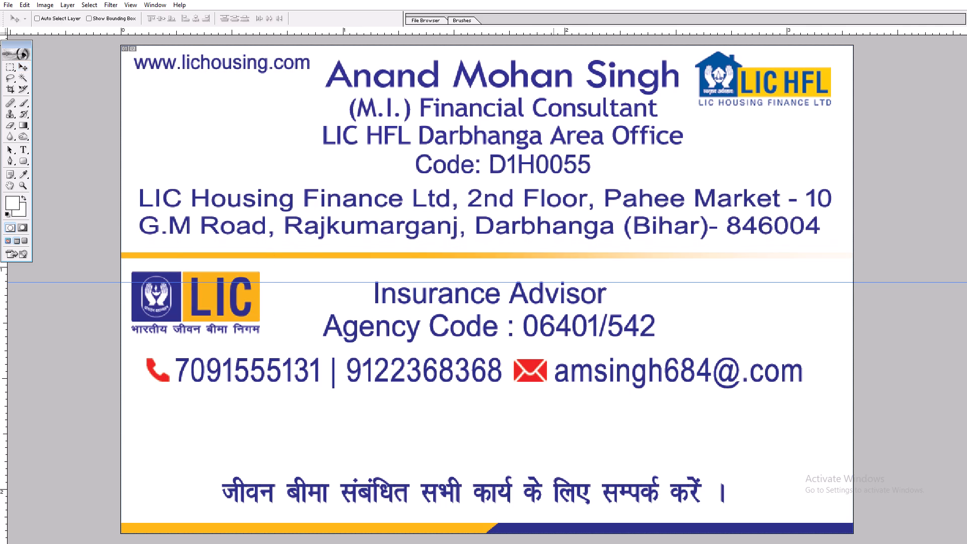
left_click(542, 233, "shift")
key("Return")
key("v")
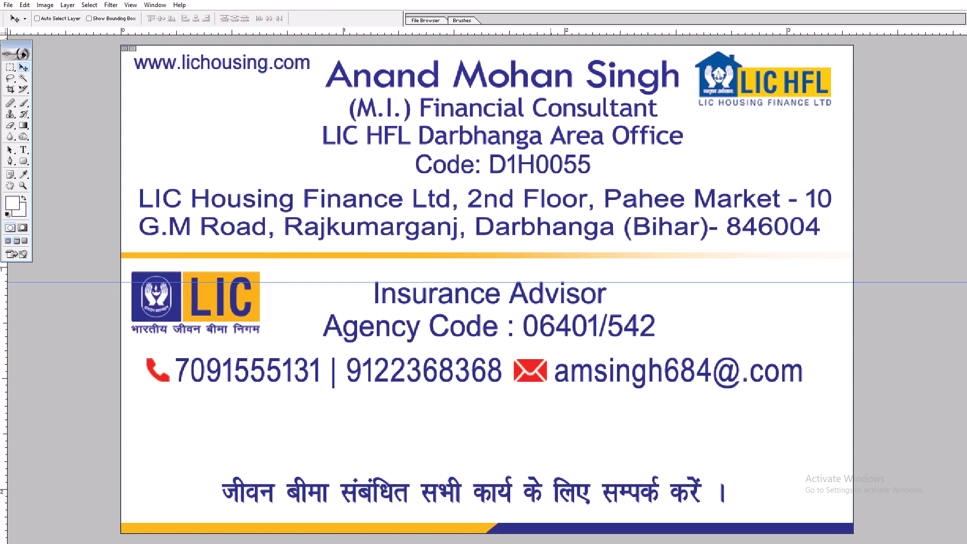
left_click(552, 235, "shift")
key("ctrl+t")
left_click_drag(827, 236, 822, 237, "alt+shift")
key("shift+Return")
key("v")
Separate the designation and office lines from the linked name text, undoing the test moves.
right_click(635, 130, "ctrl")
left_click(642, 133)
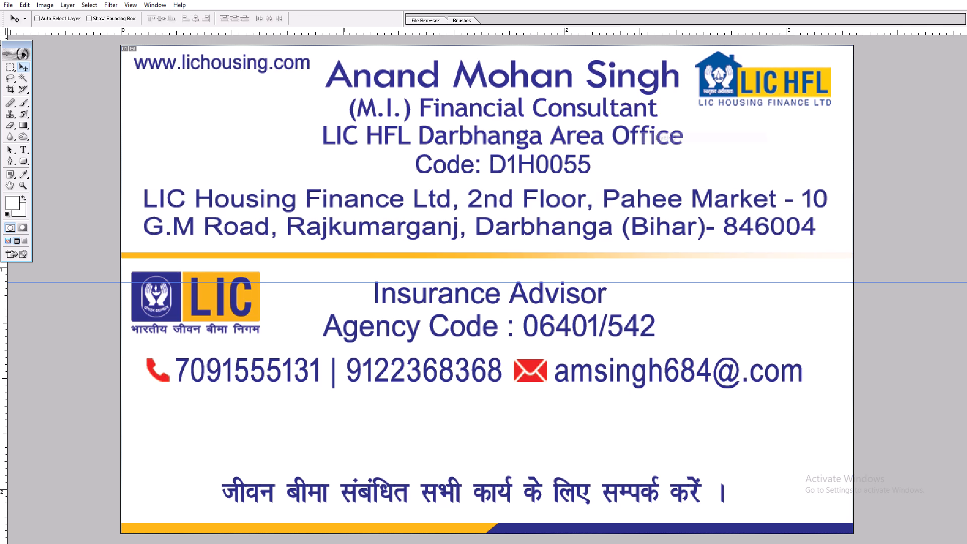
right_click(633, 132, "ctrl+shift")
left_click(644, 134, "ctrl+shift")
left_click_drag(638, 128, 653, 134)
key("ctrl+z")
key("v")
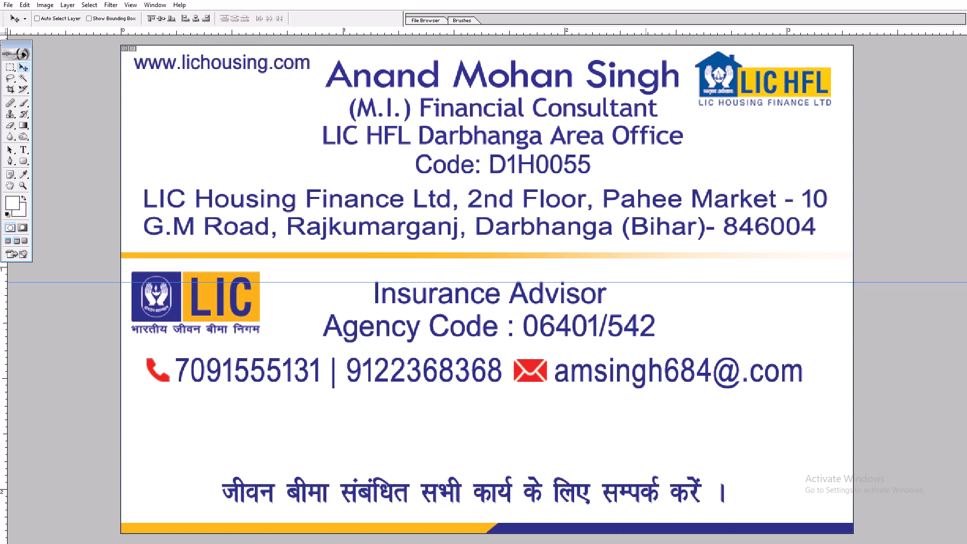
right_click(644, 131)
left_click(652, 134)
right_click(645, 133, "ctrl+shift")
left_click(653, 136, "ctrl+shift")
left_click_drag(646, 130, 661, 137)
key("ctrl+z")
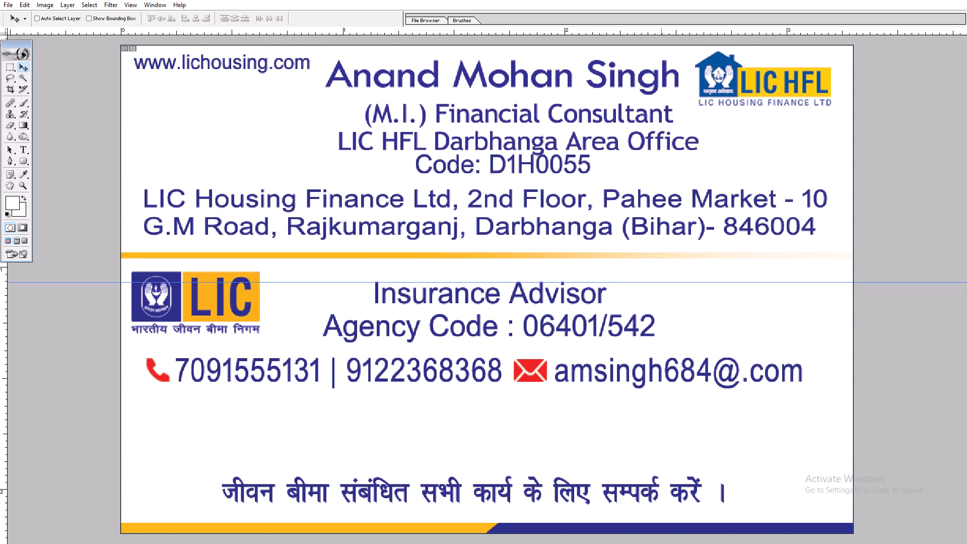
left_click(581, 156, "ctrl+shift")
key("ctrl+t")
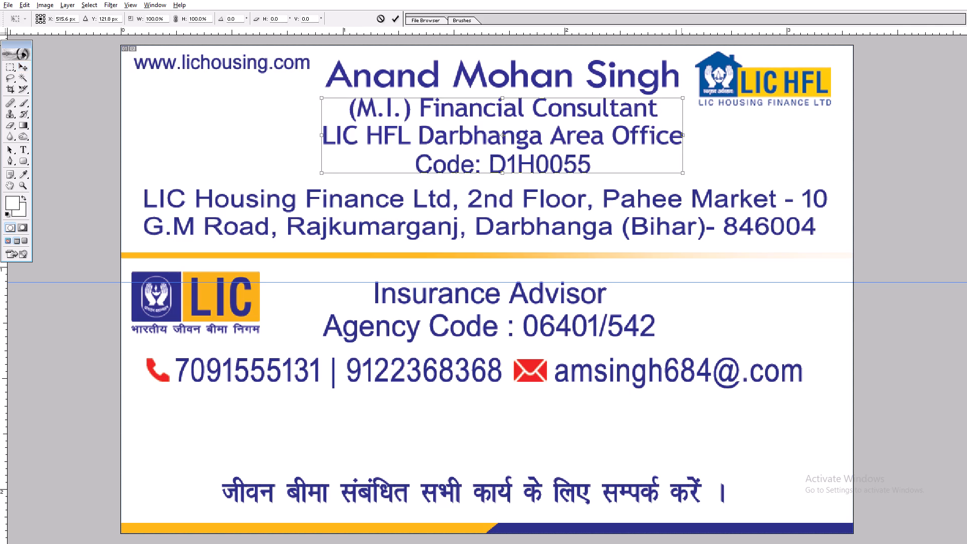
left_click_drag(680, 170, 660, 166, "alt+shift")
key("Return")
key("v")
left_click_drag(602, 161, 602, 155, "shift")
key("ctrl+t")
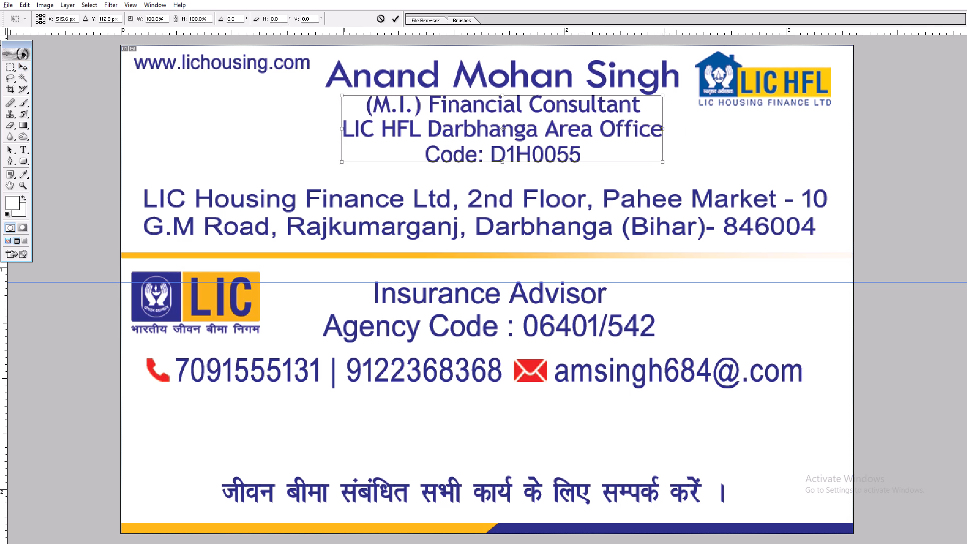
left_click_drag(663, 162, 656, 161, "alt+shift")
key("shift+Return")
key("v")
left_click_drag(595, 123, 595, 127, "shift")
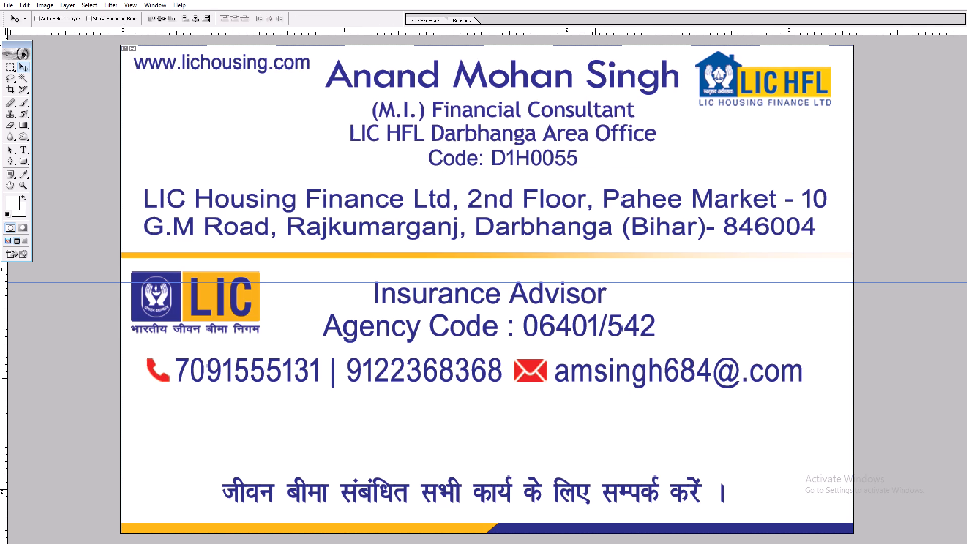
left_click_drag(595, 127, 595, 128, "shift")
Nudge the name line slightly down and make its letters a little taller.
left_click_drag(603, 78, 602, 83, "ctrl")
key("ctrl+t")
left_click_drag(576, 64, 582, 62, "shift")
key("shift+Return")
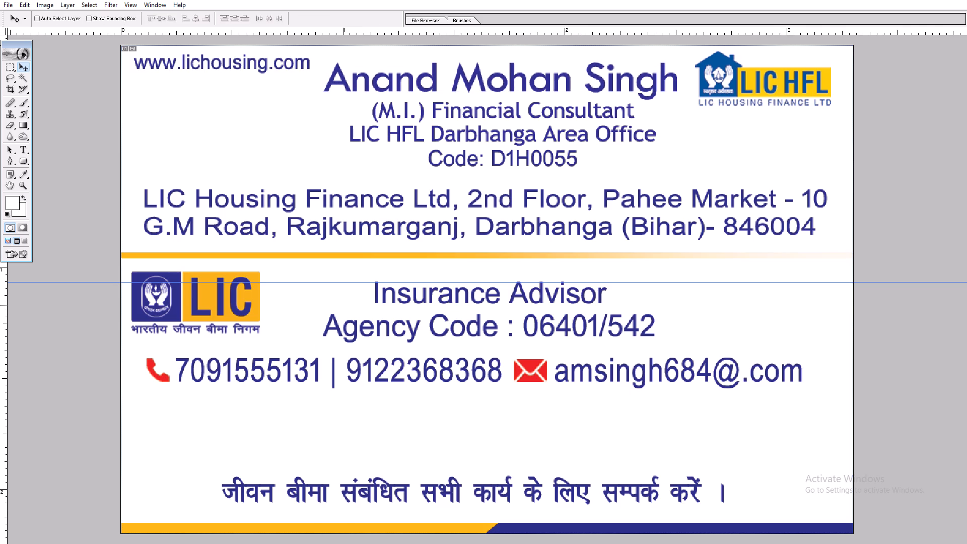
Move the LIC logo down so its top edge sits on the horizontal guide.
left_click(252, 304, "ctrl")
left_click_drag(251, 303, 251, 303, "shift")
left_click_drag(251, 303, 250, 314, "shift")
Move the orange divider line slightly down, centring it between the address lines and the LIC logo.
left_click(338, 255, "ctrl")
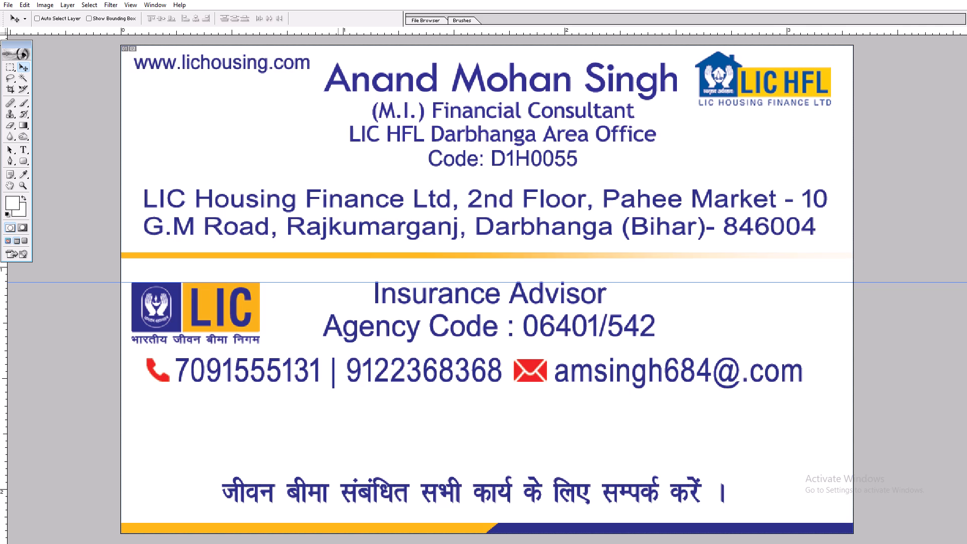
left_click_drag(338, 255, 336, 262, "shift")
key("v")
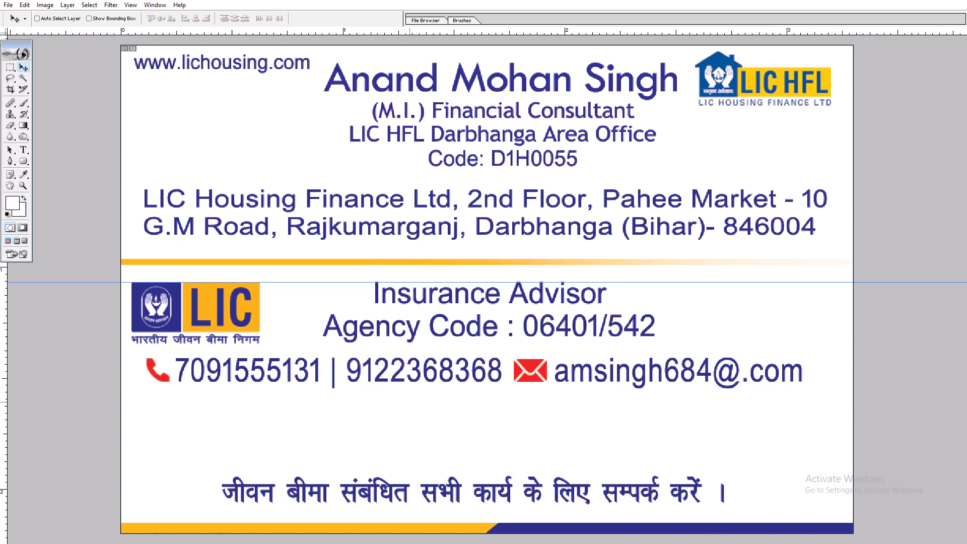
Leave the full-screen card view, switch to the 2026 search results in File Explorer and select the old search text.
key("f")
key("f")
left_click(583, 527)
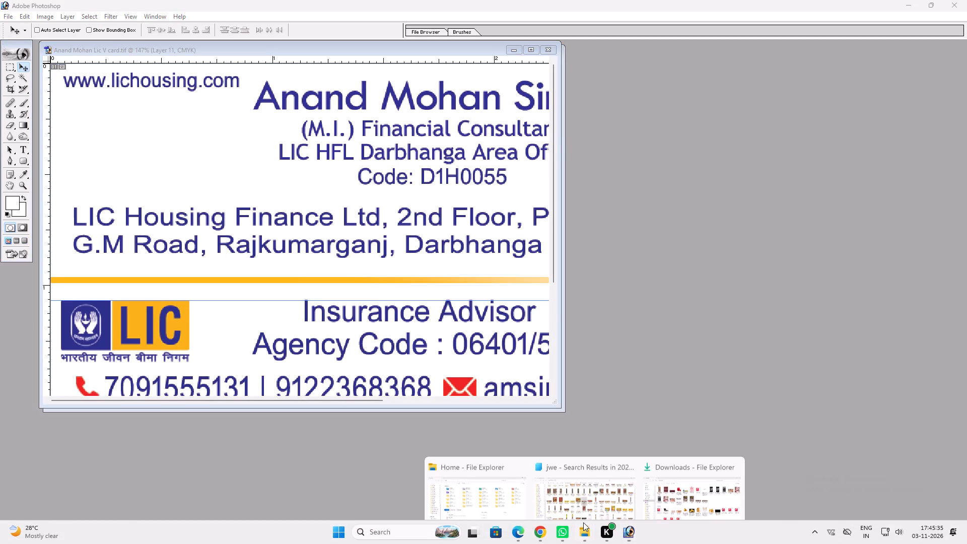
left_click(610, 494)
left_click(759, 14)
left_click(755, 25)
key("ctrl+a")
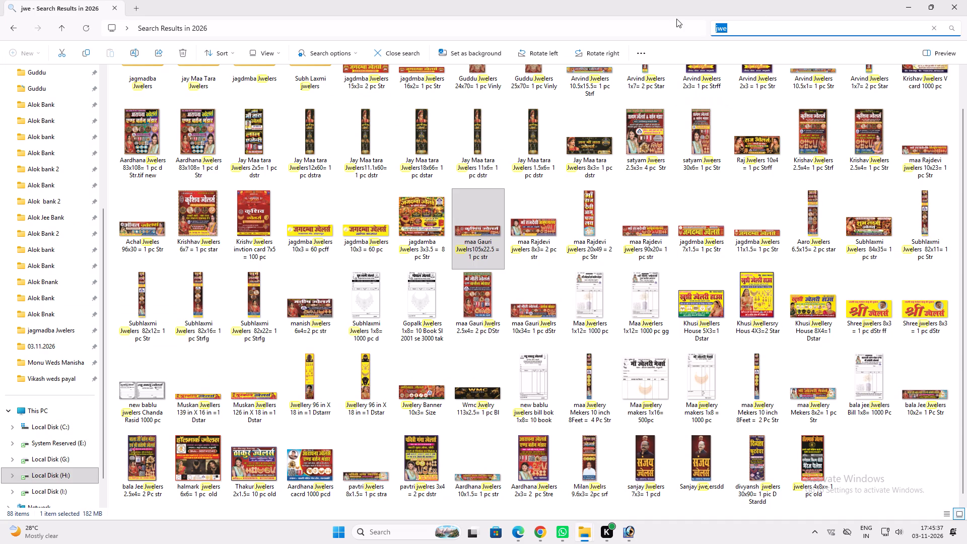
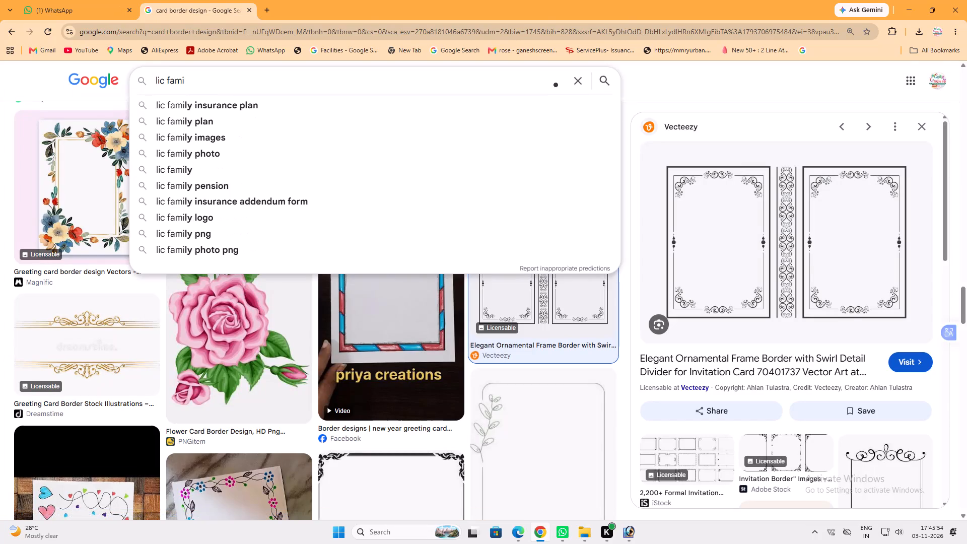
Search Google Images for "lic family plan image Png".
left_click_drag(241, 110, 234, 118)
left_click(234, 118)
left_click(239, 84)
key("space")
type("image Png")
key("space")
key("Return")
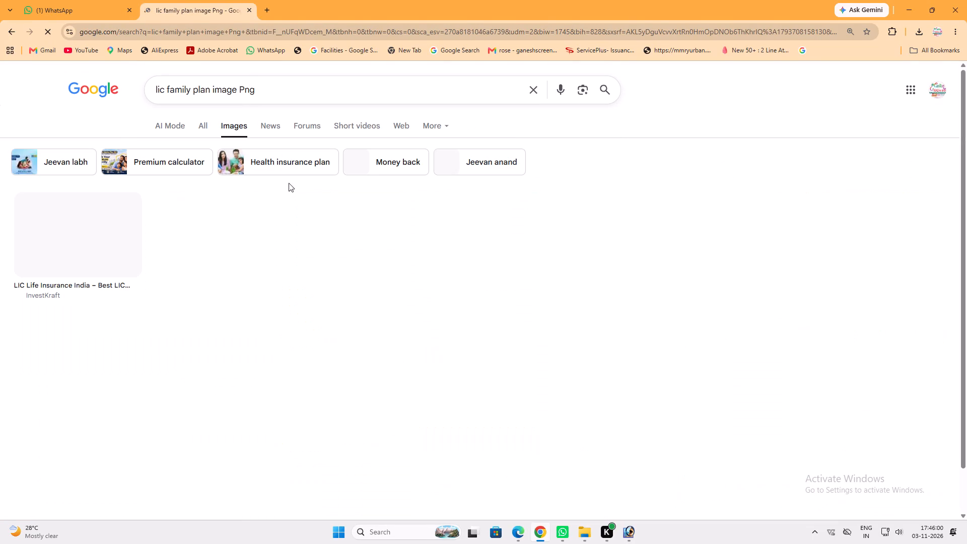
Open the LIC family group photo with the transparent background and save it to Downloads as family.
left_click(239, 216)
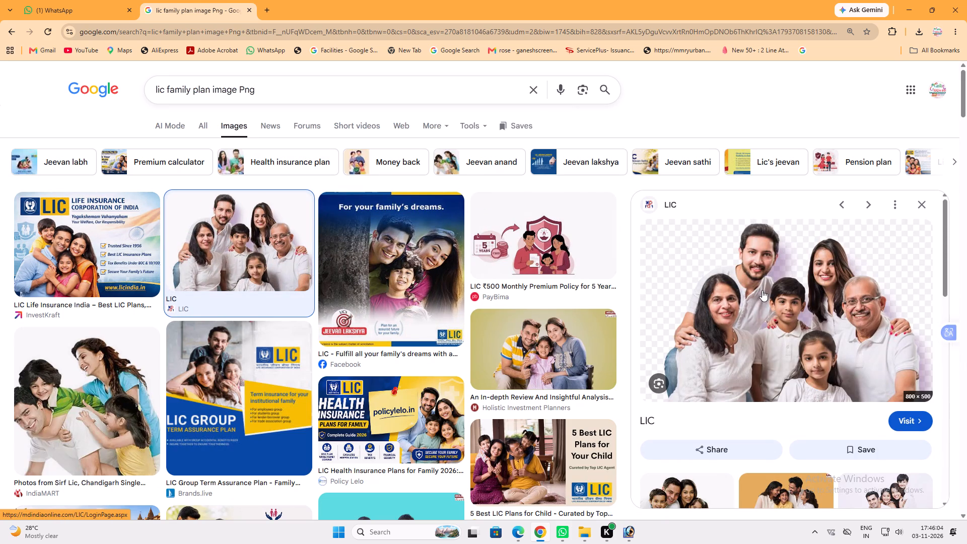
right_click(764, 275)
left_click(828, 166)
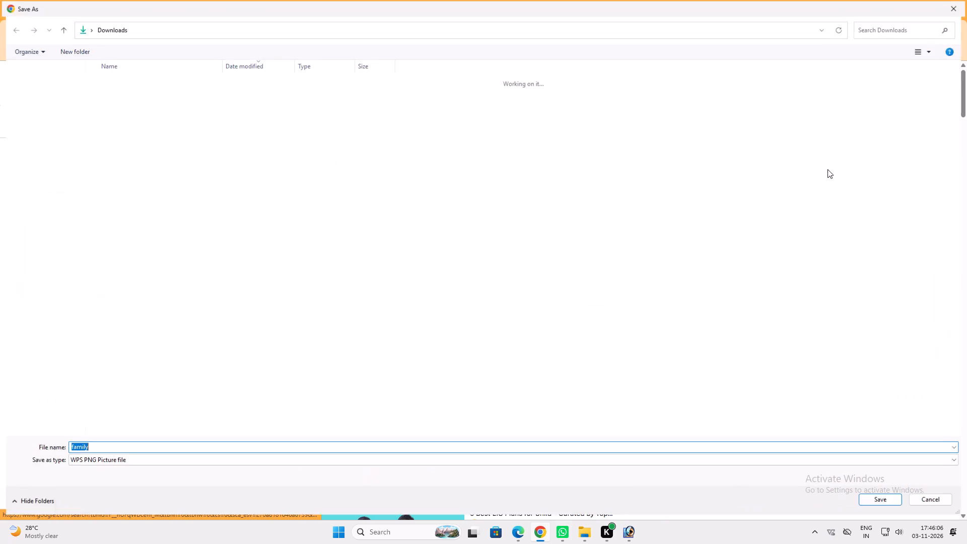
key("Return")
Open the downloaded family.png in Photoshop, copy it onto the visiting card and show the card full-screen.
left_click_drag(795, 52, 525, 543)
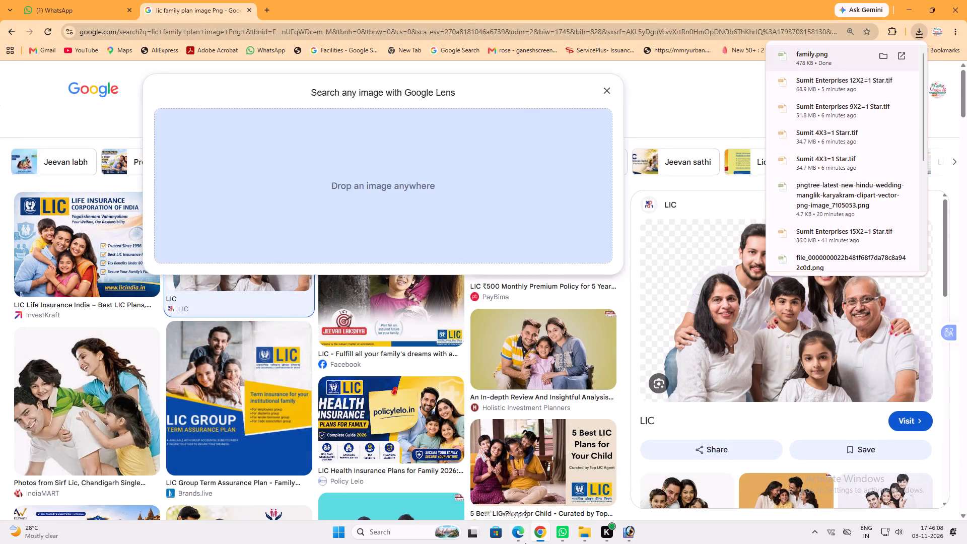
left_click_drag(525, 543, 556, 253)
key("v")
left_click_drag(336, 197, 519, 172)
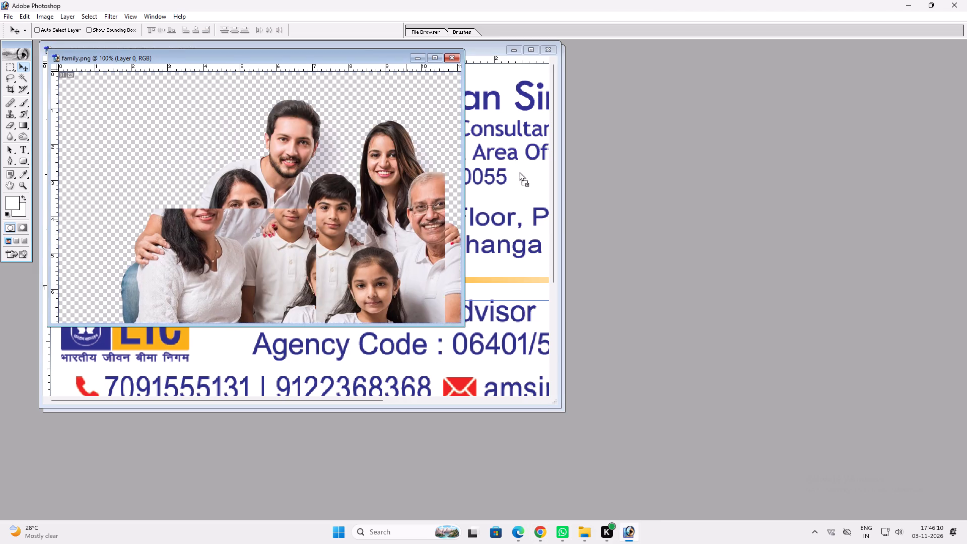
left_click_drag(519, 172, 519, 169)
left_click(533, 55)
scroll(572, 185, "up", 4)
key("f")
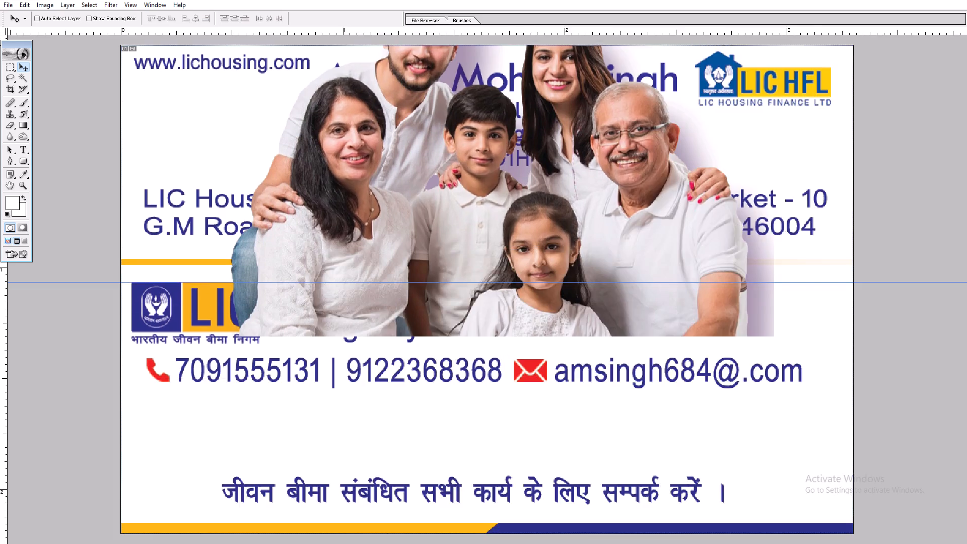
Scale the family photo down proportionally to about 31% on the card.
scroll(611, 196, "up", 5)
key("ctrl+t")
left_click_drag(670, 322, 567, 219, "alt+shift")
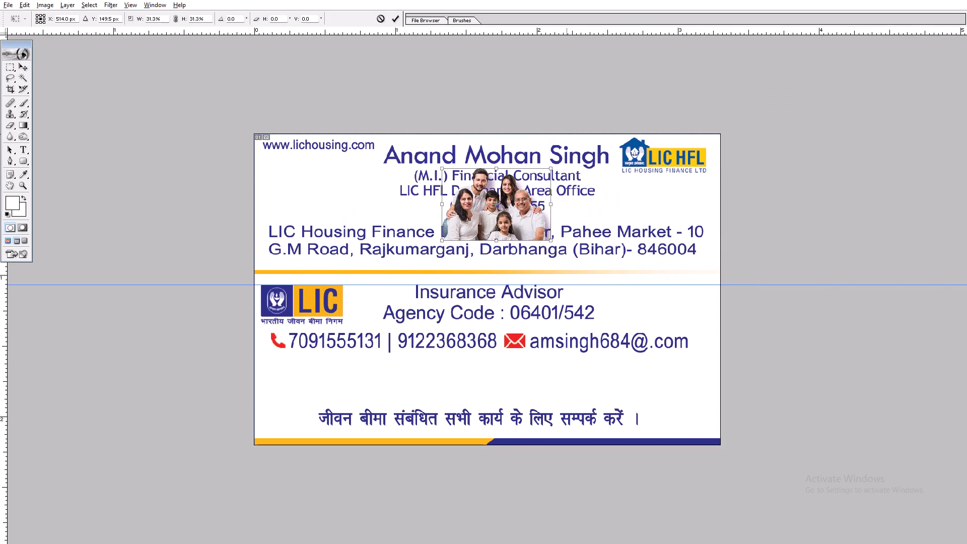
key("shift+Return")
Move the family photo below the divider beside the agency details and shrink it further to fit there.
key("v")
left_click_drag(518, 228, 681, 315)
key("ctrl+t")
left_click_drag(717, 329, 716, 329, "alt+shift")
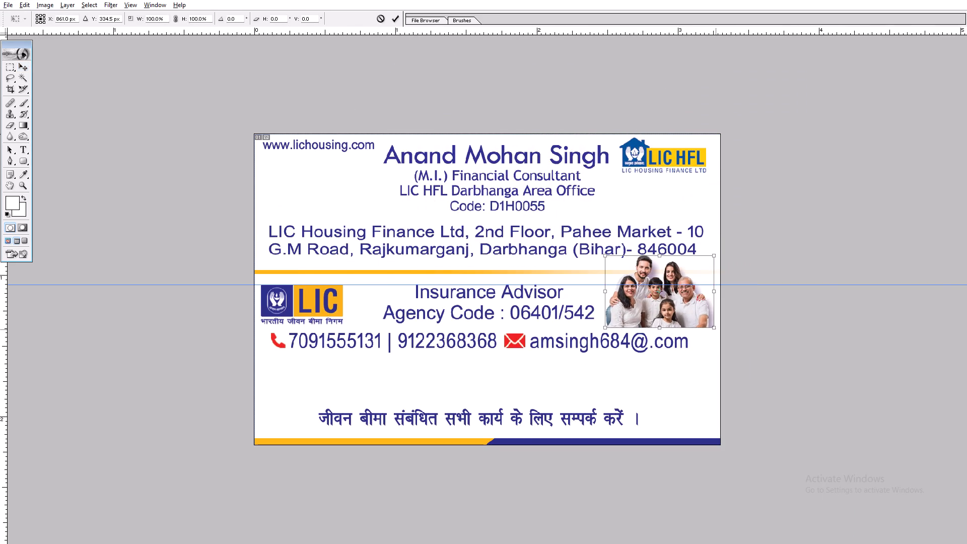
left_click_drag(716, 329, 701, 314, "alt+shift")
key("Return")
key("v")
left_click_drag(671, 306, 676, 317)
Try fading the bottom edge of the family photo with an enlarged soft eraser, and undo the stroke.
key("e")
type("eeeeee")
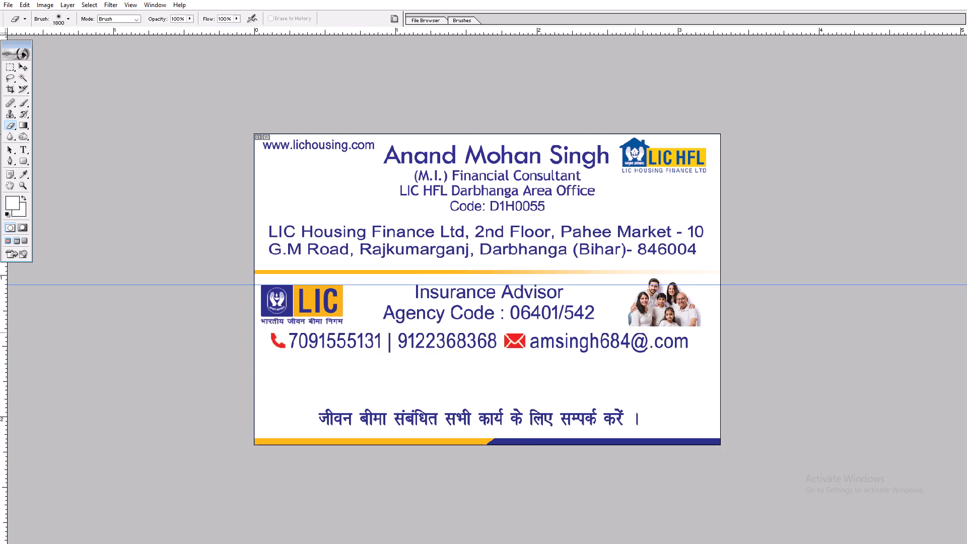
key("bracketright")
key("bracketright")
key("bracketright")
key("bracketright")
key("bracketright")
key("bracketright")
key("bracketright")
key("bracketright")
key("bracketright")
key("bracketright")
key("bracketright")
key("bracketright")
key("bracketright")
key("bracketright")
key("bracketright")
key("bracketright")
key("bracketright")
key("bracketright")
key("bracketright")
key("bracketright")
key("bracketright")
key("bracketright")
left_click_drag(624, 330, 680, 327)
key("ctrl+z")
Nudge the family photo so its outer edge lines up with the LIC HFL logo above.
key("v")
left_click_drag(666, 307, 672, 309)
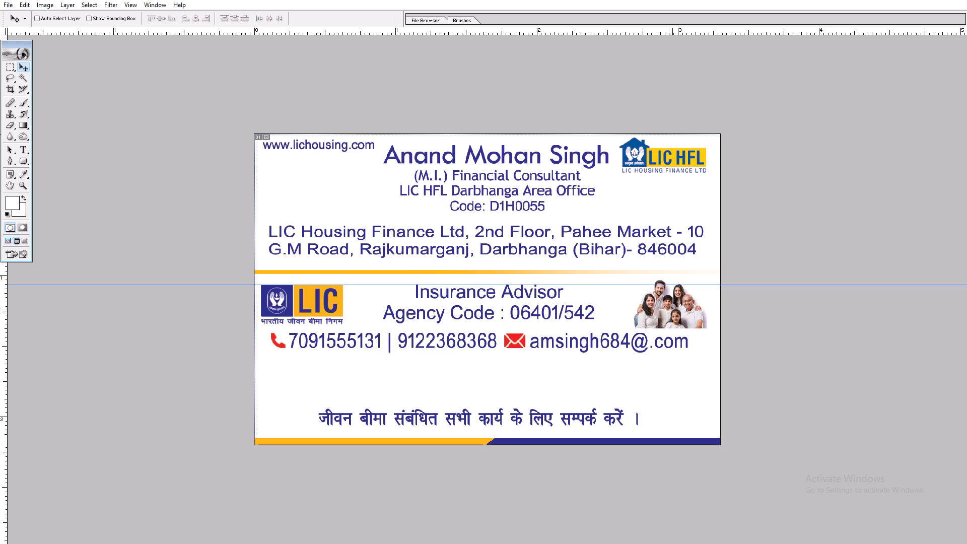
left_click_drag(672, 309, 672, 306)
Move the horizontal guide from the LIC logo's top edge up near the top of the LIC HFL logo.
key("ctrl+plus")
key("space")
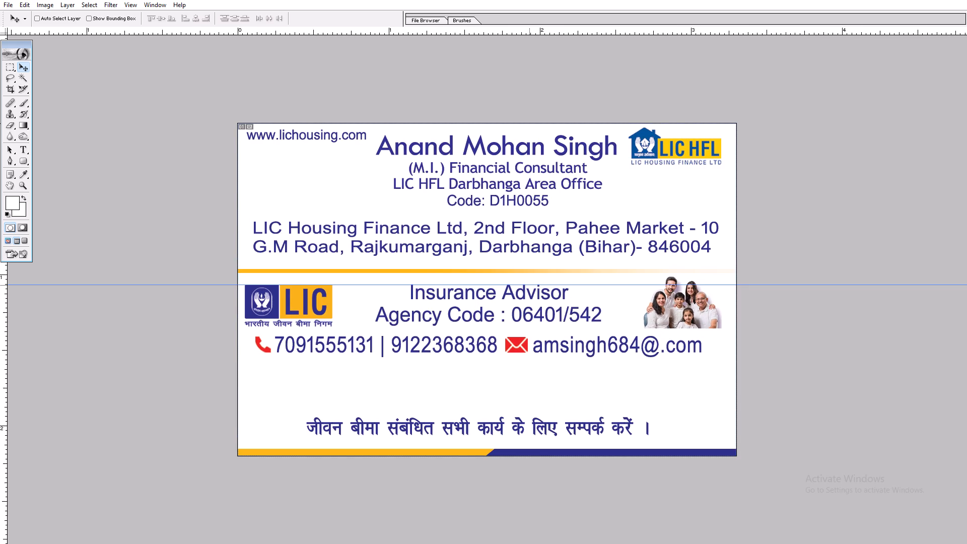
left_click_drag(530, 284, 596, 131)
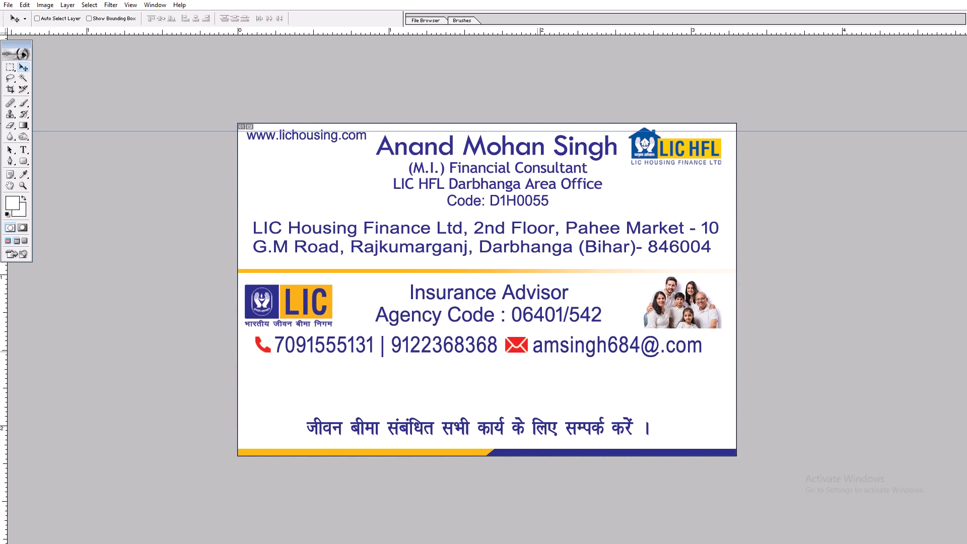
Move the phone and email line down to just above the Hindi line.
left_click(520, 344, "ctrl")
left_click(517, 338, "ctrl")
left_click_drag(517, 338, 514, 385)
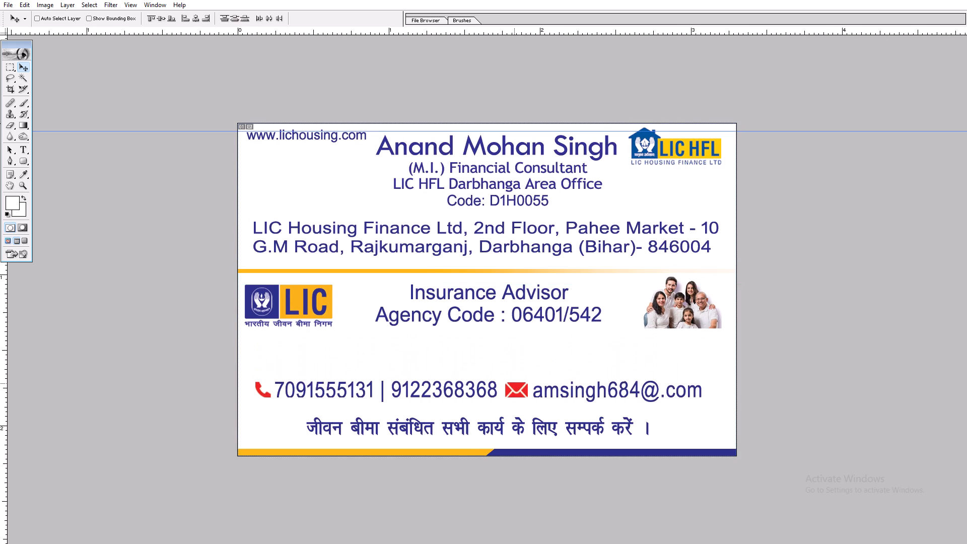
left_click_drag(514, 385, 514, 393)
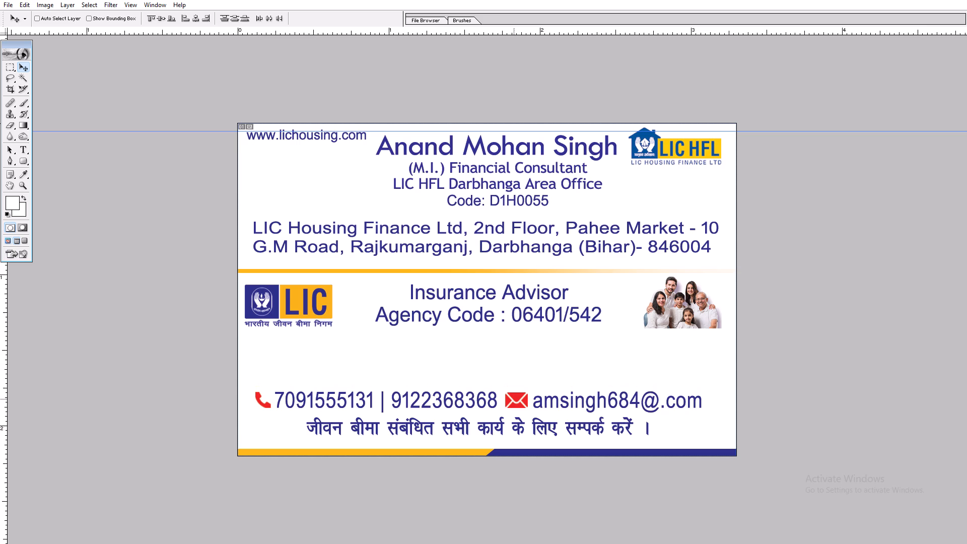
Move the Insurance Advisor and Agency Code lines down to just above the phone and email line.
left_click(505, 294, "ctrl")
left_click_drag(505, 294, 502, 345, "shift")
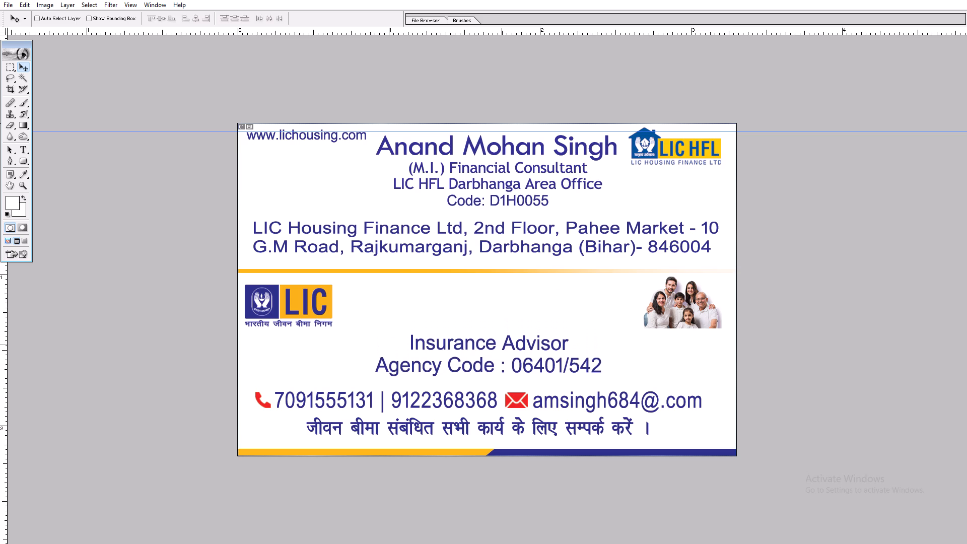
left_click_drag(502, 345, 501, 350, "shift")
Nudge the Hindi line and the phone and email line slightly down towards the bottom band.
double_click(513, 395, "ctrl")
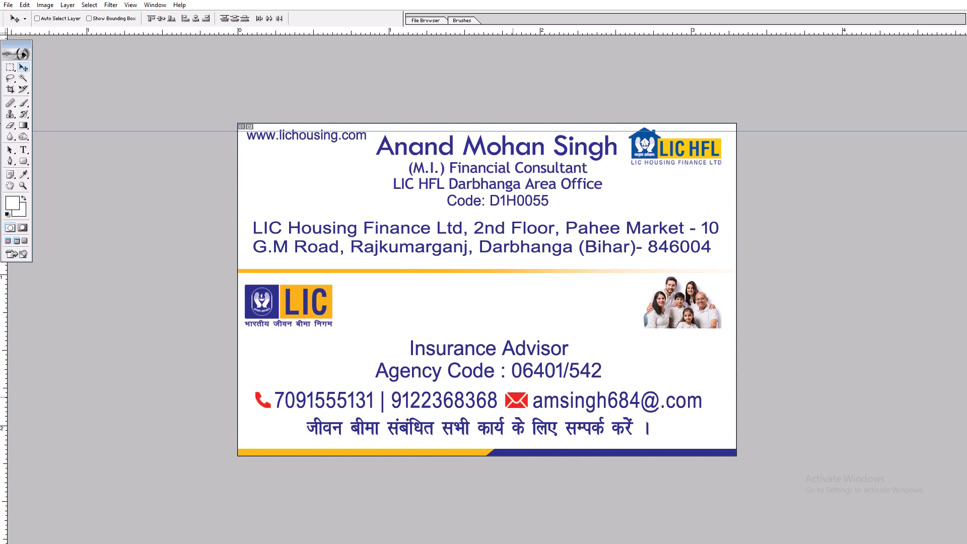
double_click(519, 424, "ctrl")
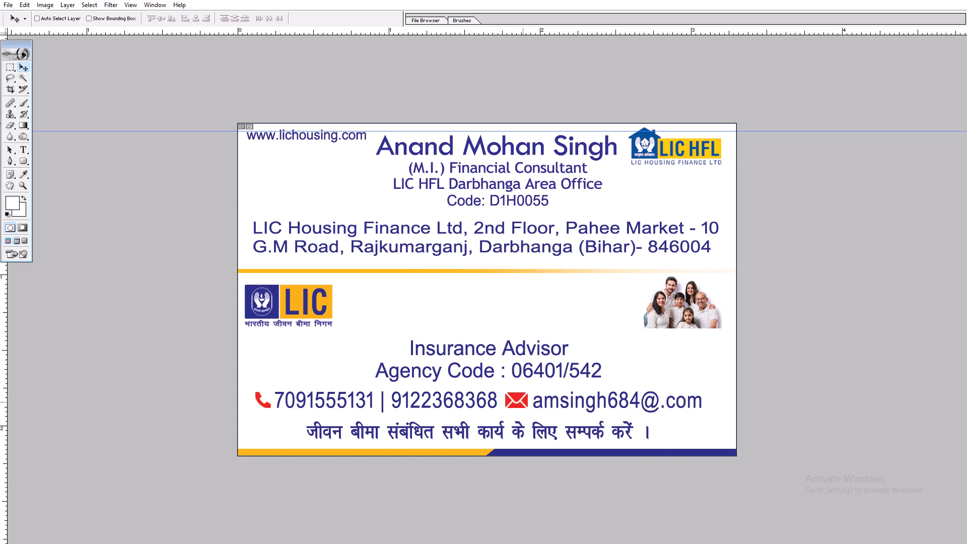
double_click(522, 402, "ctrl")
left_click_drag(522, 401, 521, 409)
double_click(523, 401, "ctrl")
Nudge the Insurance Advisor and Agency Code lines slightly further down towards the contact line.
left_click(521, 370, "ctrl")
left_click_drag(521, 370, 521, 378)
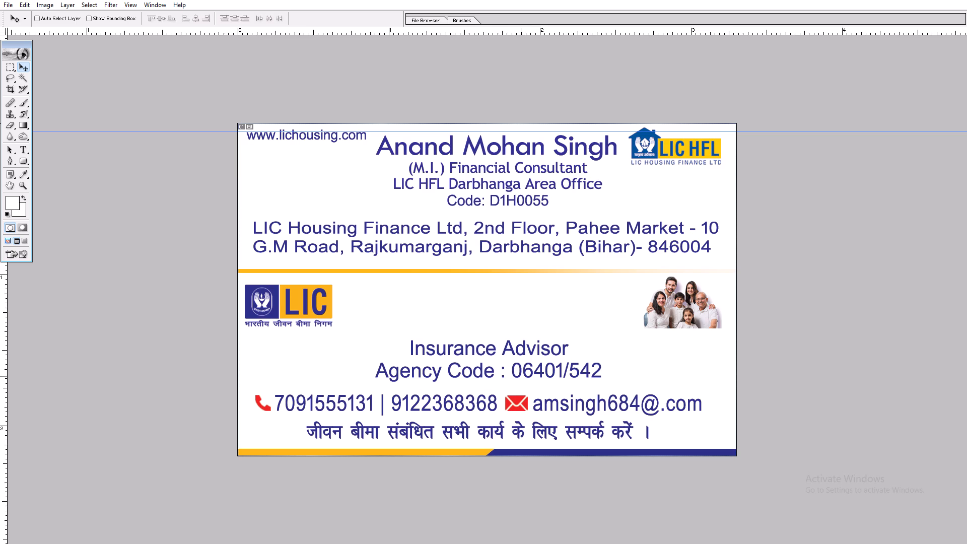
left_click_drag(521, 378, 521, 378)
left_click(526, 370, "ctrl")
left_click_drag(526, 370, 526, 374)
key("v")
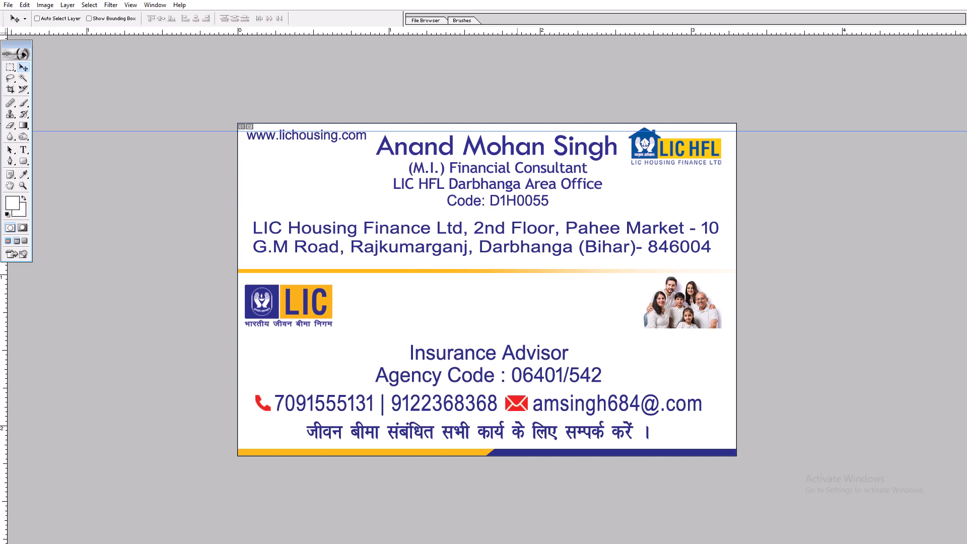
Duplicate the name line from the upper section into the space between the LIC logo and the family photo.
left_click(504, 136, "ctrl")
left_click_drag(504, 136, 508, 146, "ctrl")
key("ctrl+z")
left_click_drag(504, 146, 503, 147, "alt+shift")
left_click_drag(503, 147, 515, 305, "alt+shift")
left_click_drag(519, 306, 515, 312)
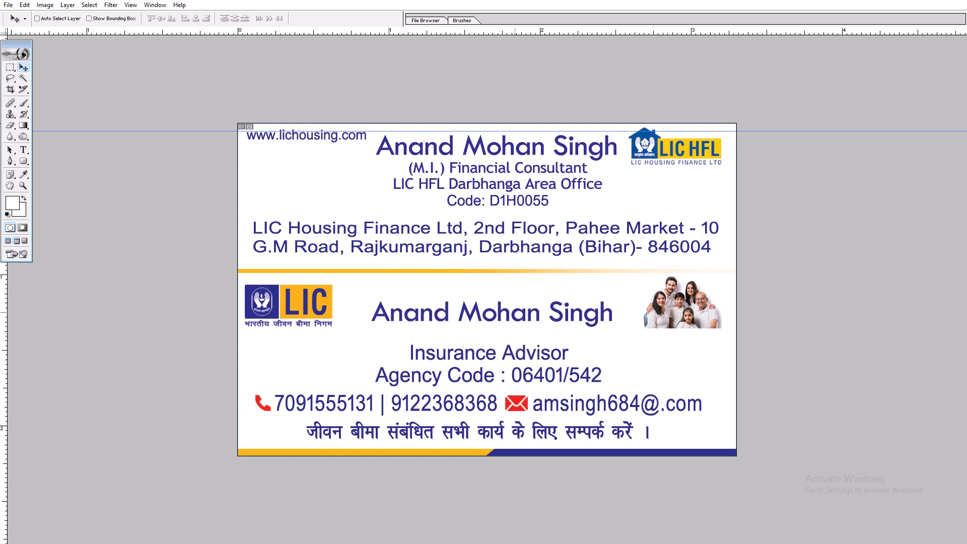
left_click_drag(515, 312, 505, 306)
Enlarge the copied name line slightly about its centre.
key("ctrl+t")
left_click_drag(599, 315, 599, 315, "alt+shift")
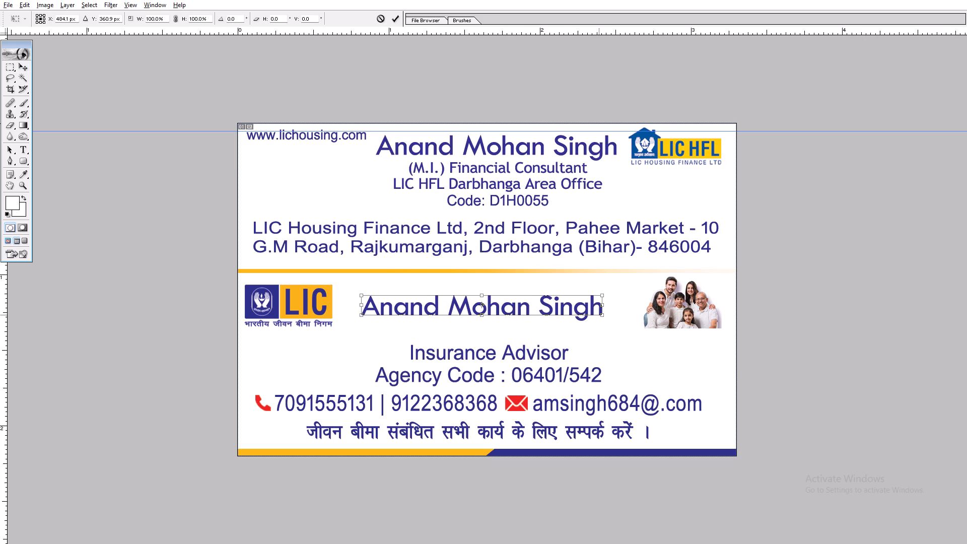
left_click_drag(599, 315, 609, 315, "alt+shift")
key("Return")
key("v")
Move the Insurance Advisor and Agency Code lines up under the copied name and scale them to about 95%.
left_click(554, 350, "ctrl")
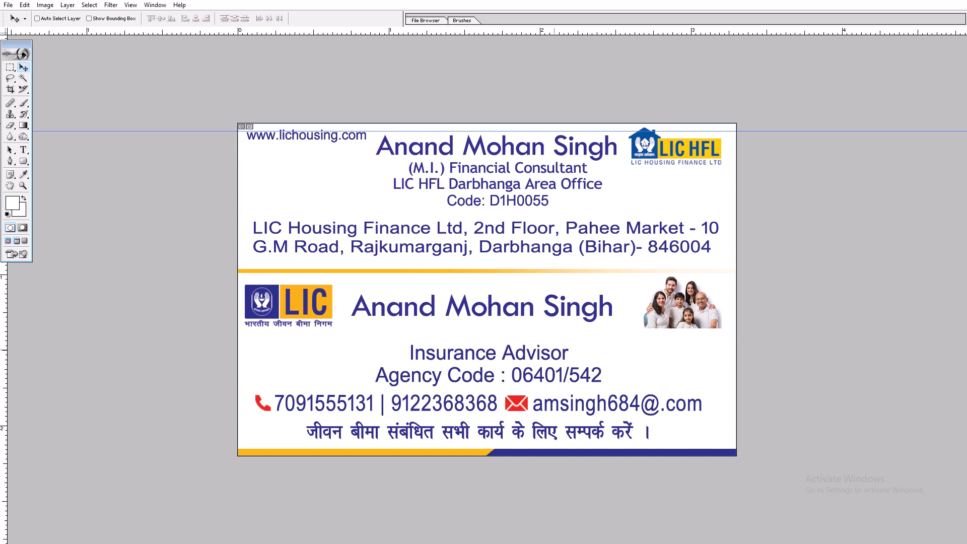
left_click_drag(554, 350, 555, 330)
key("ctrl+t")
left_click_drag(601, 364, 596, 362, "shift")
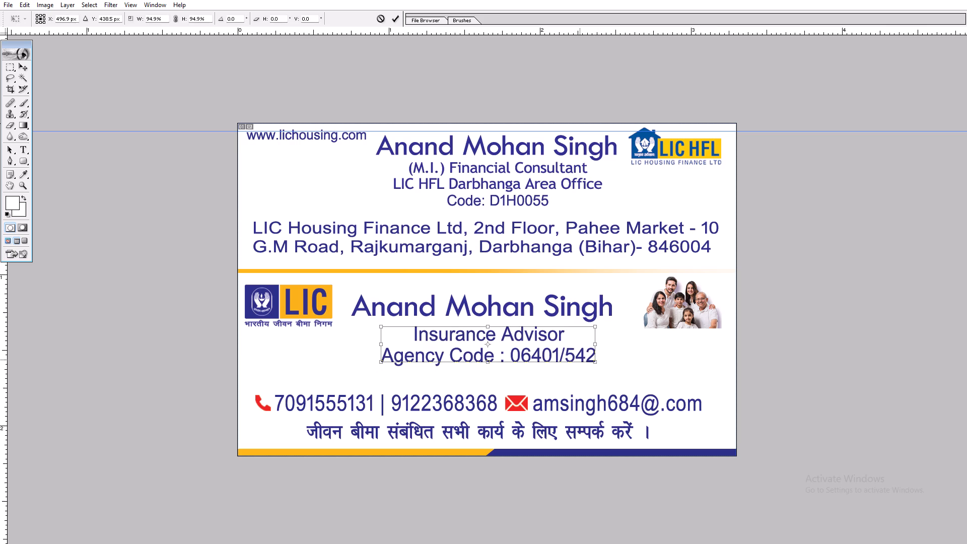
key("shift+Return")
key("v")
left_click_drag(572, 356, 565, 360)
double_click(556, 310, "ctrl")
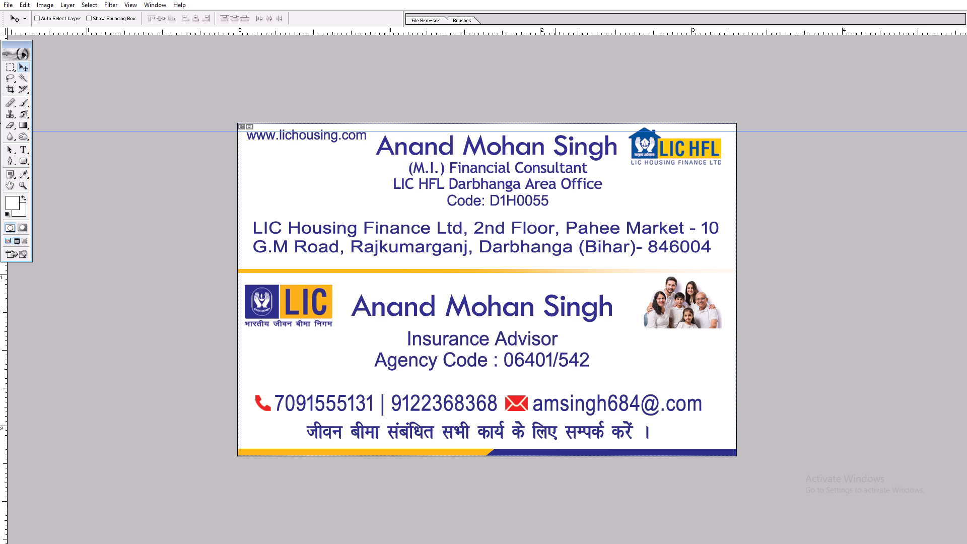
Shift the upper section's name, address and designation lines down, spacing them evenly above the divider.
left_click(528, 148, "ctrl")
left_click_drag(528, 148, 527, 162)
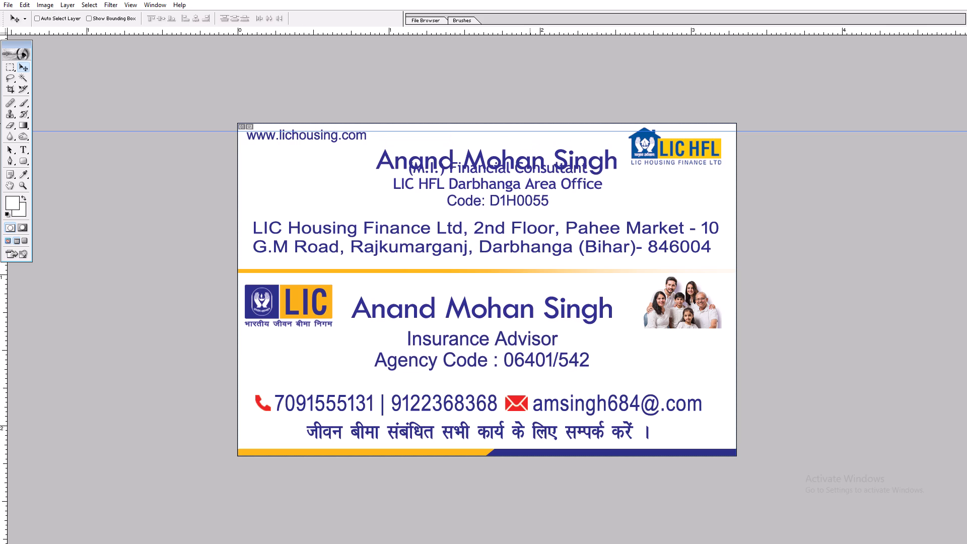
left_click(528, 228, "ctrl")
left_click_drag(528, 228, 528, 235)
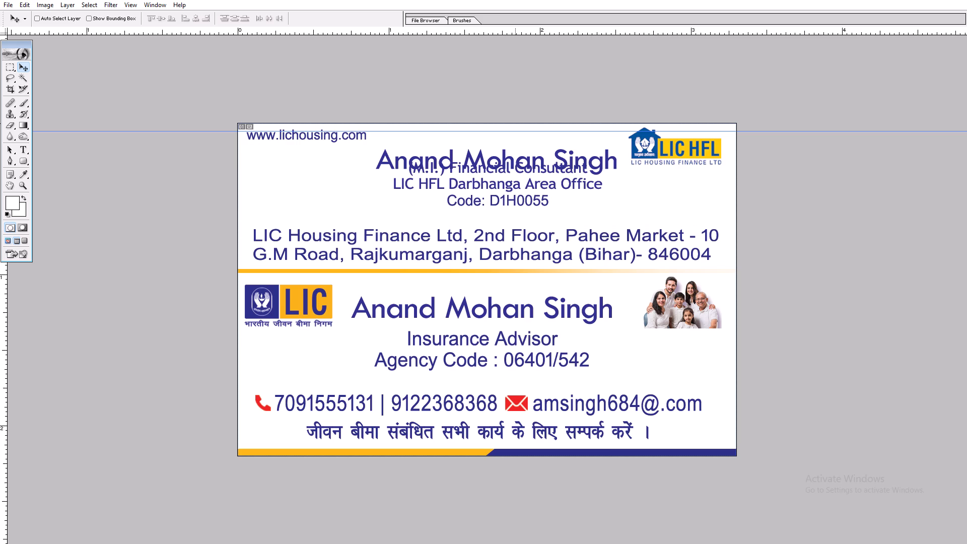
left_click(514, 200, "ctrl")
left_click_drag(514, 200, 514, 213)
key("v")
Stretch the copied name line in the lower section slightly taller.
double_click(516, 307, "ctrl")
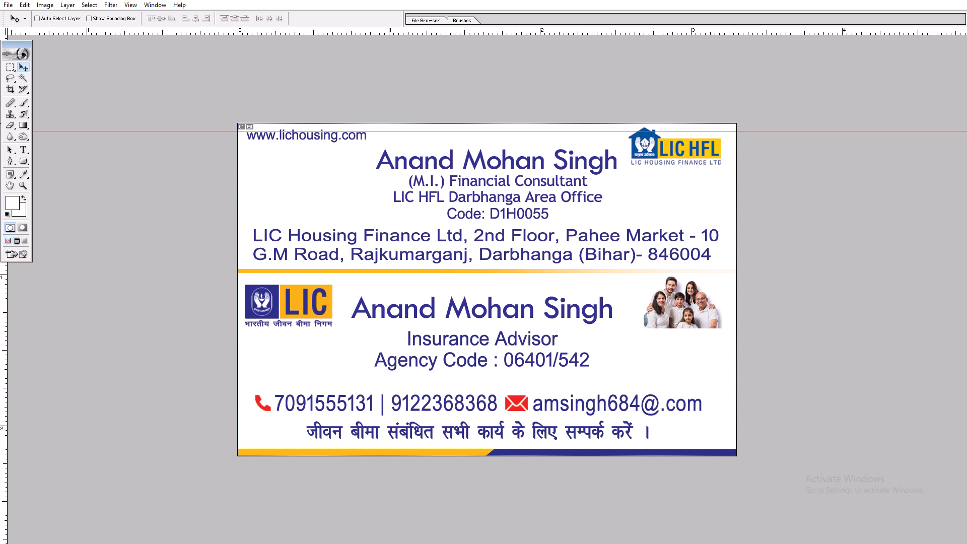
key("ctrl+t")
left_click(533, 289)
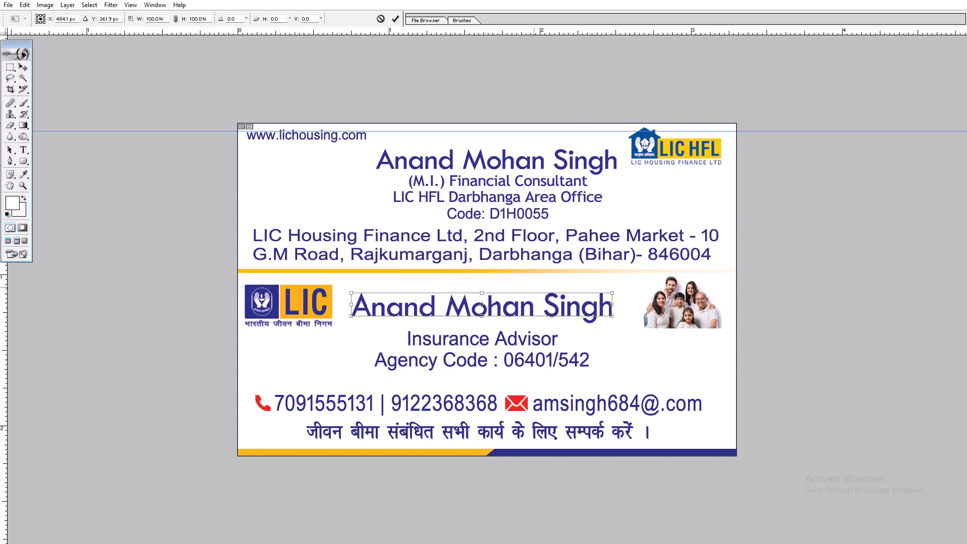
key("shift+Return")
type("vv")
Nudge the Insurance Advisor block and the phone and email line slightly up and closer to the card's centre.
left_click(535, 291)
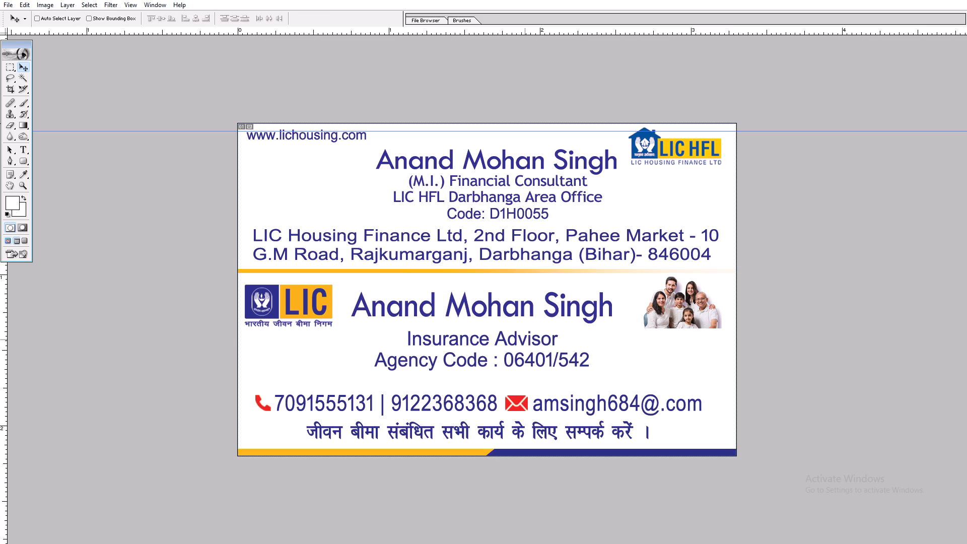
double_click(524, 339, "ctrl")
left_click(520, 398, "ctrl")
left_click_drag(519, 398, 525, 389)
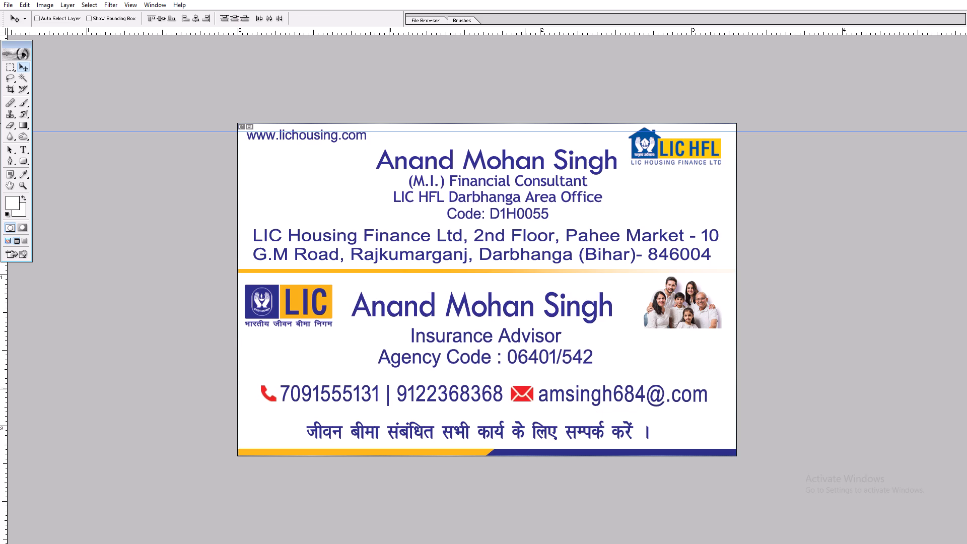
left_click_drag(525, 389, 525, 388)
Raise the Hindi line slightly and centre it horizontally on the card.
left_click(522, 426, "ctrl")
left_click_drag(522, 426, 525, 419)
key("ctrl+a")
key("alt+l")
key("alt+i")
key("alt+h")
key("ctrl+d")
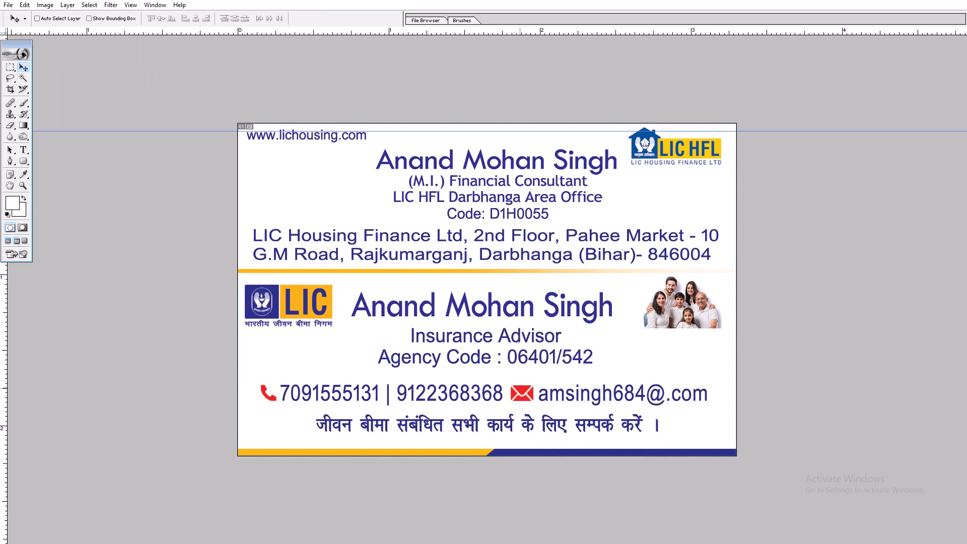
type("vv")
Lower the Hindi line to just above the bottom stripe and the phone and email line to directly above it.
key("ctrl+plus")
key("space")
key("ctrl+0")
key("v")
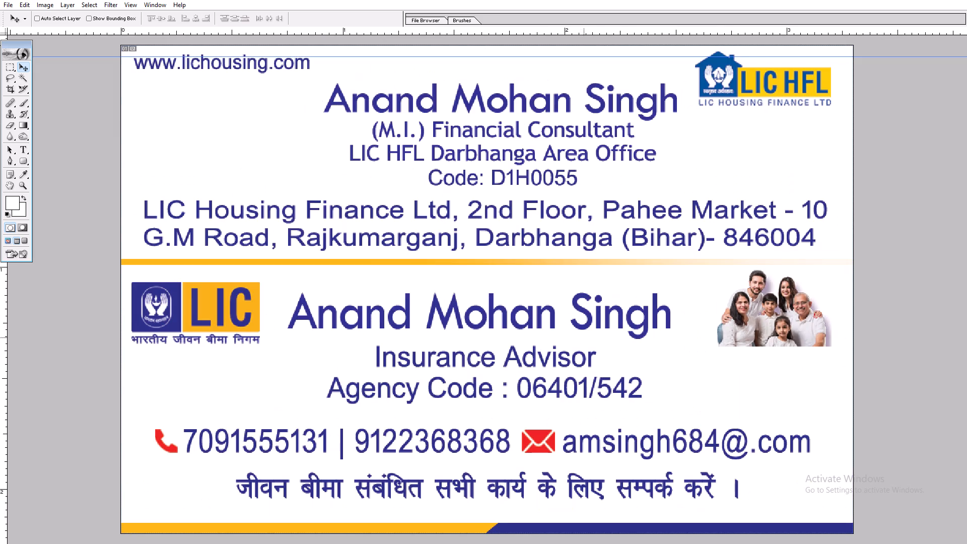
left_click(588, 482, "ctrl")
left_click_drag(587, 482, 583, 497)
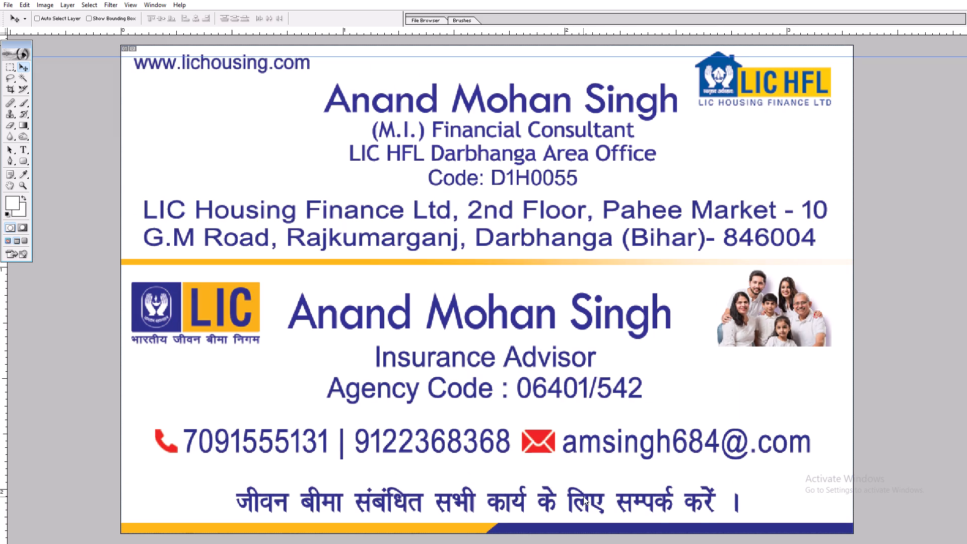
left_click(543, 435, "ctrl")
left_click_drag(541, 434, 539, 462)
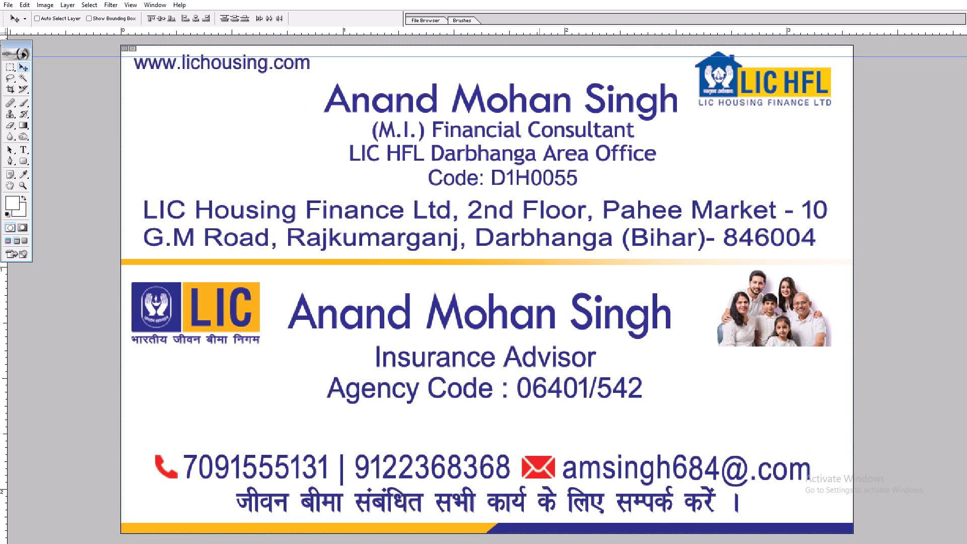
left_click_drag(539, 462, 539, 459)
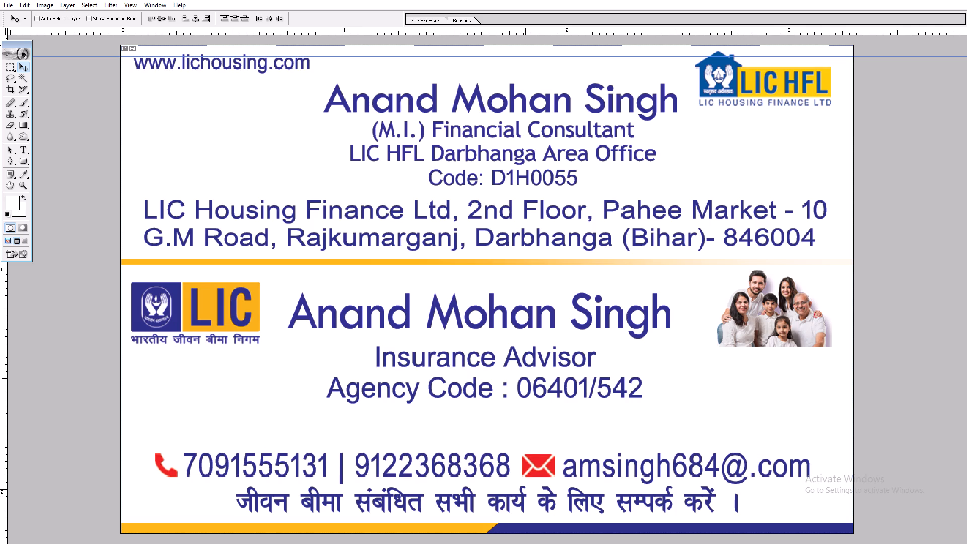
Reduce the Hindi line's height slightly from its top edge to open a gap below the phone and email line.
left_click(523, 495, "ctrl")
key("ctrl+t")
left_click_drag(533, 482, 533, 487, "shift")
key("shift+Return")
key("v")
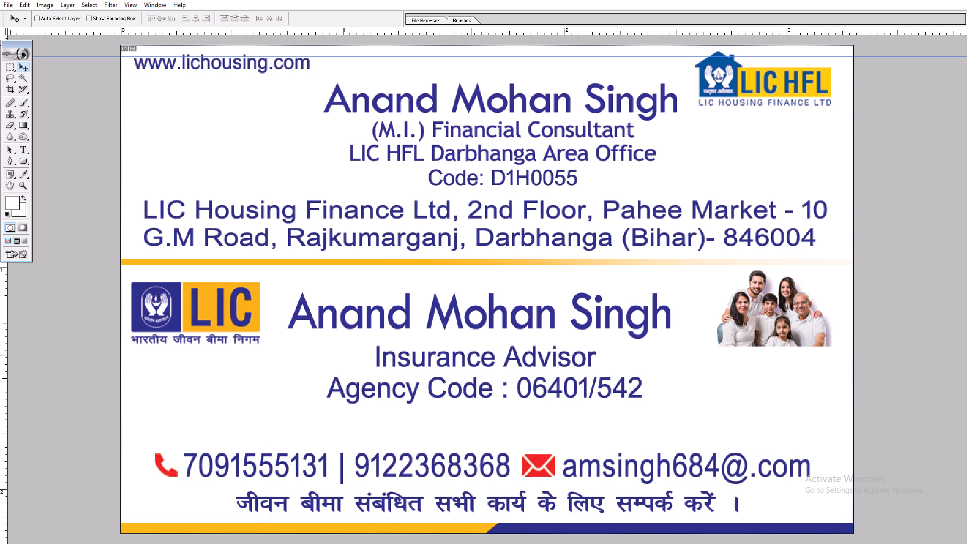
Move the Insurance Advisor and Agency Code block up, close beneath the lower name line.
left_click(470, 355, "ctrl")
left_click_drag(470, 354, 470, 347)
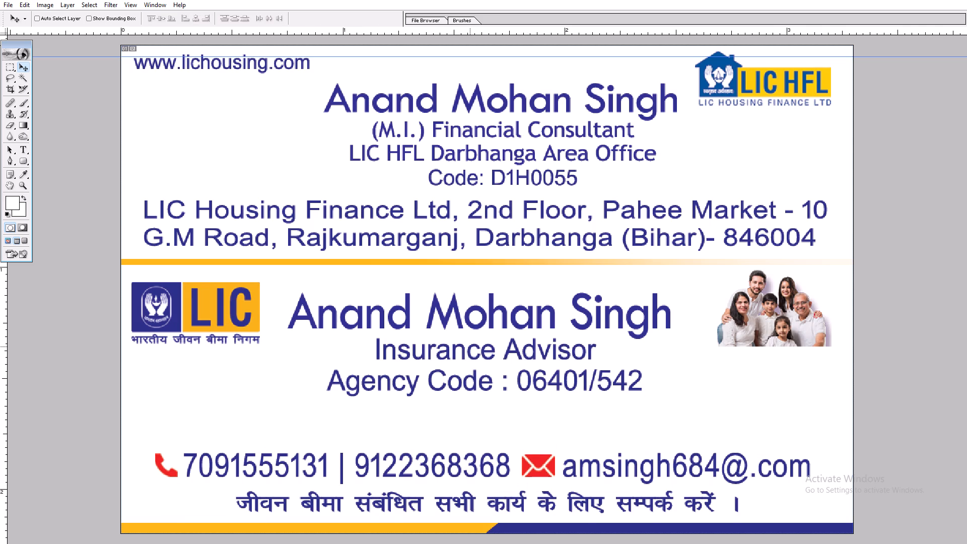
left_click_drag(470, 347, 470, 346)
Duplicate the Insurance Advisor block, replace its text with a left-aligned "Off." and place it above the phone line.
right_click(463, 346, "ctrl+shift")
left_click(474, 355, "ctrl+shift")
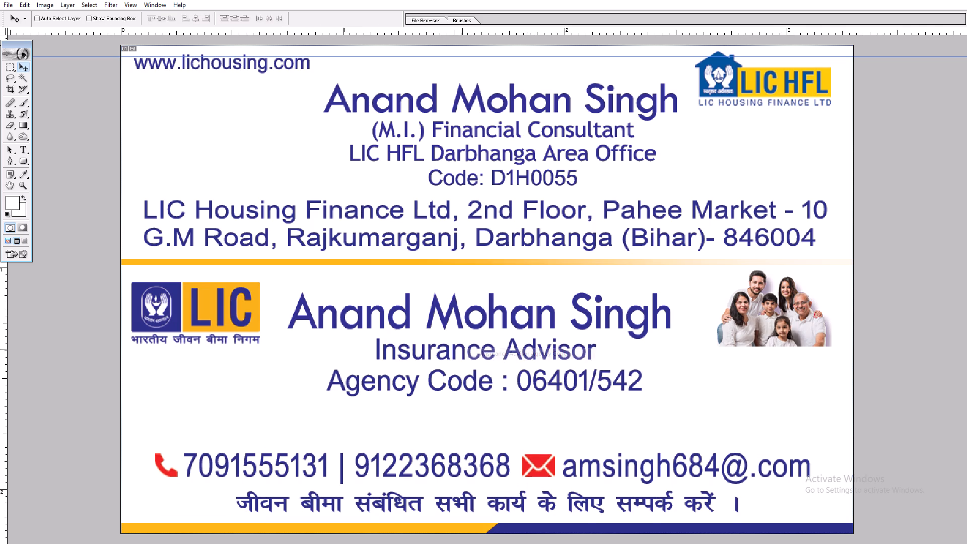
right_click(461, 346, "ctrl+shift")
left_click(466, 348, "alt")
left_click_drag(467, 347, 475, 396, "alt")
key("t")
left_click(473, 400)
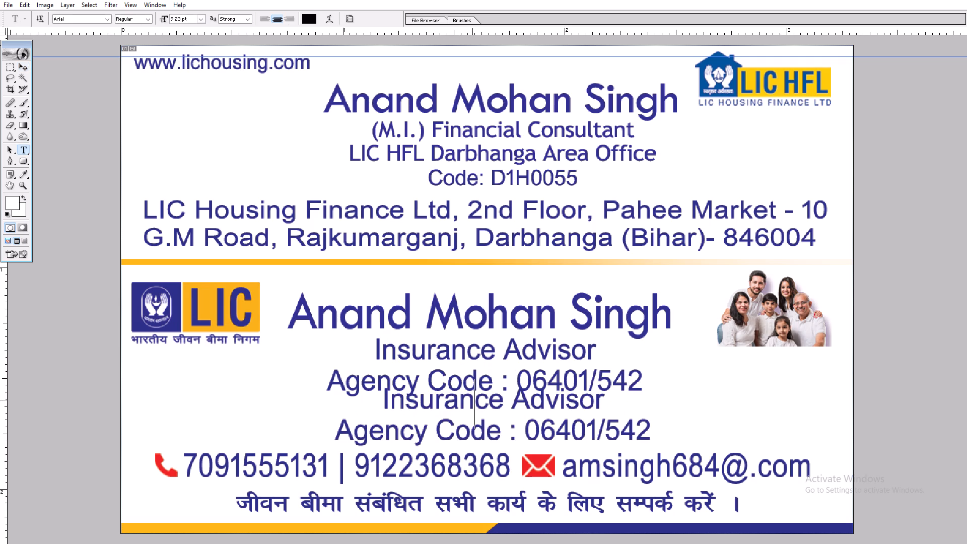
key("ctrl+a")
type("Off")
left_click_drag(657, 436, 381, 443)
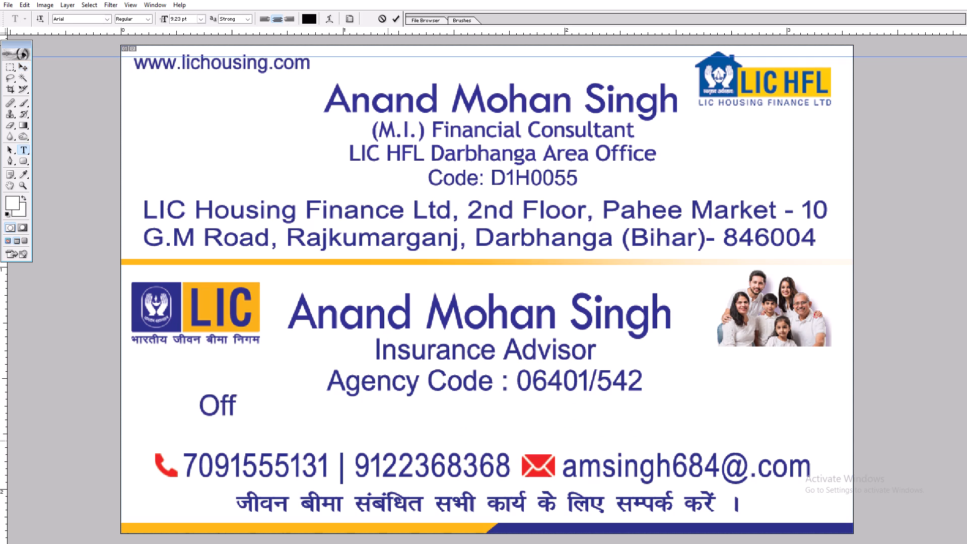
left_click_drag(385, 437, 320, 457)
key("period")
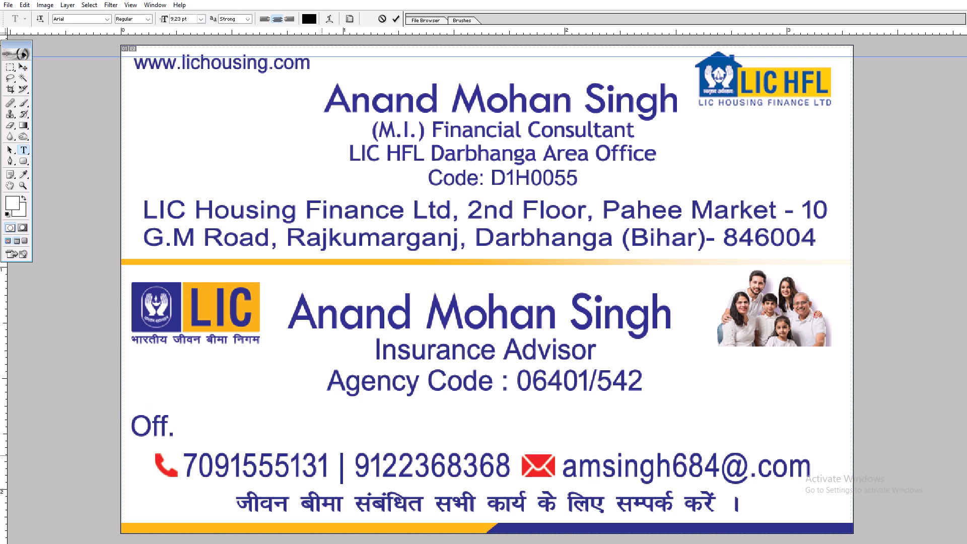
left_click(261, 17)
left_click_drag(495, 381, 480, 382)
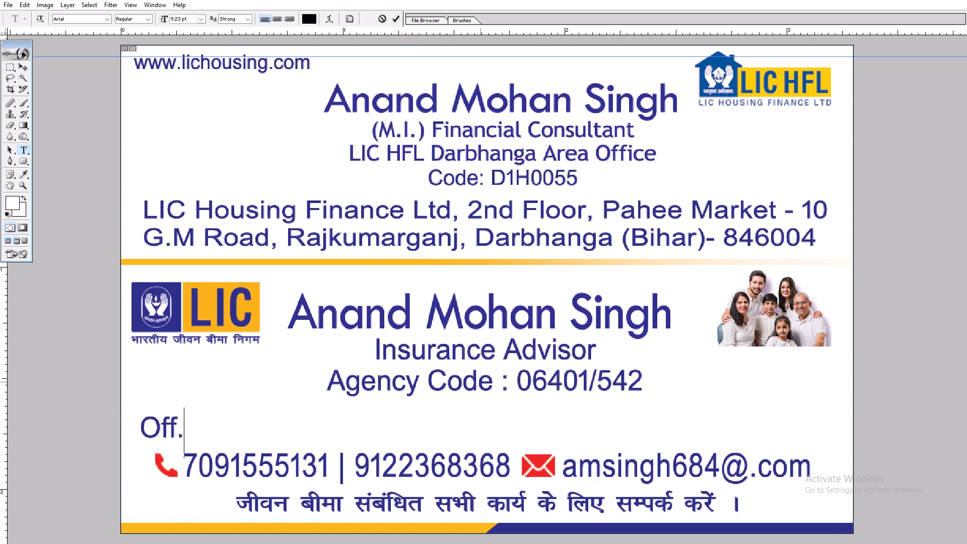
left_click_drag(480, 382, 478, 380)
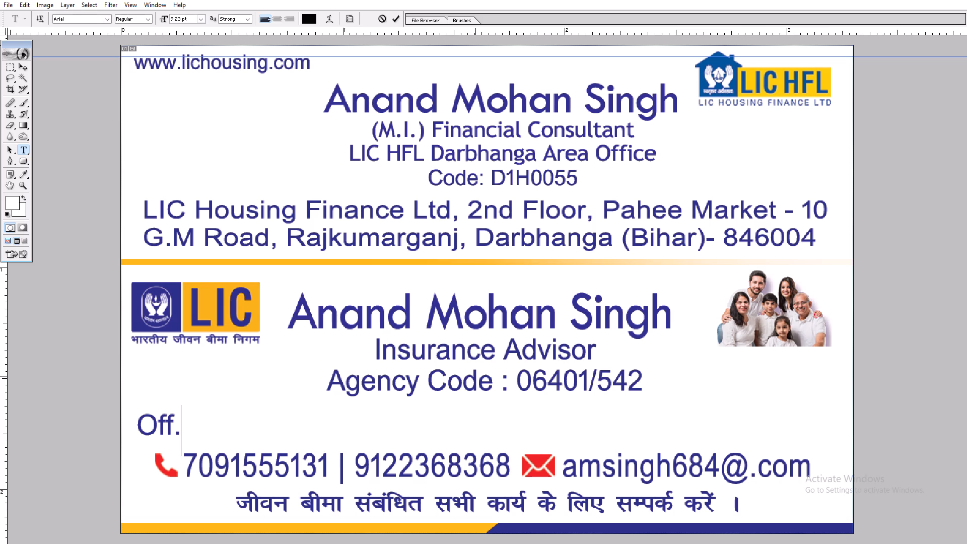
Enter the office address after "Off.", covering building, road, locality and town.
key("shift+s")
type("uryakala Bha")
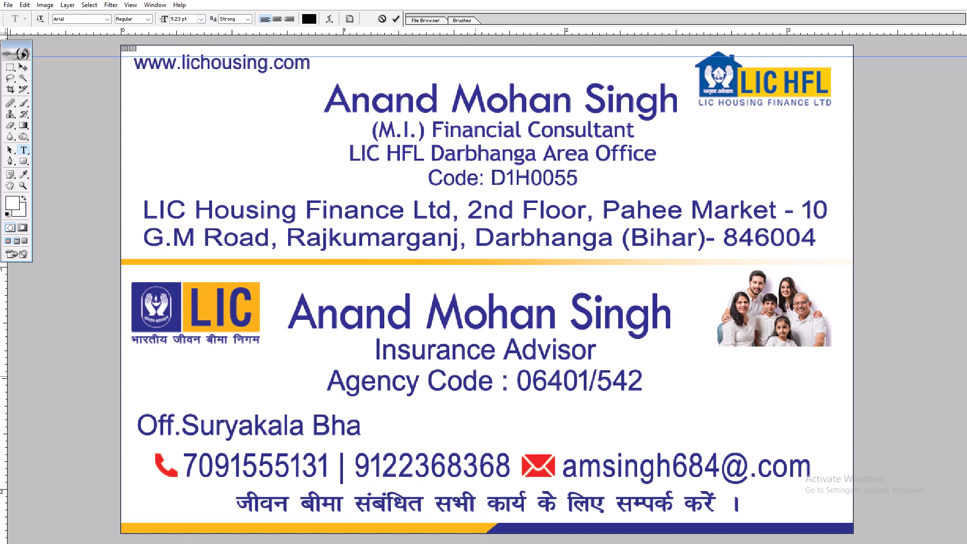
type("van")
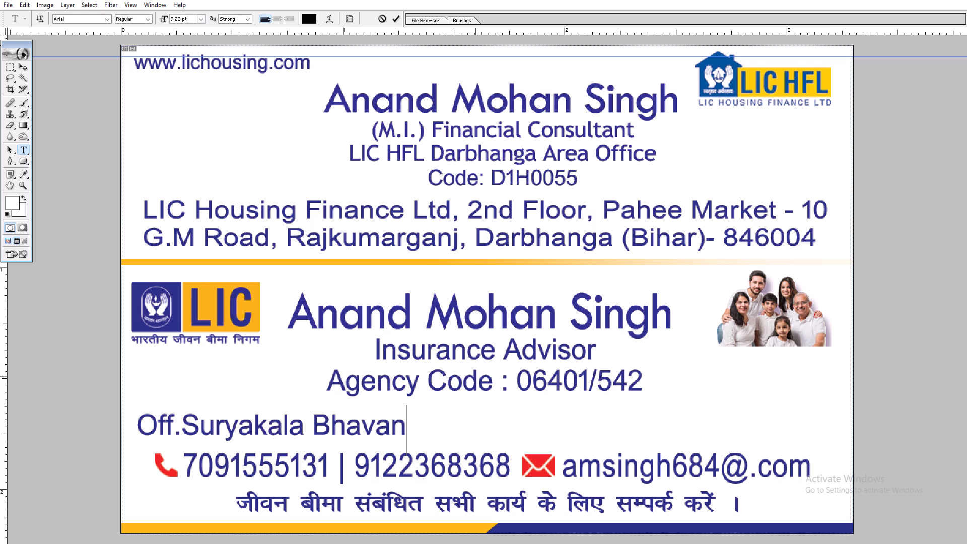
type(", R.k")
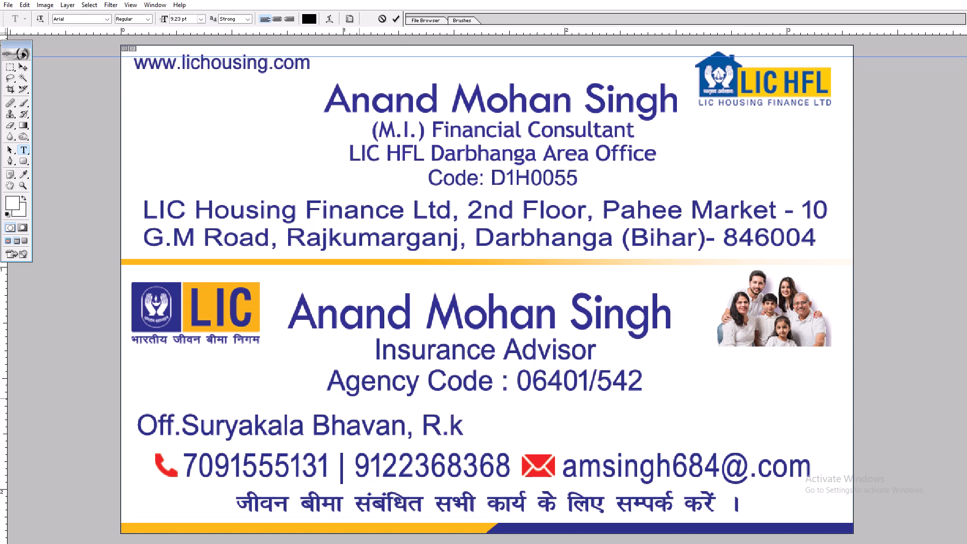
left_click_drag(362, 428, 373, 430)
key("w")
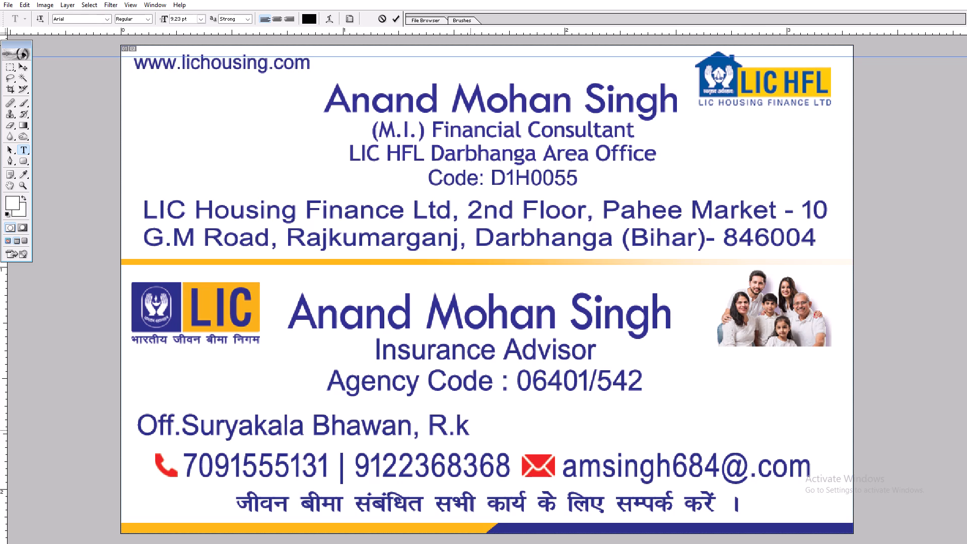
left_click(468, 432)
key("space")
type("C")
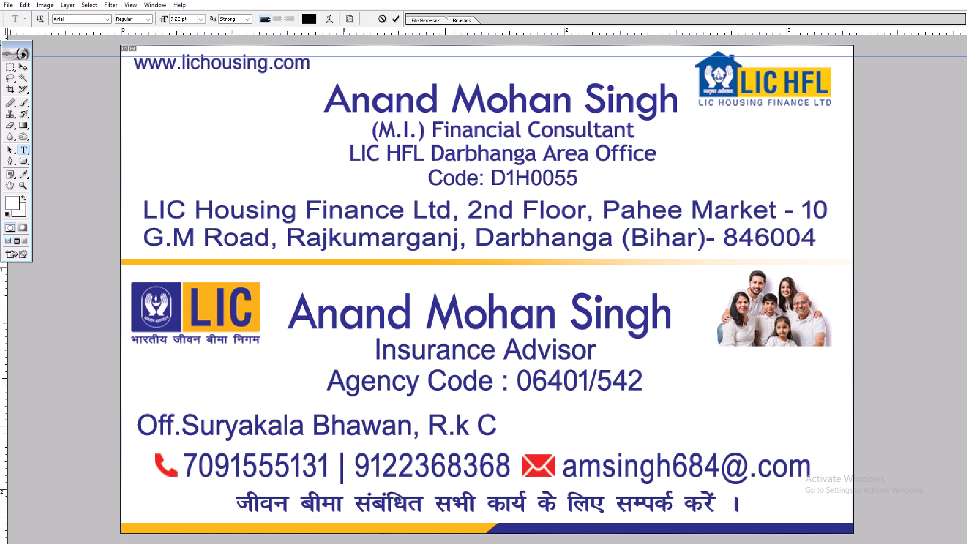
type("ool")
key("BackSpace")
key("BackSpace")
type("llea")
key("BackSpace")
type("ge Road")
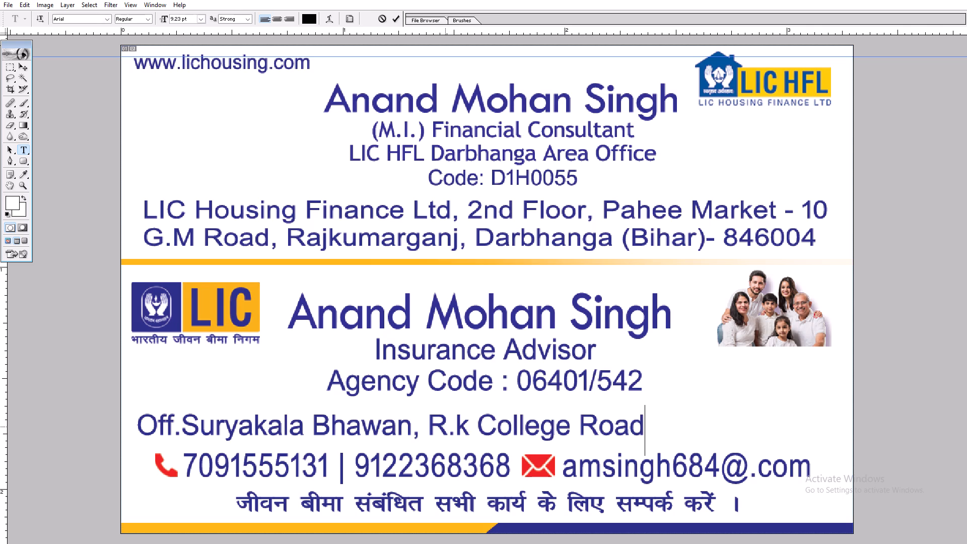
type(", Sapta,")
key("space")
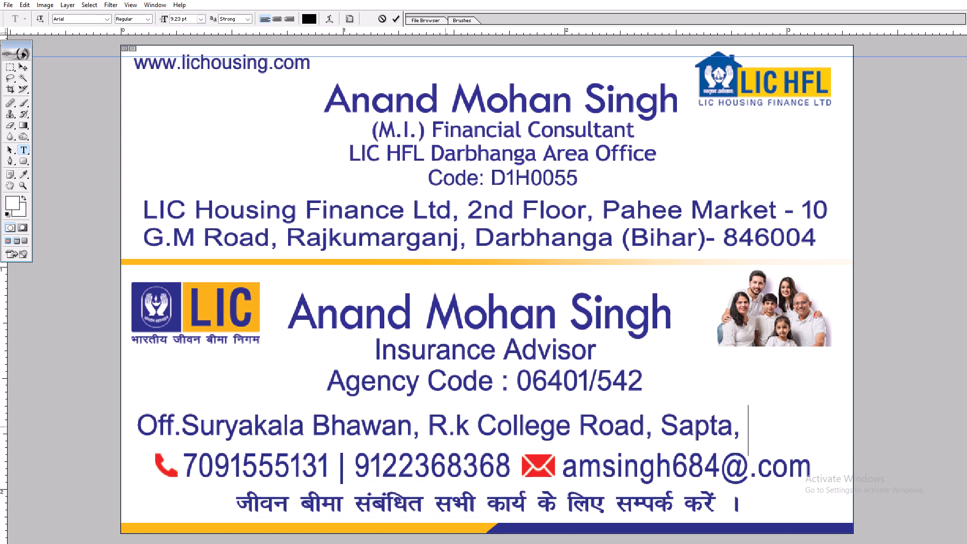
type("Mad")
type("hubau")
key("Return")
Scale the office address line down proportionally to about 7.14 pt and start it above the phone icon.
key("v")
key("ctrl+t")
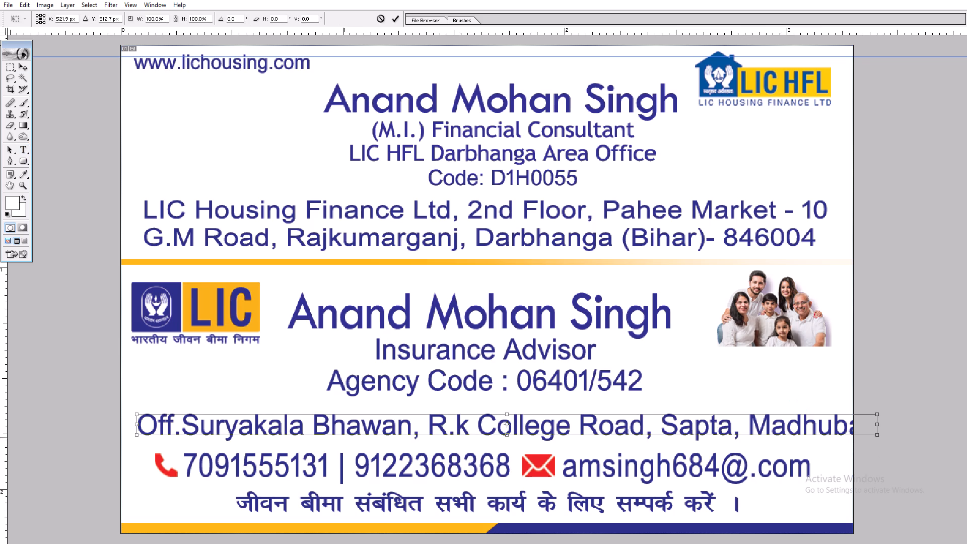
left_click_drag(877, 431, 800, 406, "alt+shift")
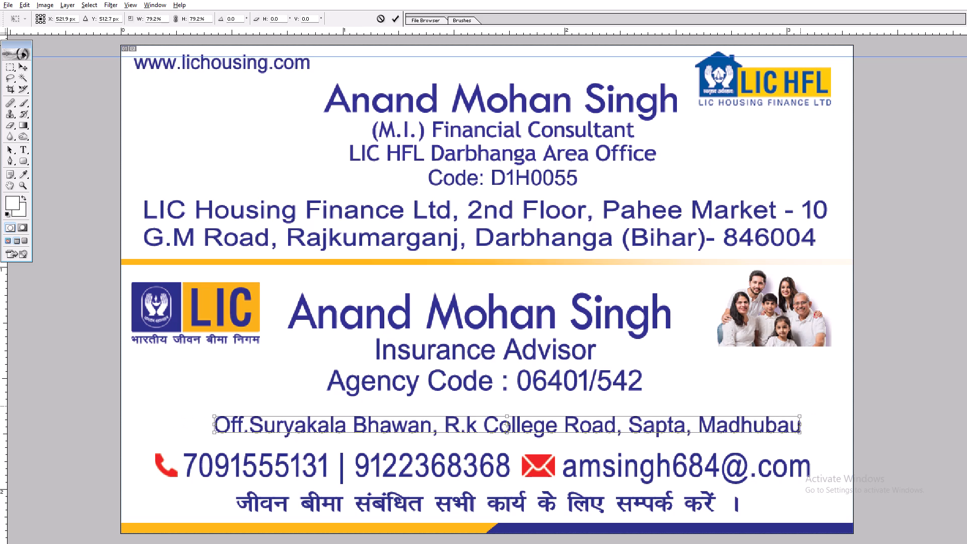
left_click_drag(800, 406, 794, 401, "alt+shift")
key("Return")
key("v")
left_click_drag(664, 423, 594, 425)
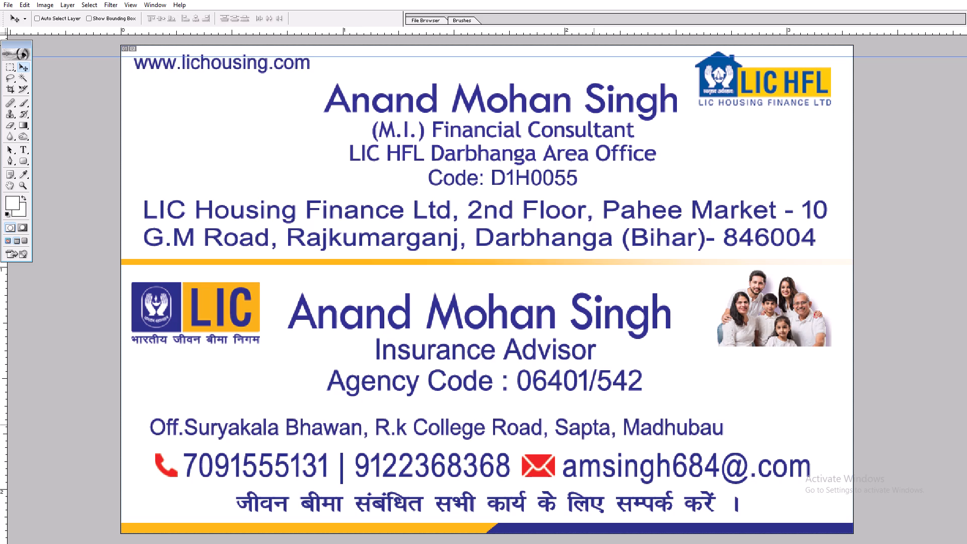
left_click_drag(594, 425, 598, 424)
Correct the ending of the town name in the office address line and append a hyphen and the postal code.
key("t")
left_click(727, 430)
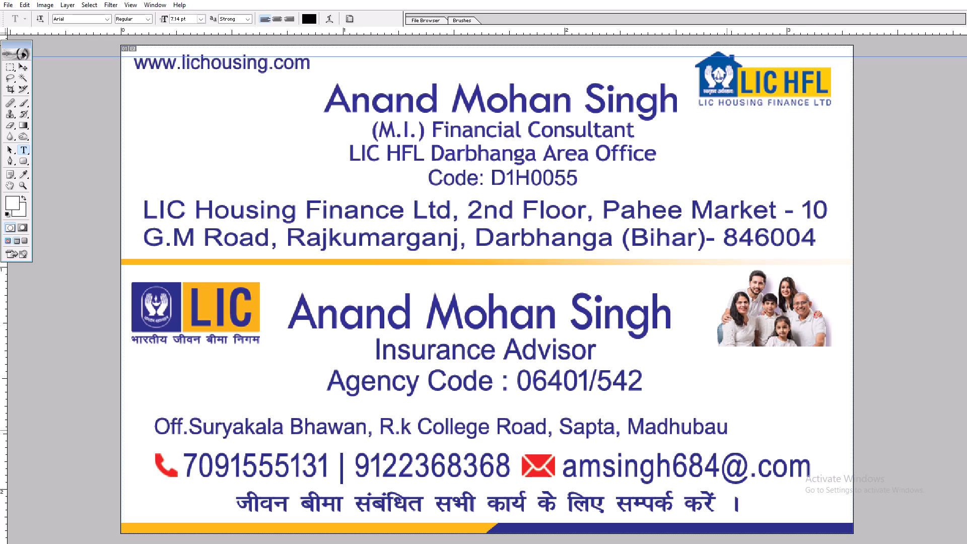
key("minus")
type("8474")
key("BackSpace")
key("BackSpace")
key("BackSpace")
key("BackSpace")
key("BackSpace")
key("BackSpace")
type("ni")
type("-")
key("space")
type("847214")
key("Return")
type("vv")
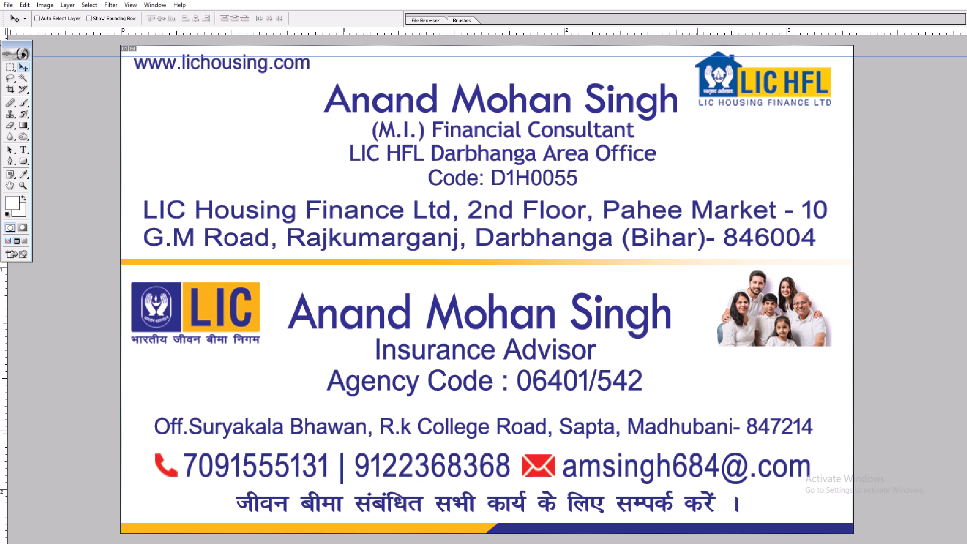
Nudge the office address line to centre it on the card and lower the Insurance Advisor block slightly towards it.
left_click_drag(695, 432, 701, 433)
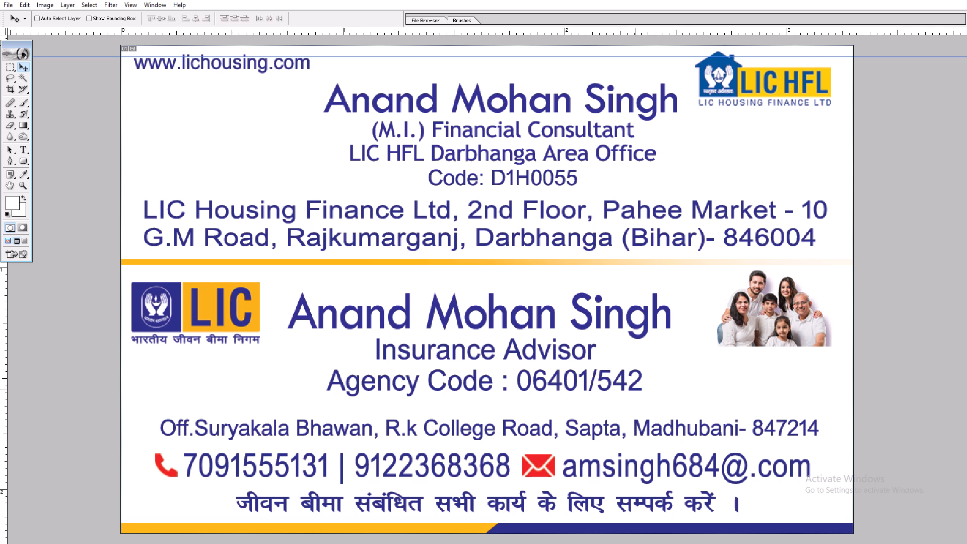
left_click(635, 389, "ctrl")
left_click_drag(635, 389, 635, 397)
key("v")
scroll(638, 398, "up", 1)
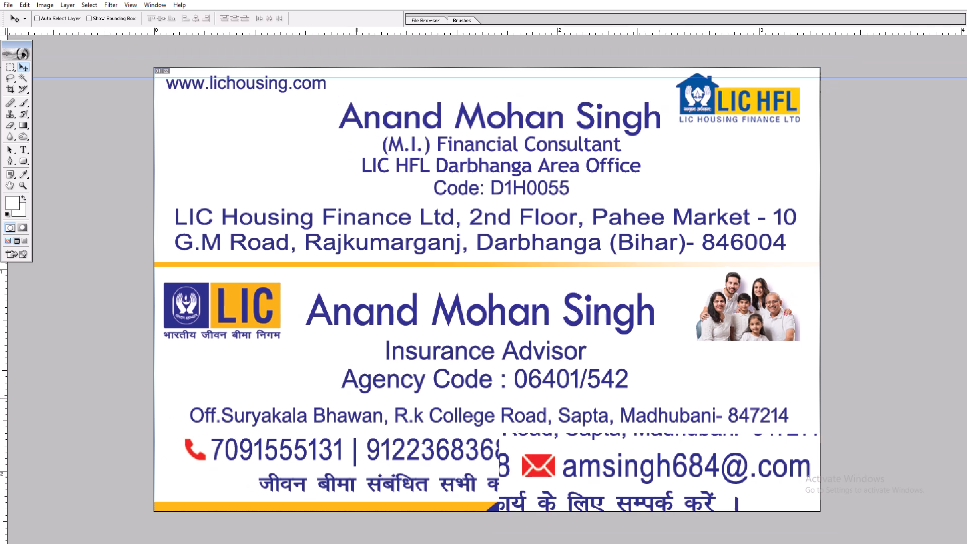
Lower the family photo slightly beside the lower name line.
left_click(762, 302, "ctrl")
left_click_drag(762, 302, 761, 310)
Save the LIC visiting card and hide its guides.
key("ctrl+s")
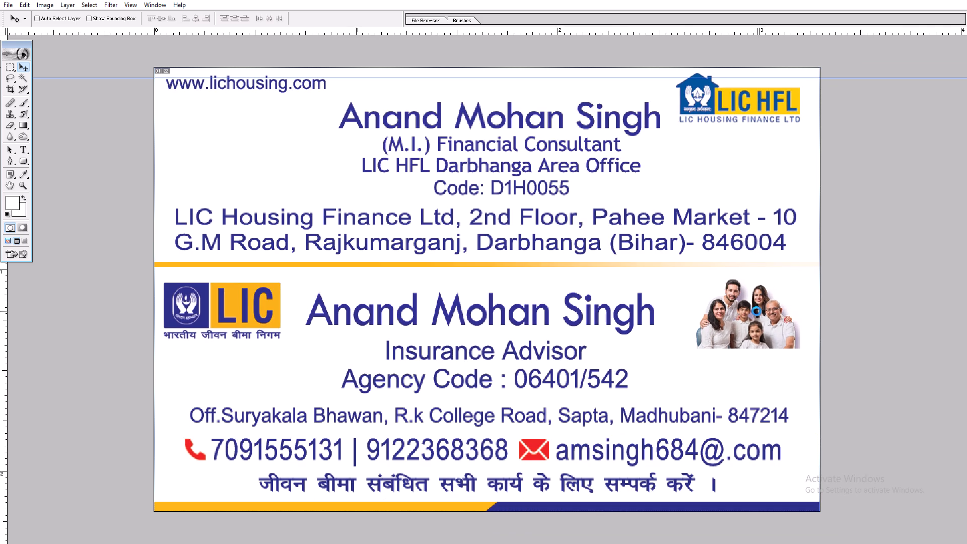
key("ctrl+s")
key("ctrl+s")
key("ctrl+h")
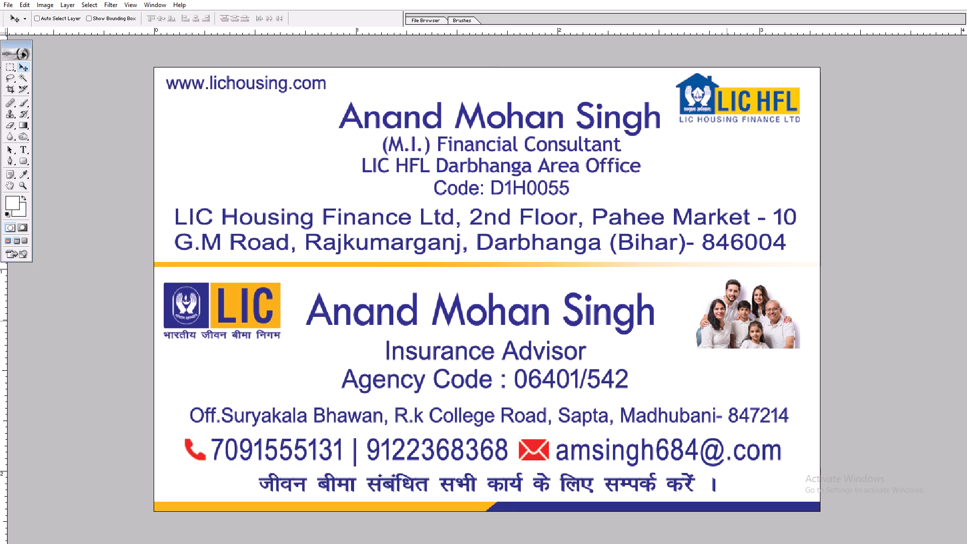
Close the family.png image and bring up the ICICI Lombard insurance card enlarged to fill the view.
key("ctrl+Tab")
key("ctrl+w")
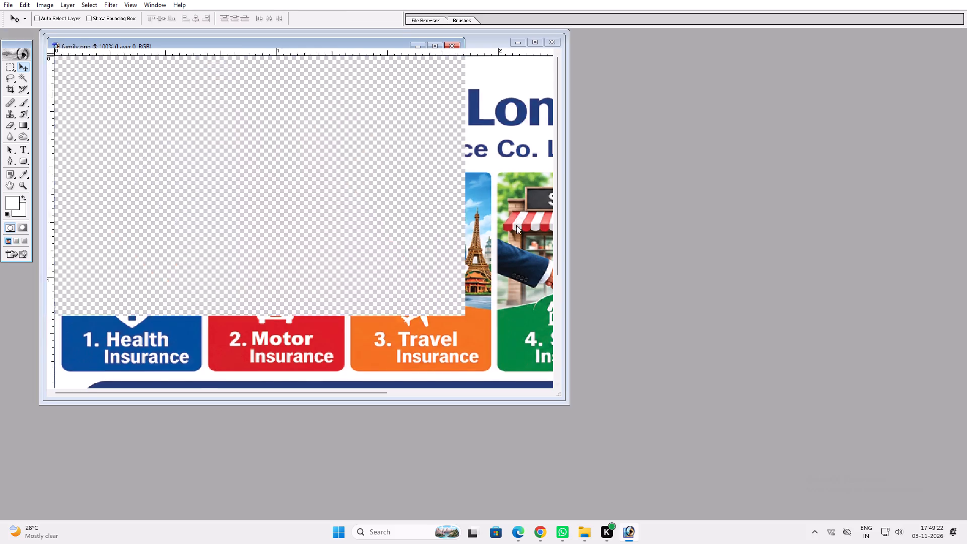
scroll(520, 242, "up", 1)
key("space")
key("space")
right_click(490, 238)
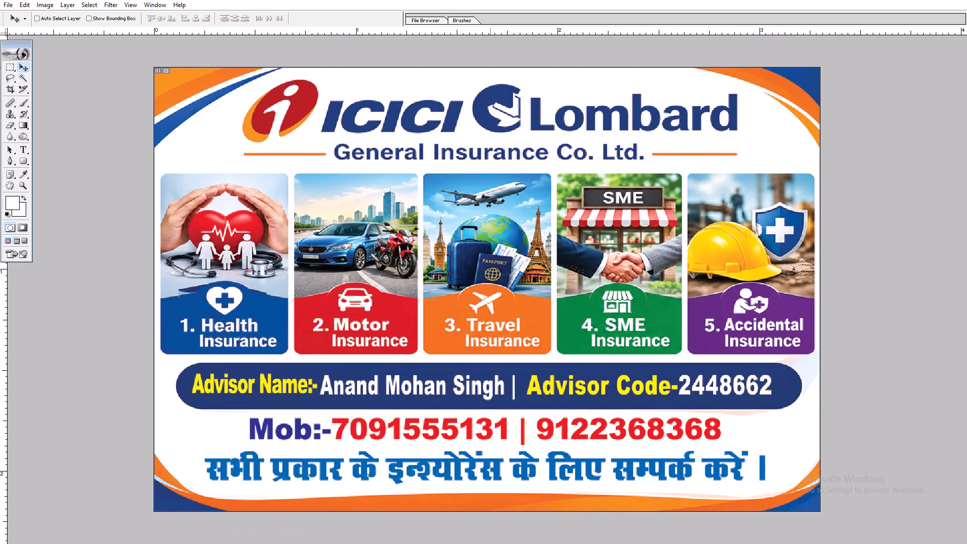
left_click_drag(504, 242, 509, 243)
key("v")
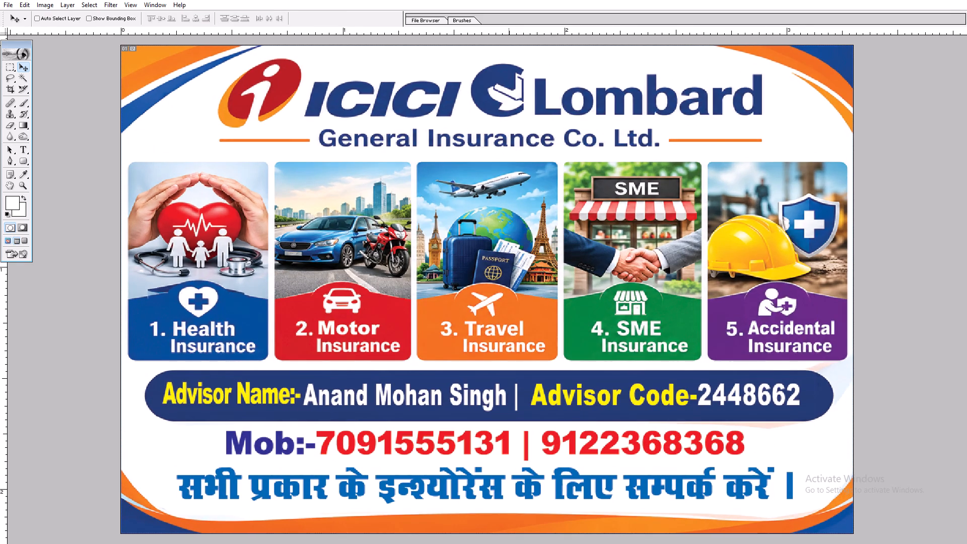
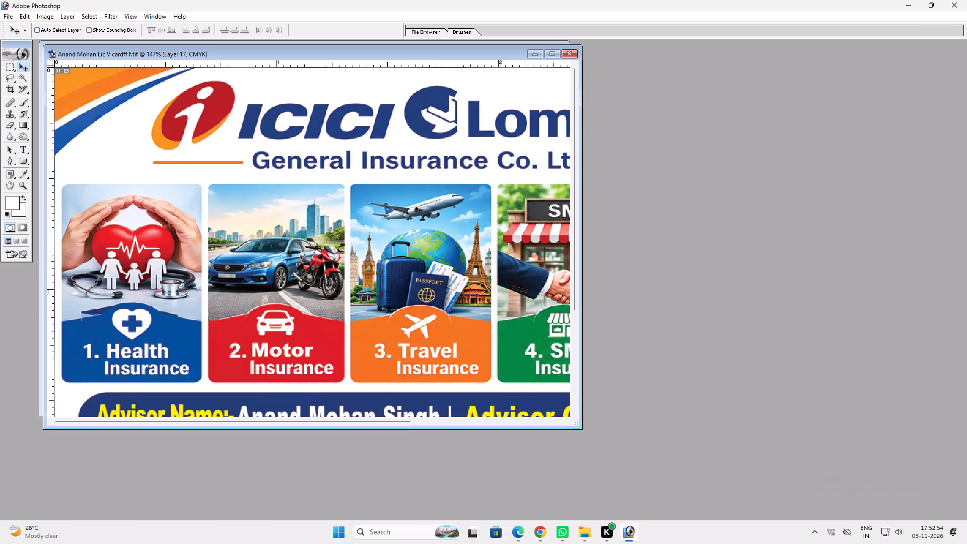
Switch to File Explorer and open the october folder inside the 2026 folder on Local Disk (H:).
left_click(581, 525)
left_click(675, 481)
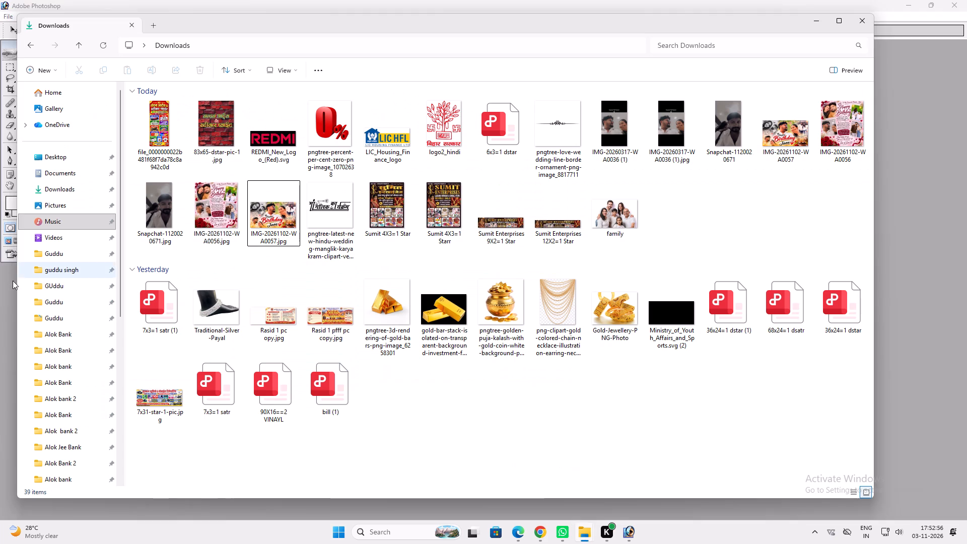
scroll(0, 325, "down", 2)
scroll(85, 412, "down", 2)
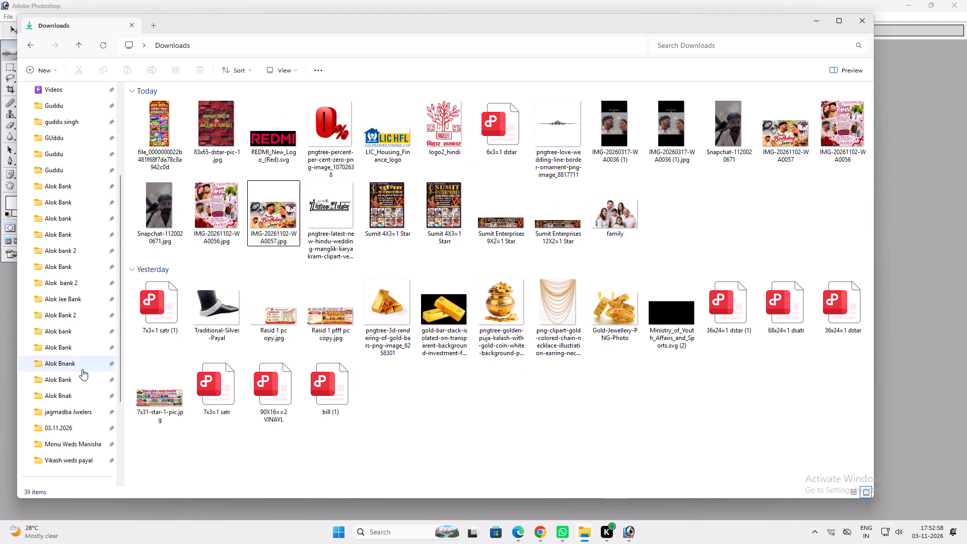
scroll(79, 377, "down", 1)
scroll(84, 436, "down", 3)
left_click(81, 424)
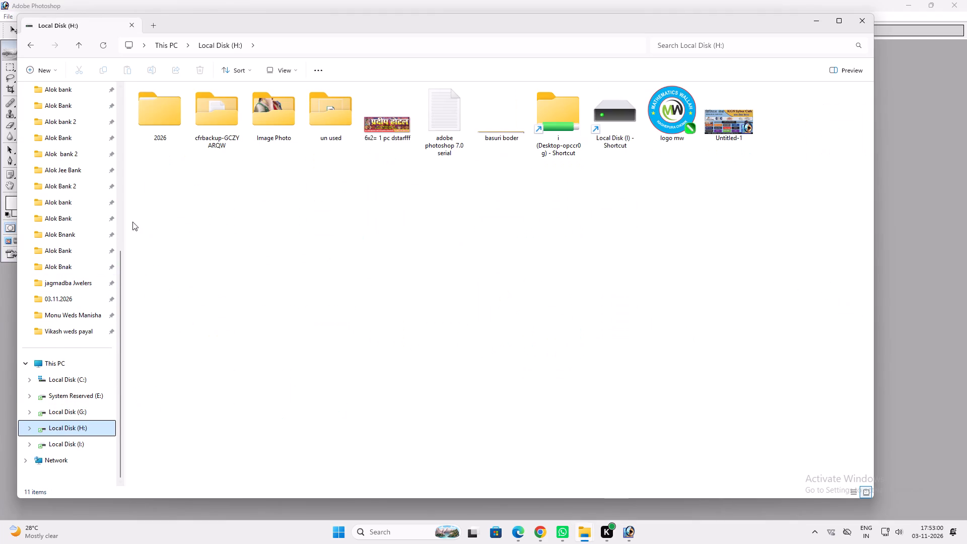
double_click(146, 124)
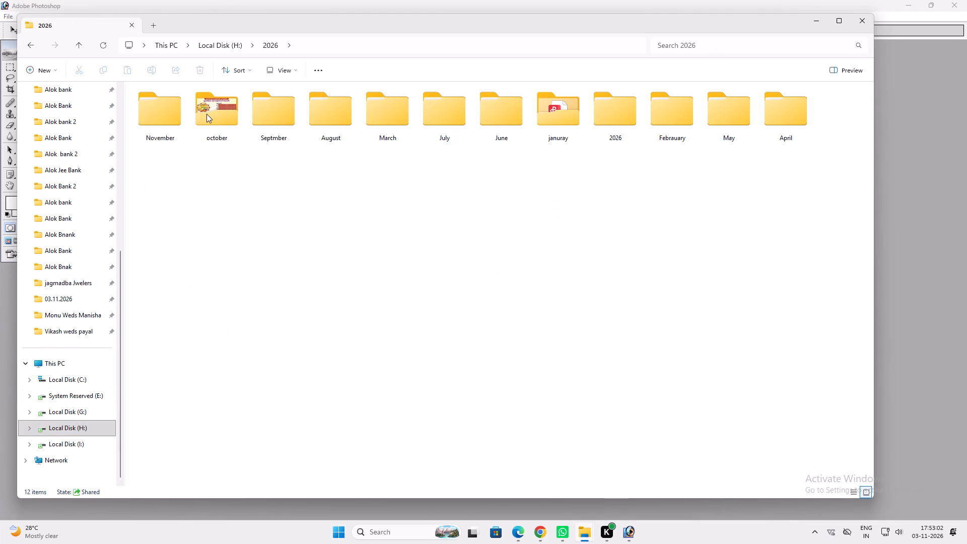
left_click(167, 112)
double_click(201, 117)
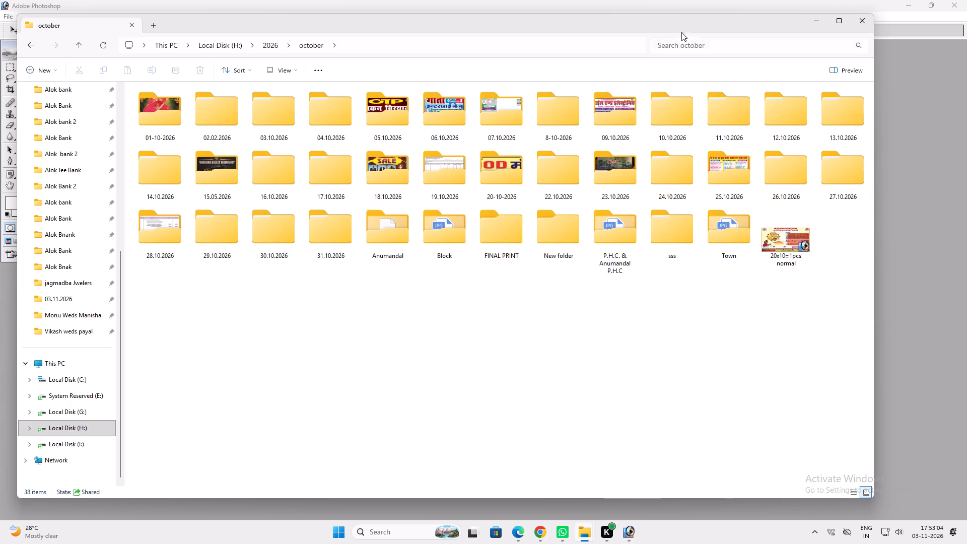
Search the october folder for "chaud" and bring up the view options for the results.
left_click(684, 40)
type("chaud")
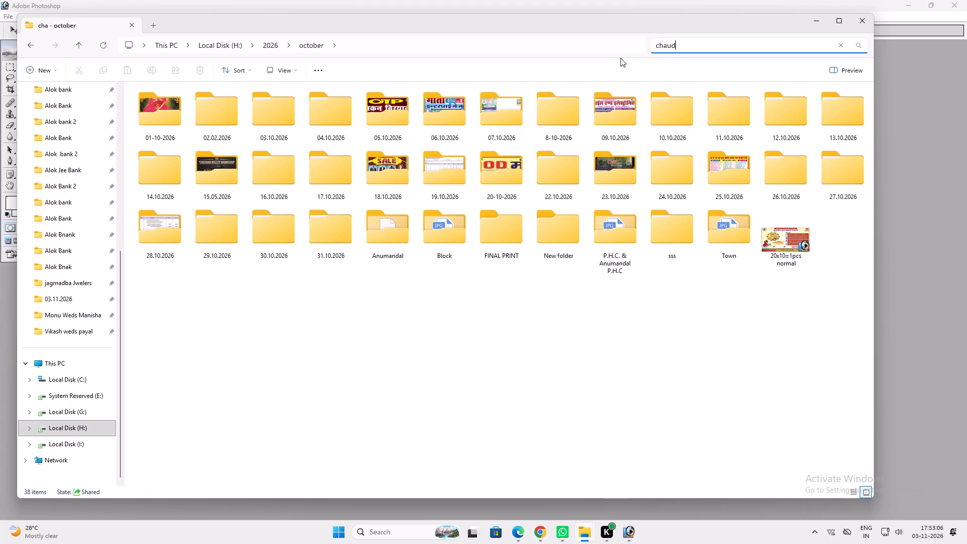
left_click(290, 67)
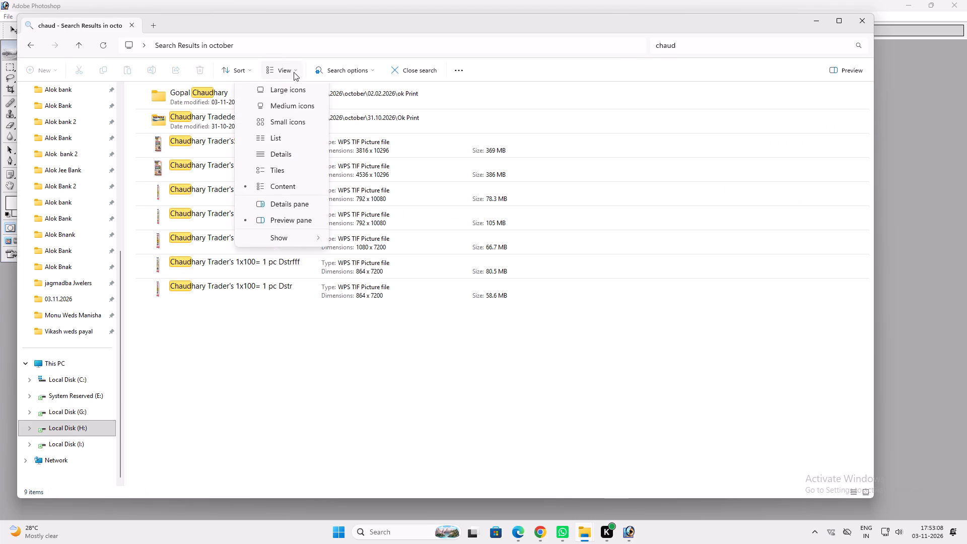
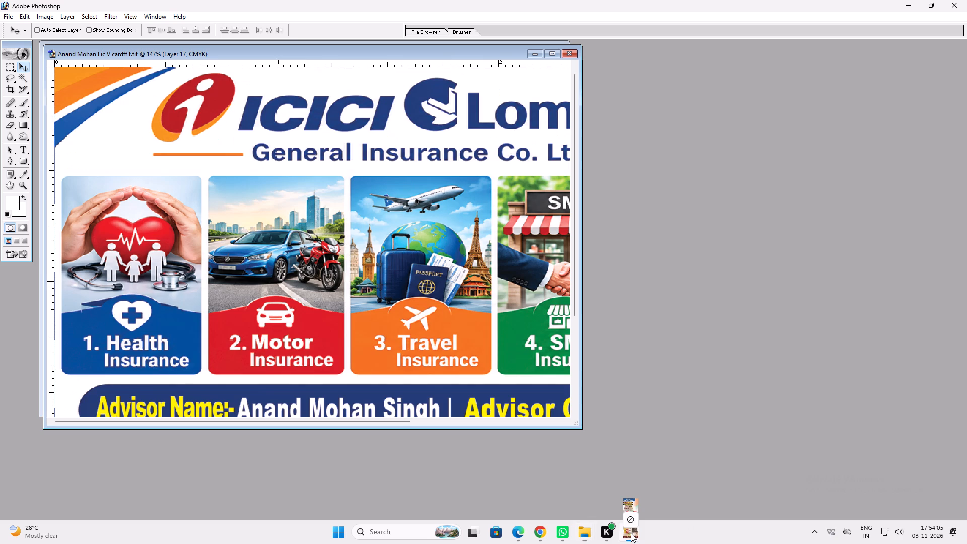
Open the Chaudhary Trader's banner file from File Explorer in Photoshop, maximize its window and fit the whole banner on screen.
left_click_drag(631, 533, 588, 293)
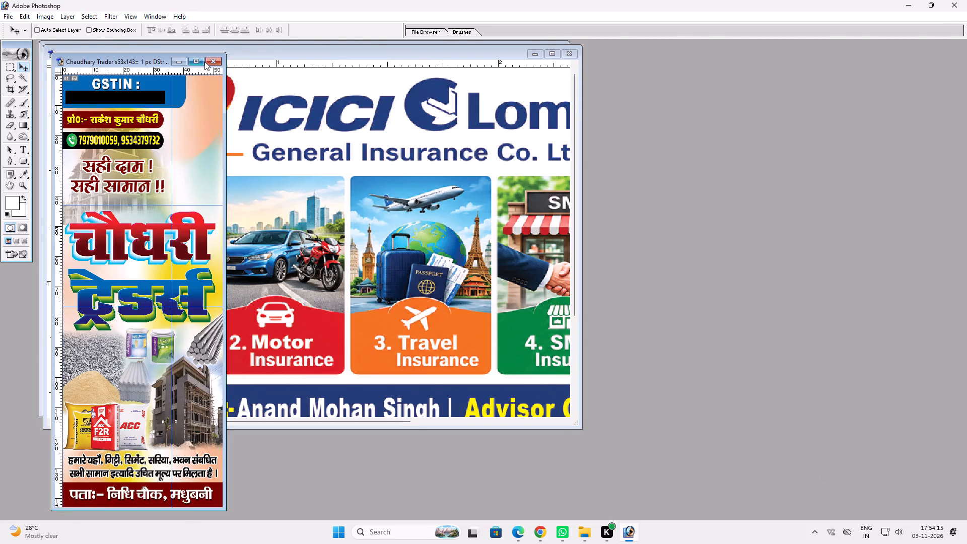
left_click(204, 61)
key("ctrl+0")
key("v")
key("v")
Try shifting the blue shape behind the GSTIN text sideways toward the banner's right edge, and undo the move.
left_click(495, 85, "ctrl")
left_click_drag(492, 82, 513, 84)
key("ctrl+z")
Flip the blue shape behind the GSTIN text horizontally with Free Transform.
key("ctrl+t")
right_click(520, 70, "ctrl")
key("Return")
key("v")
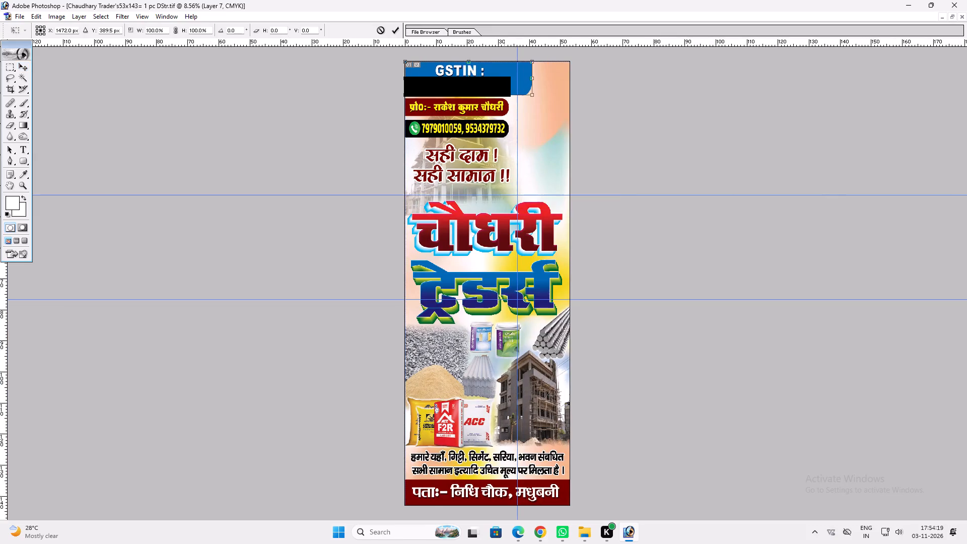
key("Return")
type("vv")
key("ctrl+t")
right_click(504, 80, "ctrl")
left_click(539, 199)
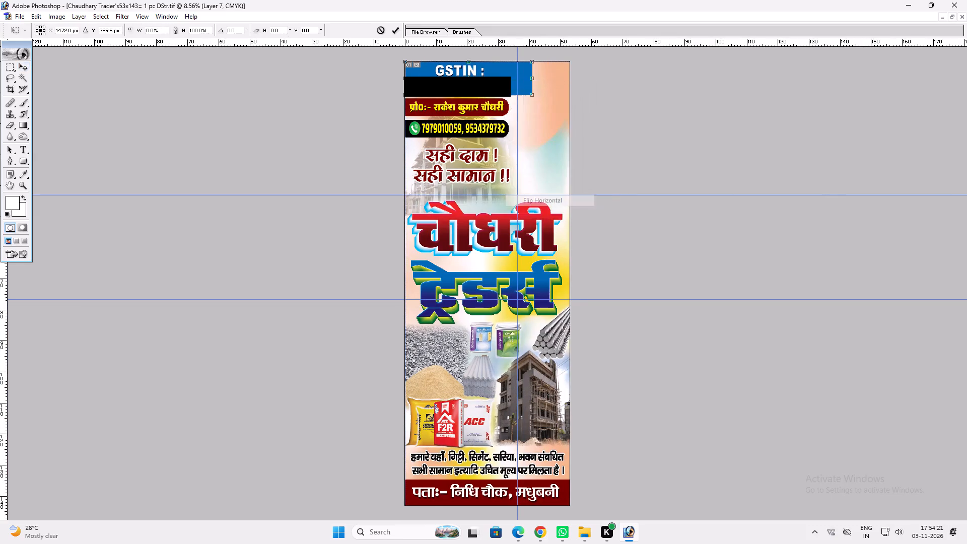
key("Return")
type("vv")
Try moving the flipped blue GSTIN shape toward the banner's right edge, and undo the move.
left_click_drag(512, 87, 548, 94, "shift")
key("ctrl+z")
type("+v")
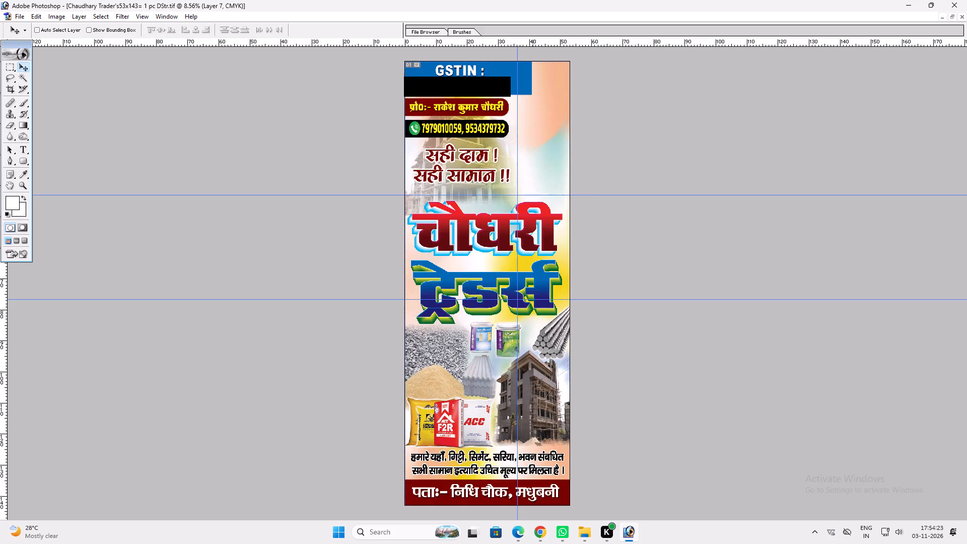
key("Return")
Examine the upper half of the banner close up, from the GSTIN header down to the slogan and चौधरी title.
key("ctrl+0")
key("v")
key("ctrl+plus")
key("ctrl+plus")
key("space")
key("space")
key("space")
key("space")
left_click_drag(526, 167, 541, 438)
key("space")
key("space")
key("space")
key("space")
key("space")
key("space")
key("space")
left_click_drag(575, 175, 588, 295)
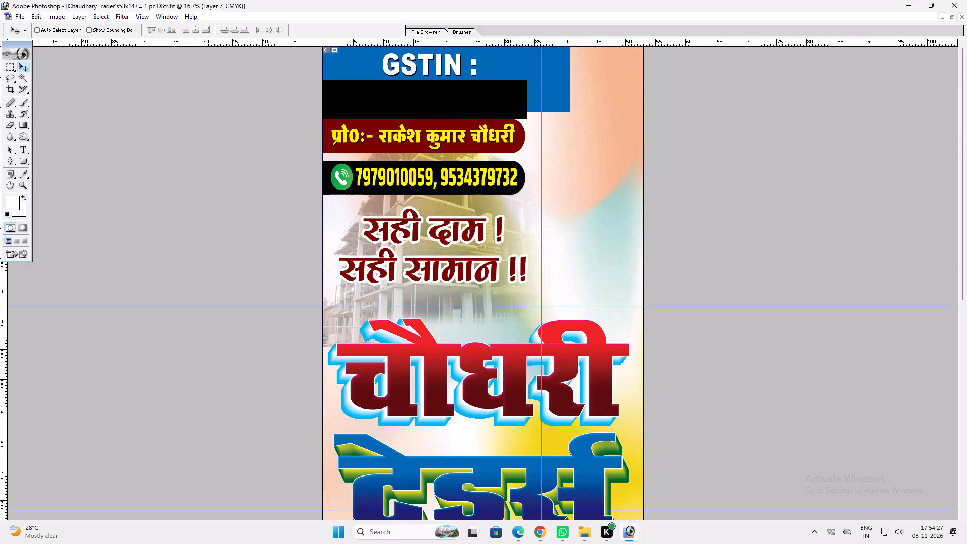
left_click_drag(588, 295, 589, 298)
key("ctrl+plus")
key("ctrl+plus")
key("space")
key("space")
key("space")
key("space")
key("space")
key("space")
key("space")
key("space")
key("space")
key("space")
key("space")
key("space")
key("space")
key("space")
key("space")
key("space")
key("space")
key("space")
key("space")
key("space")
left_click_drag(571, 261, 564, 302)
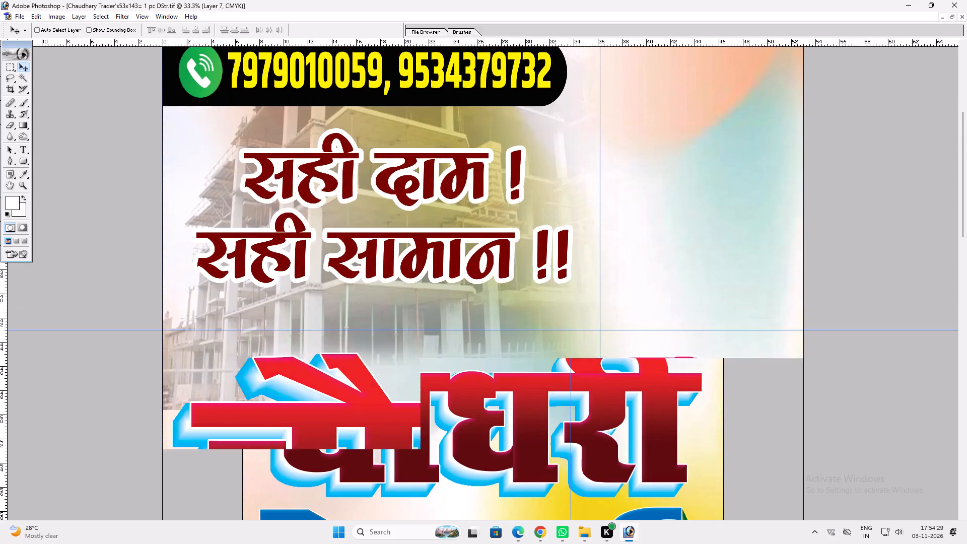
left_click_drag(564, 302, 548, 419)
left_click_drag(598, 231, 599, 342)
right_click(544, 215)
left_click(556, 222)
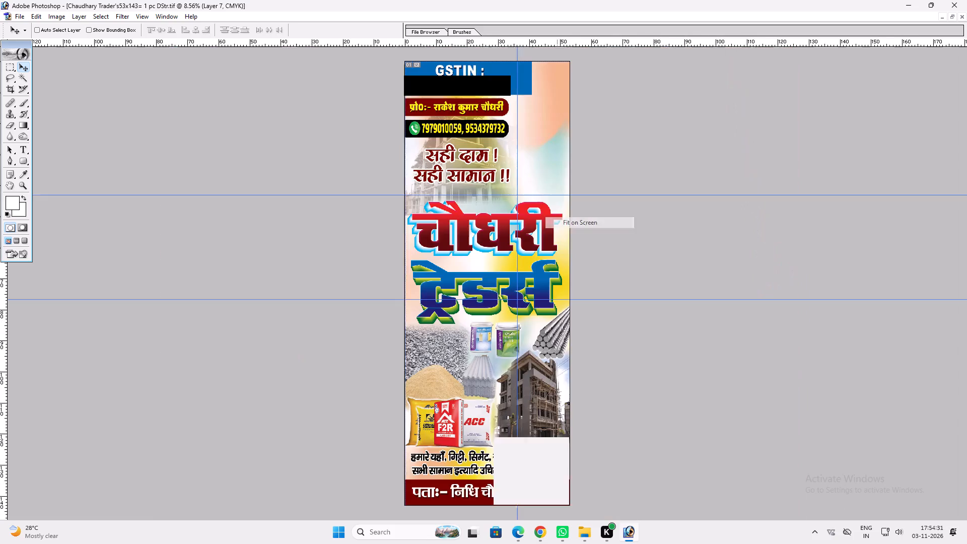
Examine the चौधरी title lettering and the area just above it at higher magnification, and return to the full banner.
key("ctrl+plus")
key("ctrl+plus")
key("ctrl+plus")
key("space")
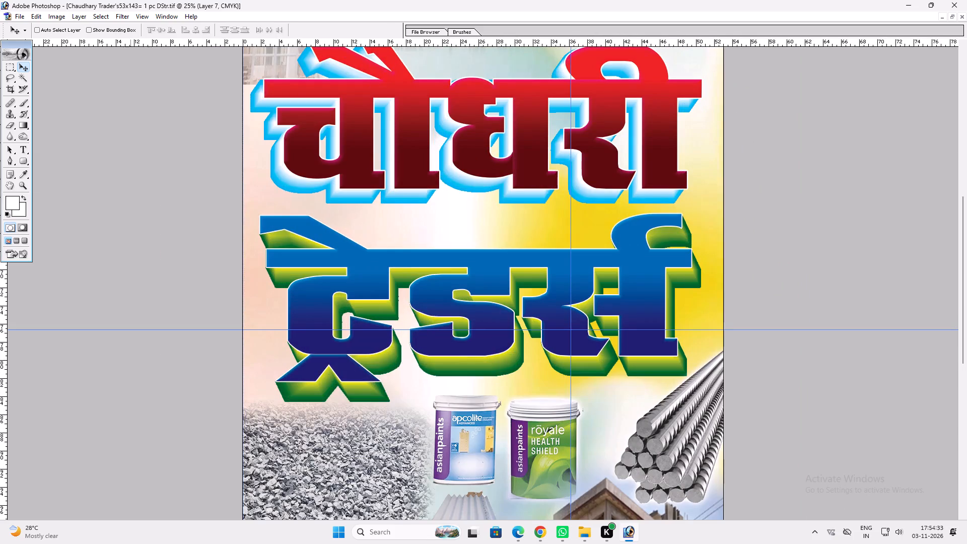
key("space")
key("space")
key("space")
key("space")
key("space")
key("space")
key("space")
key("space")
key("space")
key("space")
key("space")
key("space")
key("space")
key("space")
key("space")
key("space")
key("space")
key("space")
key("space")
key("space")
left_click_drag(61, 66, 104, 265)
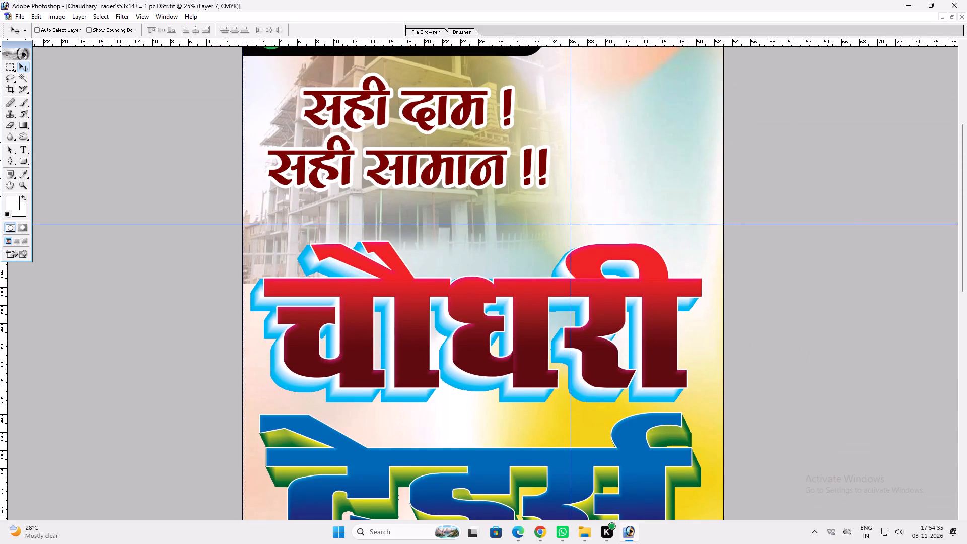
double_click(7, 46)
key("ctrl+plus")
key("ctrl+plus")
key("space")
key("space")
key("space")
key("space")
key("space")
key("space")
key("space")
key("space")
key("space")
key("space")
key("space")
key("space")
key("space")
key("space")
key("space")
key("space")
key("space")
key("space")
key("space")
key("space")
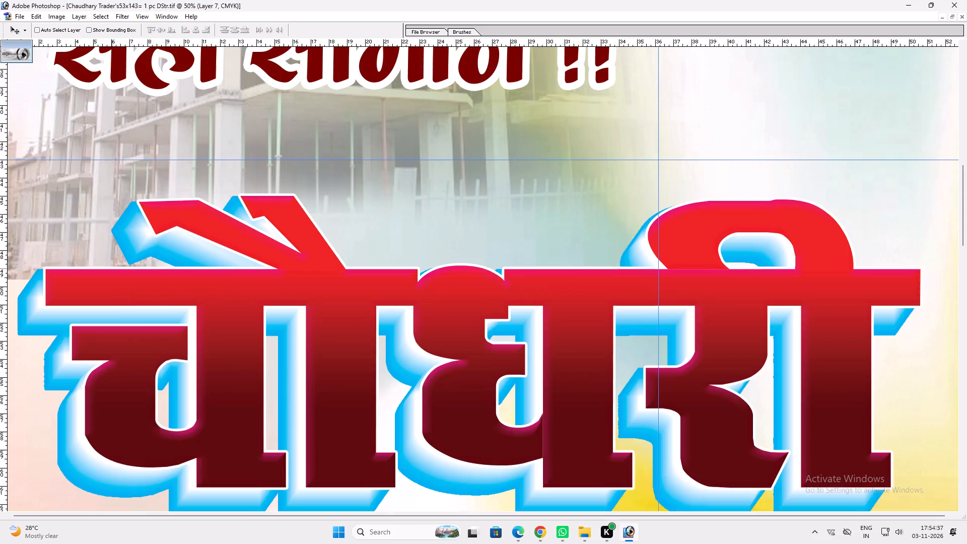
left_click_drag(107, 267, 106, 314)
left_click_drag(63, 251, 70, 276)
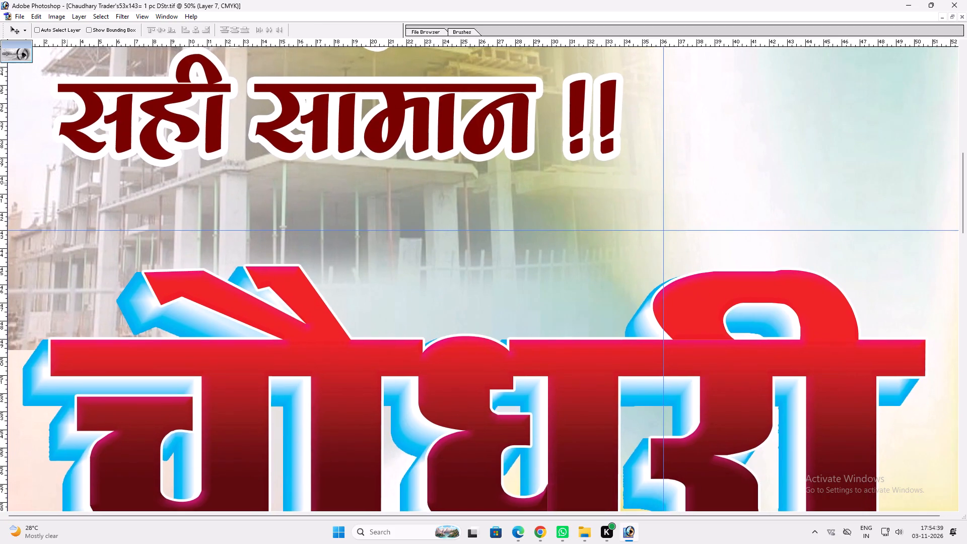
right_click(66, 181)
left_click(80, 185)
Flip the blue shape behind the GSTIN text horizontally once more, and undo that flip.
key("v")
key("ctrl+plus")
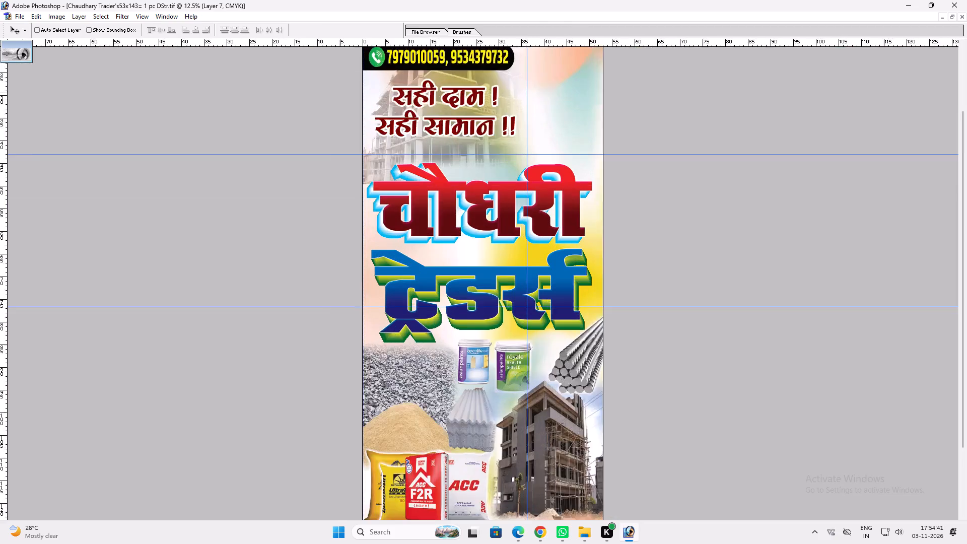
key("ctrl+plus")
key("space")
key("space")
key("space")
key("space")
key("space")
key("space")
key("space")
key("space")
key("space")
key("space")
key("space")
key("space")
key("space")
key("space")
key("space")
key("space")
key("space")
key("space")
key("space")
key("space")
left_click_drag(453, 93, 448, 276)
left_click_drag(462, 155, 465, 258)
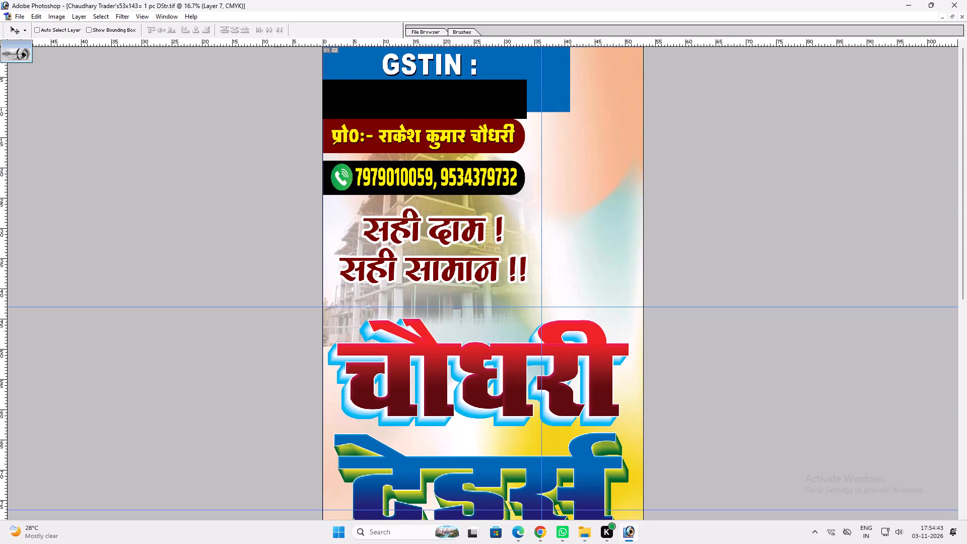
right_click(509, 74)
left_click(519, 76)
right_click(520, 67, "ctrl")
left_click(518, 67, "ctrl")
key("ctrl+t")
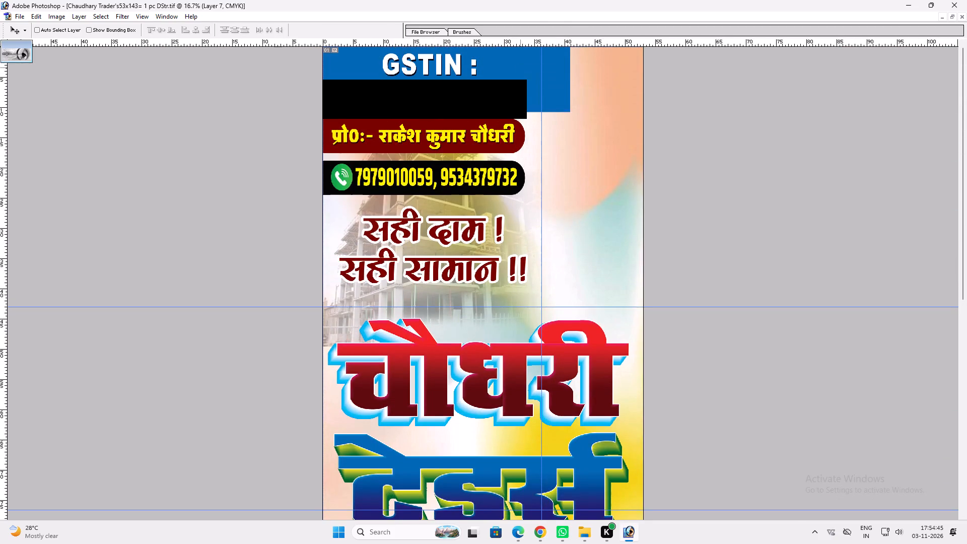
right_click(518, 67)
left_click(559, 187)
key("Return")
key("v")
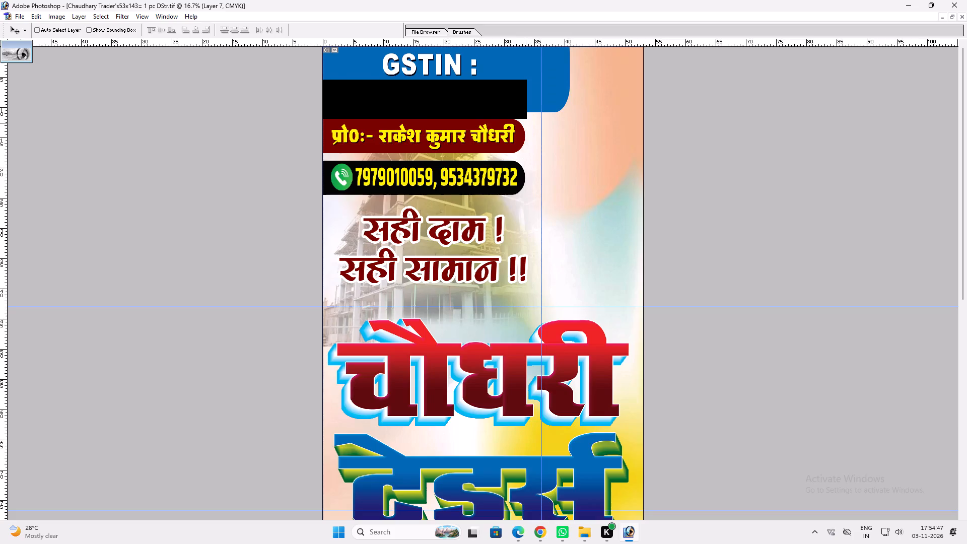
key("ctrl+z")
Move the blue GSTIN shape flush with the banner's right edge and scale it to 75.1% width and 86.9% height.
left_click_drag(525, 65, 601, 70)
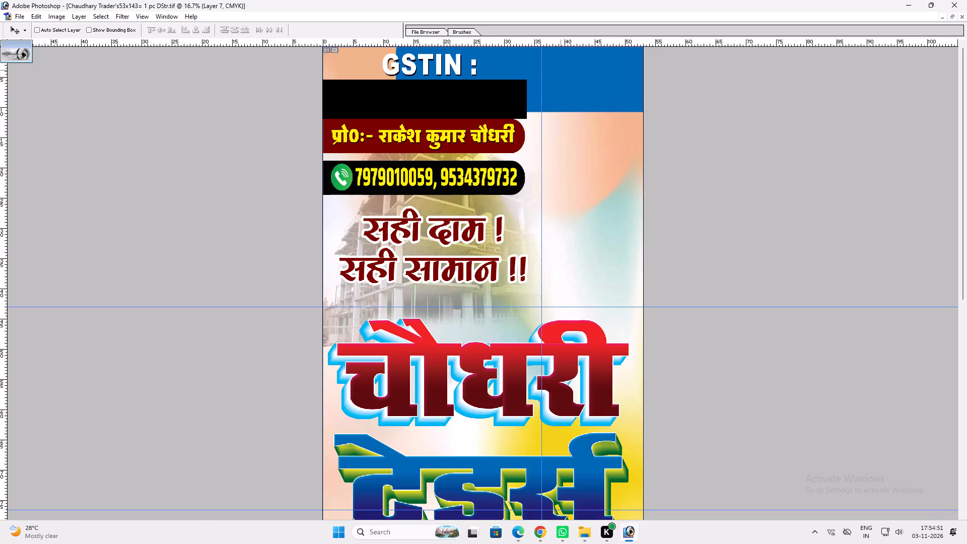
key("ctrl+t")
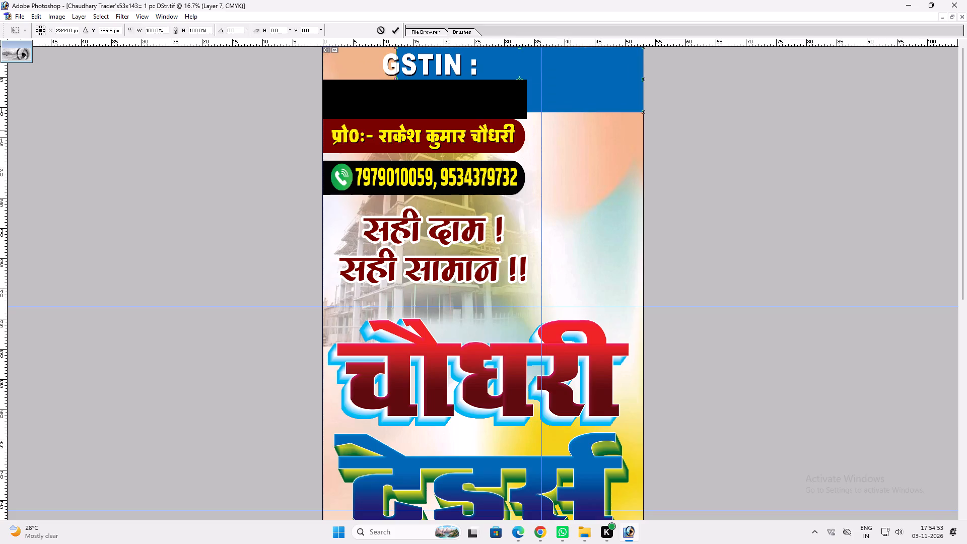
left_click_drag(397, 112, 458, 104, "shift")
key("shift+Return")
key("v")
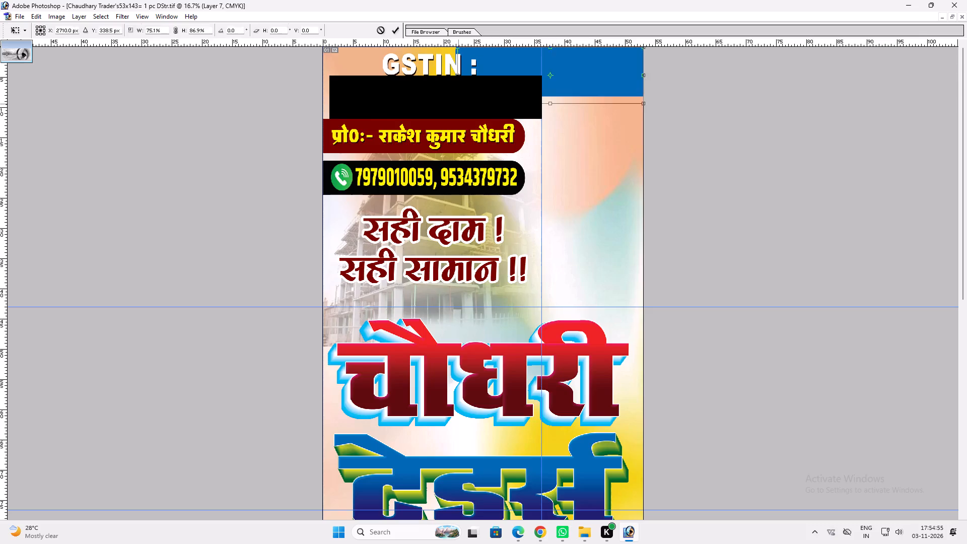
Transform the blue GSTIN shape to reduce its height to 97.3%, keeping its width at 100%.
key("ctrl+t")
left_click_drag(494, 103, 500, 98, "shift")
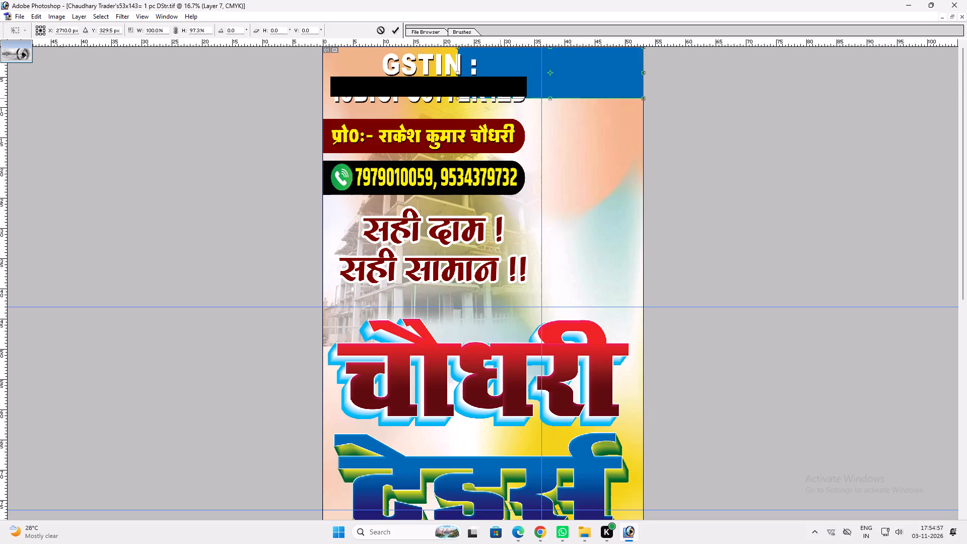
key("shift+Return")
Move the two-line GSTIN text onto the blue shape at the banner's top right and scale it down to fit inside.
key("v")
left_click(478, 91, "ctrl")
left_click_drag(476, 90, 548, 89)
key("ctrl+t")
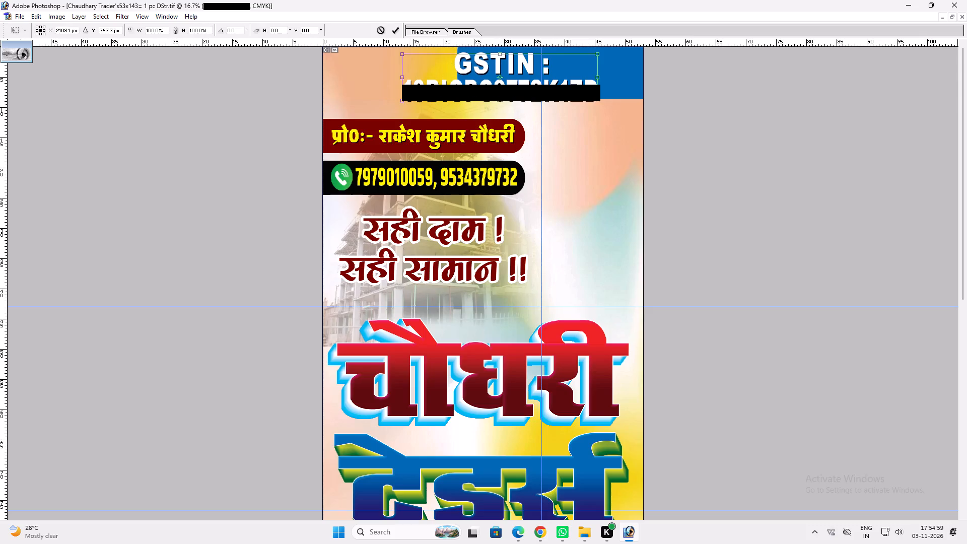
left_click_drag(405, 101, 470, 84, "shift")
key("shift+Return")
key("v")
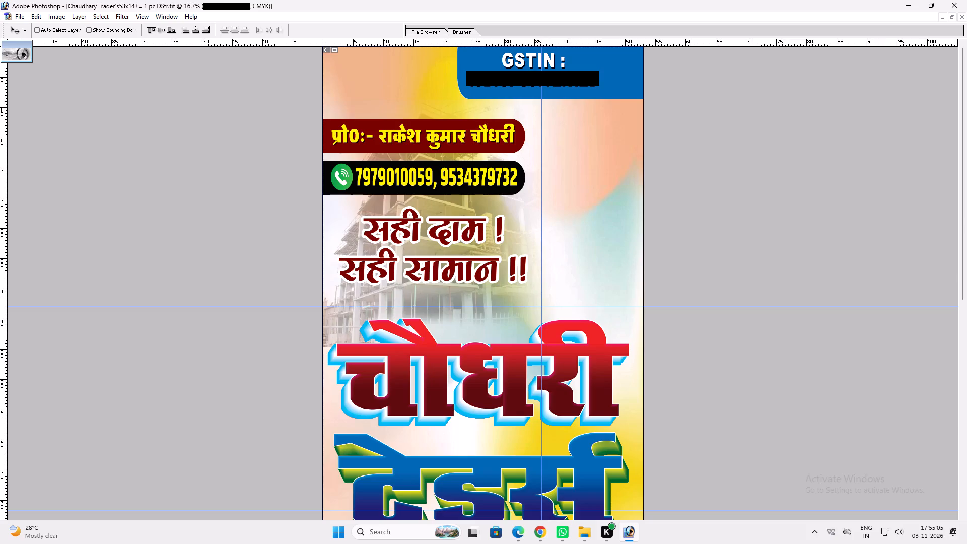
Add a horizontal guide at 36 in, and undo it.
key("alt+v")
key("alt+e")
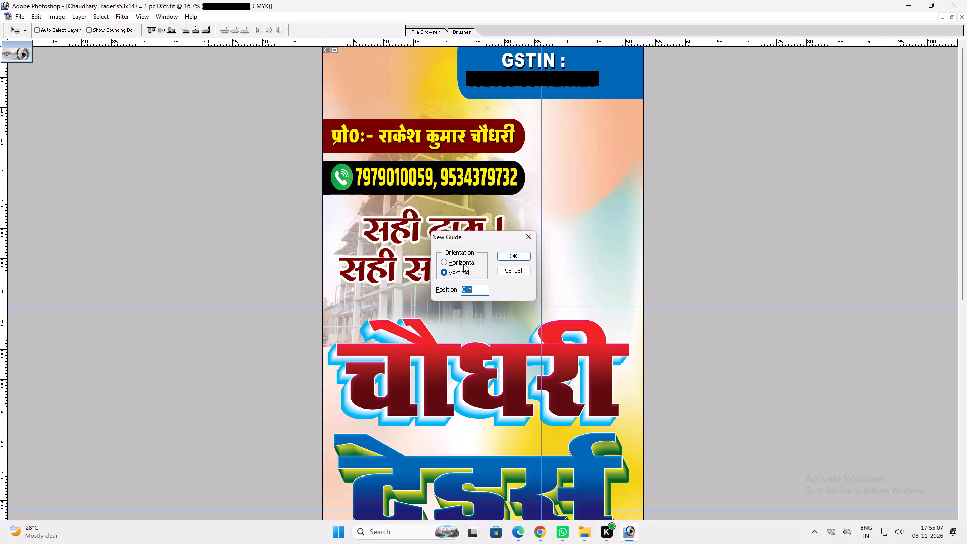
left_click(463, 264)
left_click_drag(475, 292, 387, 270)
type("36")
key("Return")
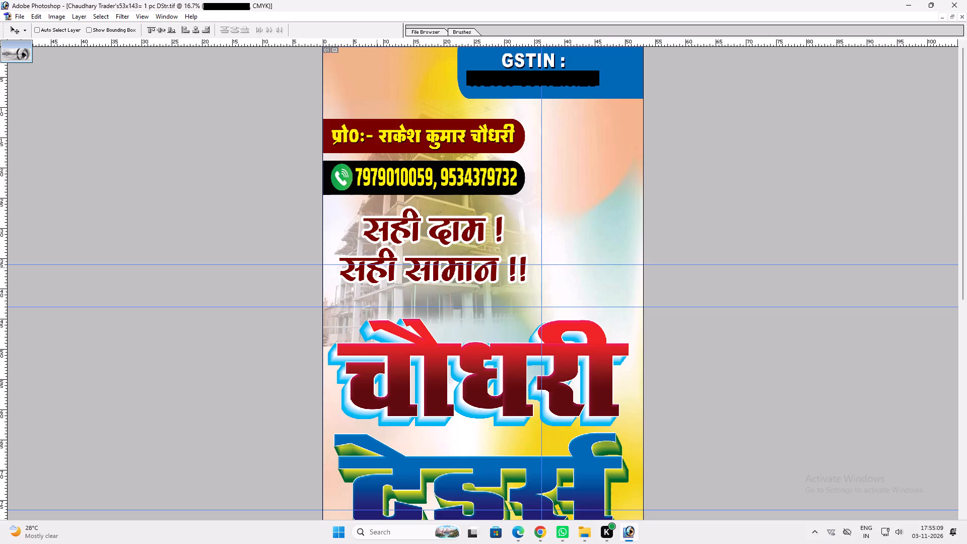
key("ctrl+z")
Add a horizontal guide at the 36 in position.
key("alt+v")
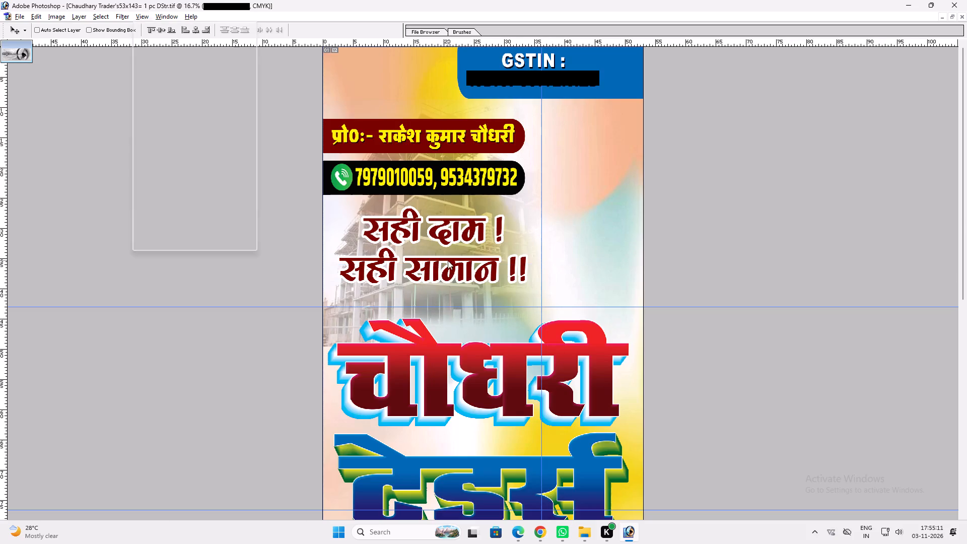
key("alt+e")
left_click(460, 262)
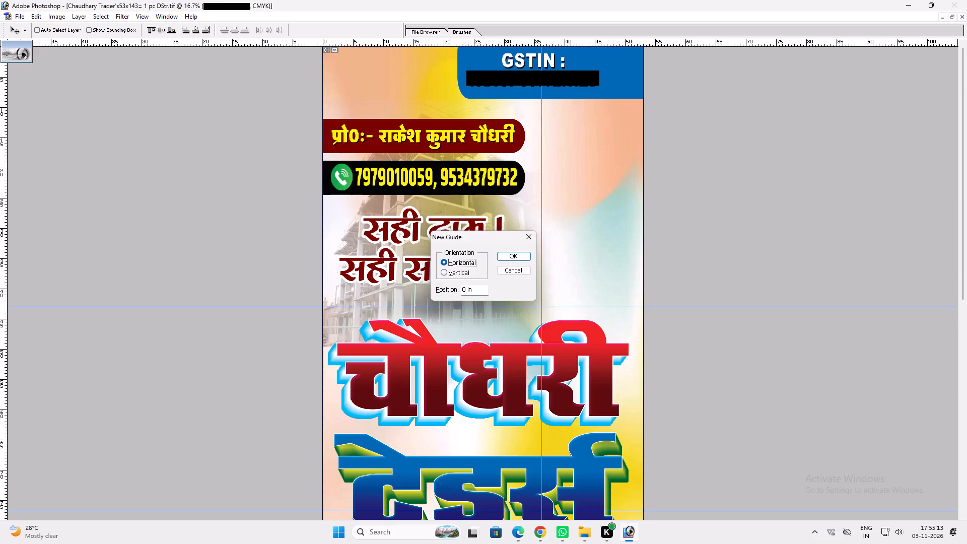
left_click_drag(478, 290, 356, 287)
type("36")
key("Return")
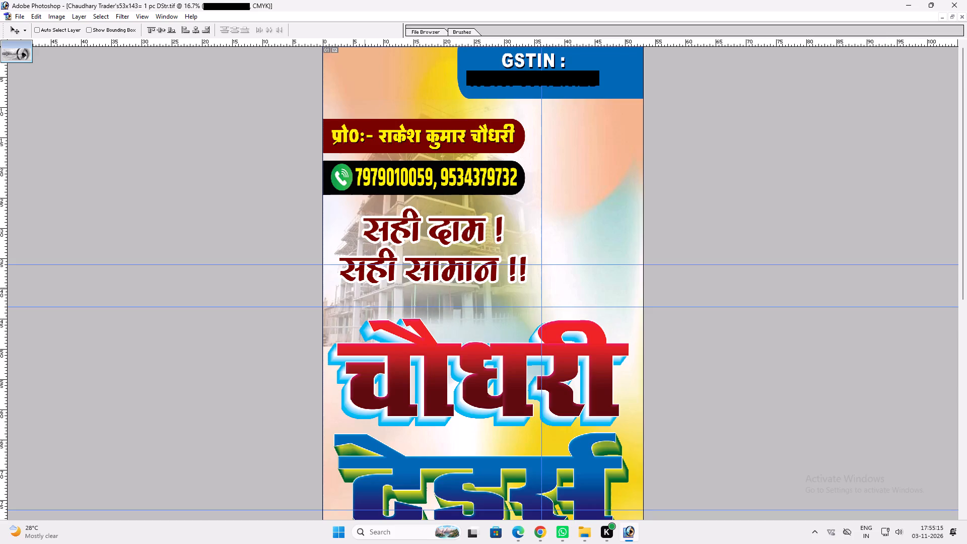
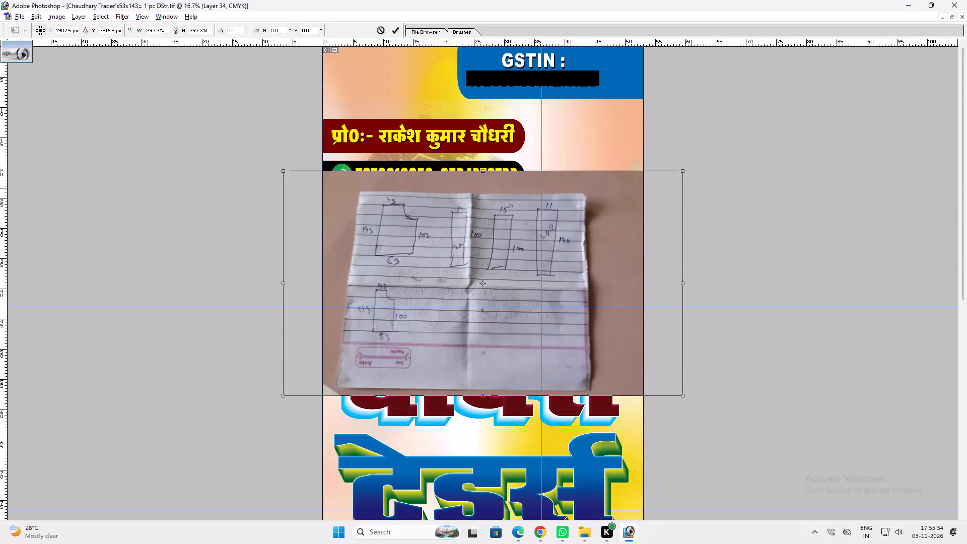
Apply the 297.3% enlargement of the handwritten sketch photo and move the photo lower, below the phone number line.
key("Return")
key("v")
left_click_drag(490, 262, 488, 299)
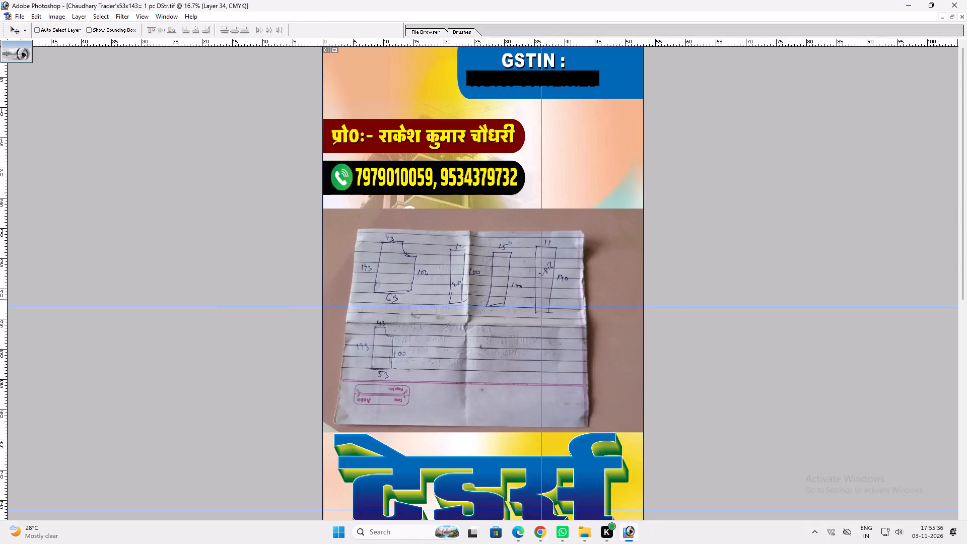
left_click_drag(488, 299, 490, 316)
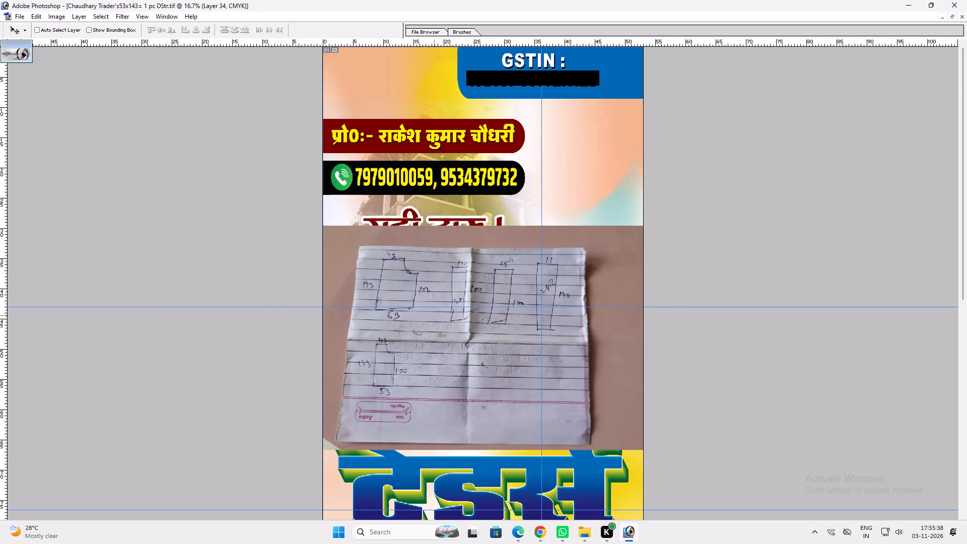
Examine the sizes written on the sketch photo and compare them with the banner's header area and guides.
key("ctrl+plus")
key("space")
key("space")
key("space")
key("space")
key("space")
key("space")
key("space")
key("space")
key("space")
left_click_drag(433, 315, 460, 226)
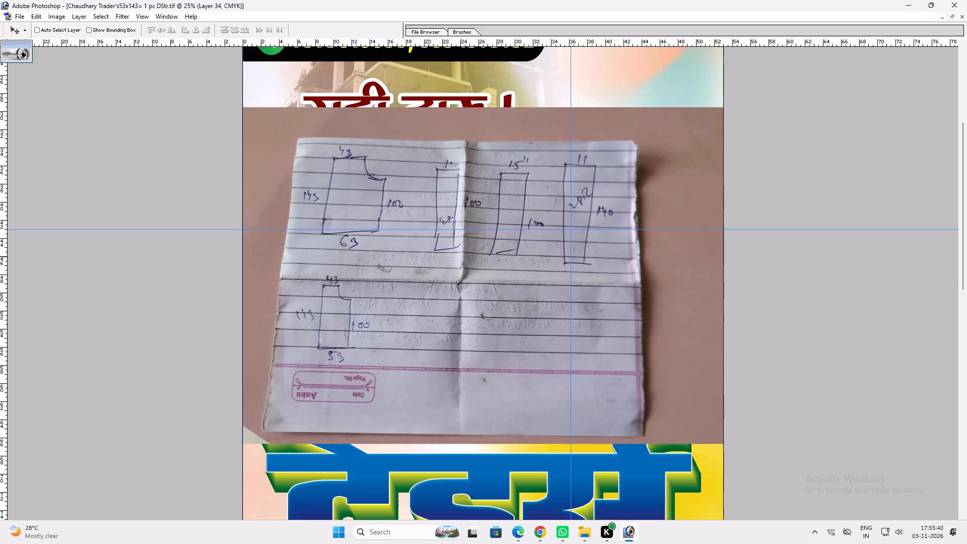
key("space")
key("space")
key("space")
key("space")
key("space")
key("space")
key("space")
key("space")
key("space")
key("space")
key("space")
key("space")
key("space")
key("space")
key("space")
key("space")
key("space")
key("space")
key("space")
key("space")
left_click_drag(439, 210, 438, 362)
left_click_drag(492, 157, 487, 296)
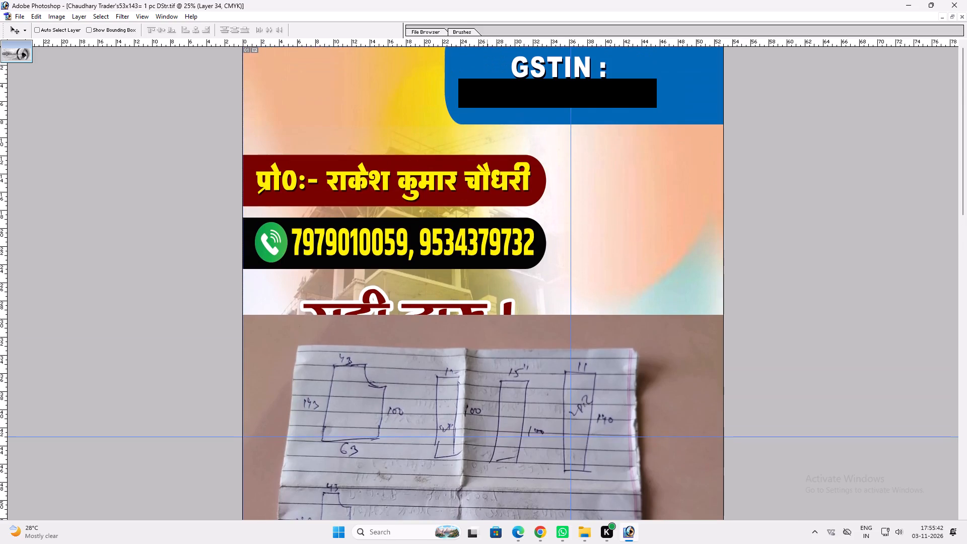
key("space")
key("space")
key("space")
key("space")
key("space")
key("space")
key("space")
key("space")
key("space")
key("space")
key("space")
key("space")
left_click_drag(490, 176, 489, 101)
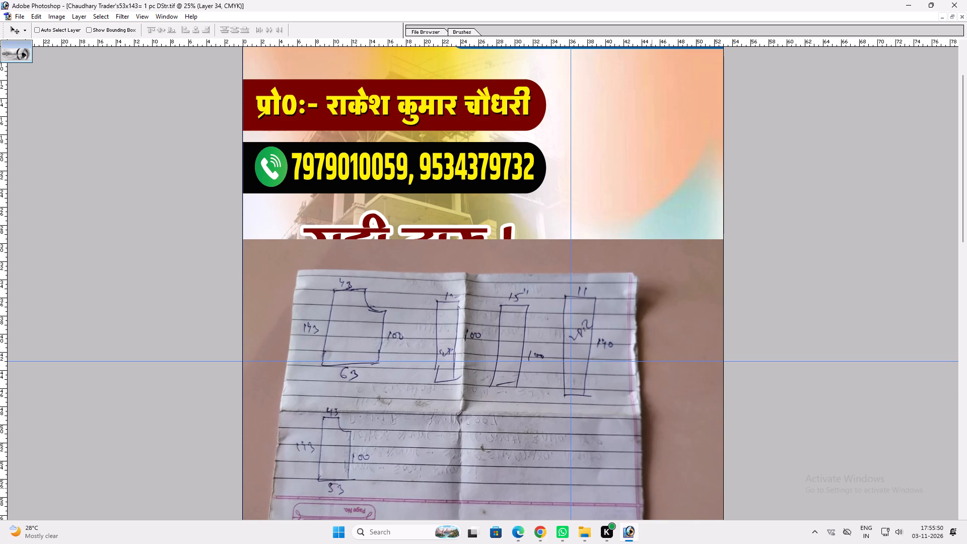
Switch to Calculator and compute 53 minus 43.
left_click(394, 532)
type("ca")
key("Return")
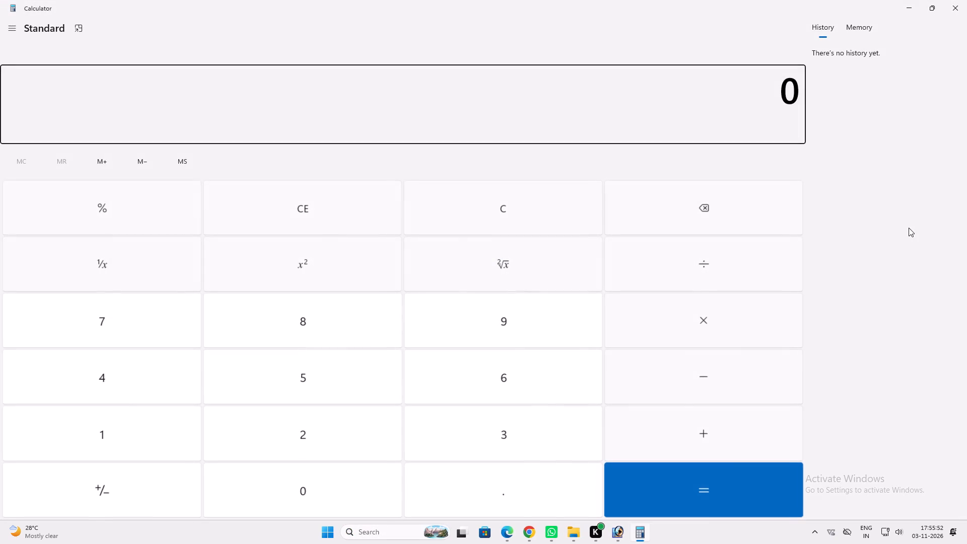
type("53")
key("minus")
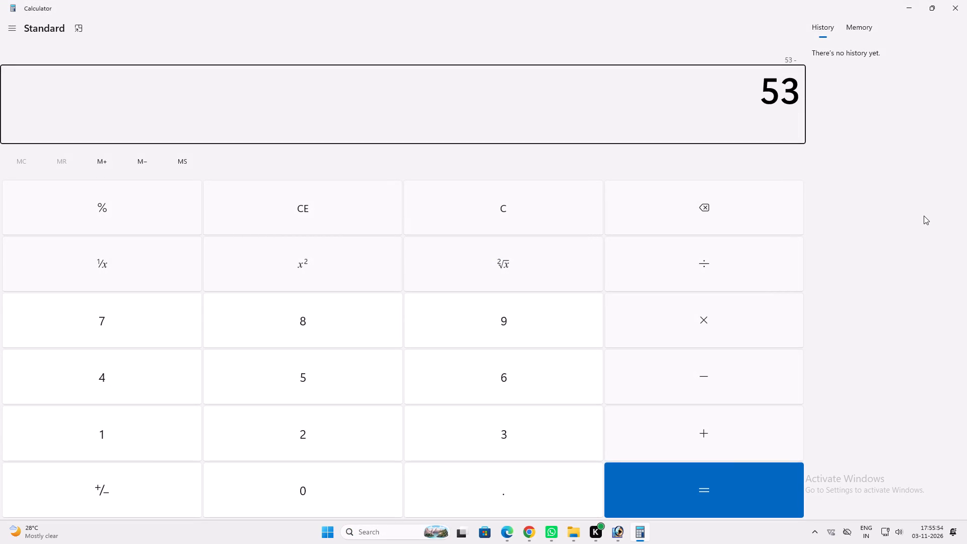
type("43")
key("Return")
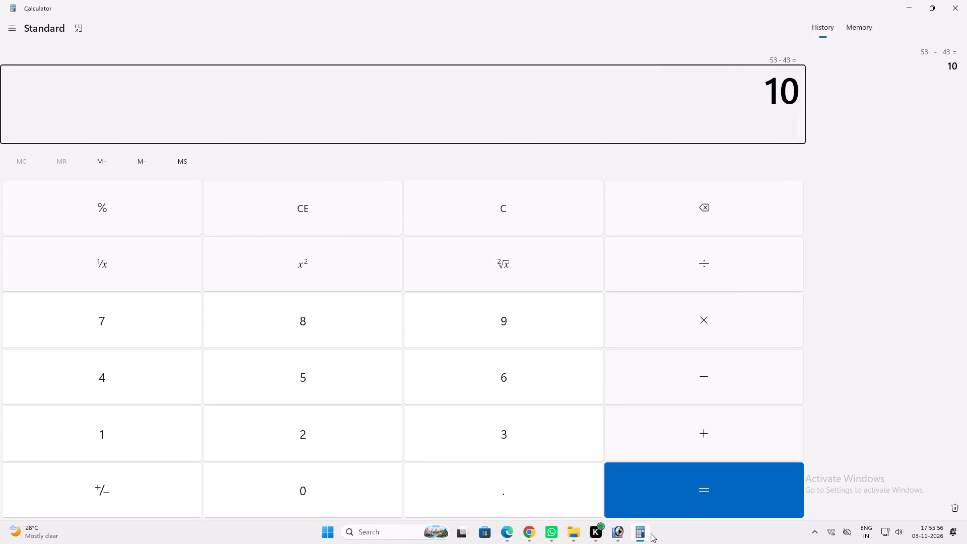
Back in Photoshop, move the vertical guide to the 10 in position.
left_click(613, 531)
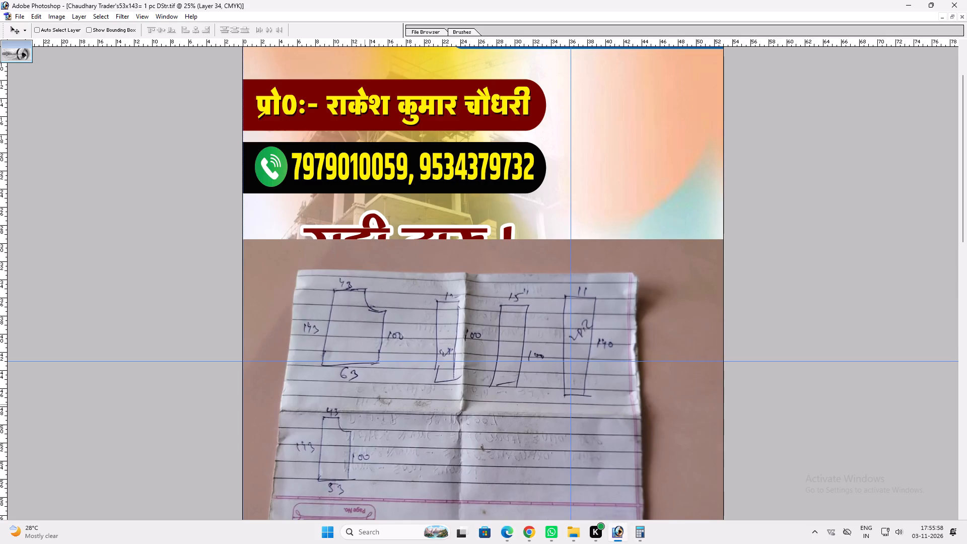
key("space")
key("space")
key("space")
key("space")
left_click_drag(464, 292, 451, 489)
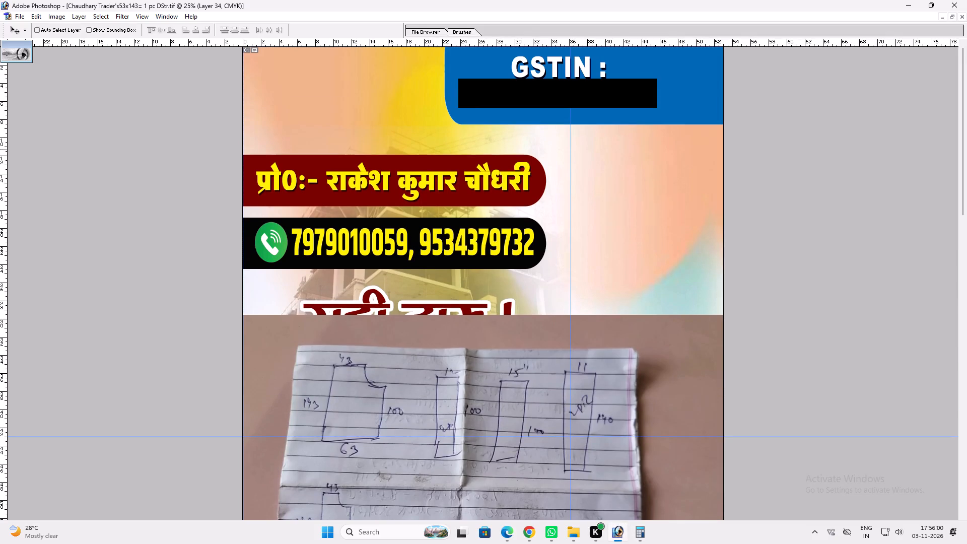
left_click(569, 149)
left_click_drag(570, 149, 334, 109)
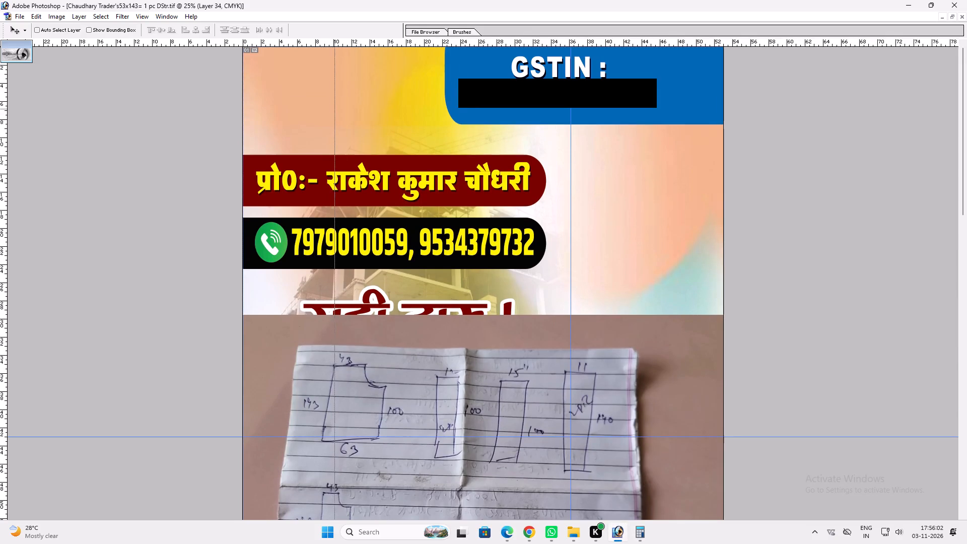
left_click_drag(334, 109, 333, 109)
Check the vertical and horizontal guides against the sketched sizes, up close and over the whole banner.
key("space")
key("space")
key("space")
key("space")
key("space")
key("space")
key("space")
key("space")
key("space")
key("space")
key("space")
key("space")
key("space")
key("space")
key("space")
key("space")
key("space")
key("space")
key("space")
key("space")
left_click_drag(391, 209, 394, 107)
left_click_drag(393, 191, 404, 126)
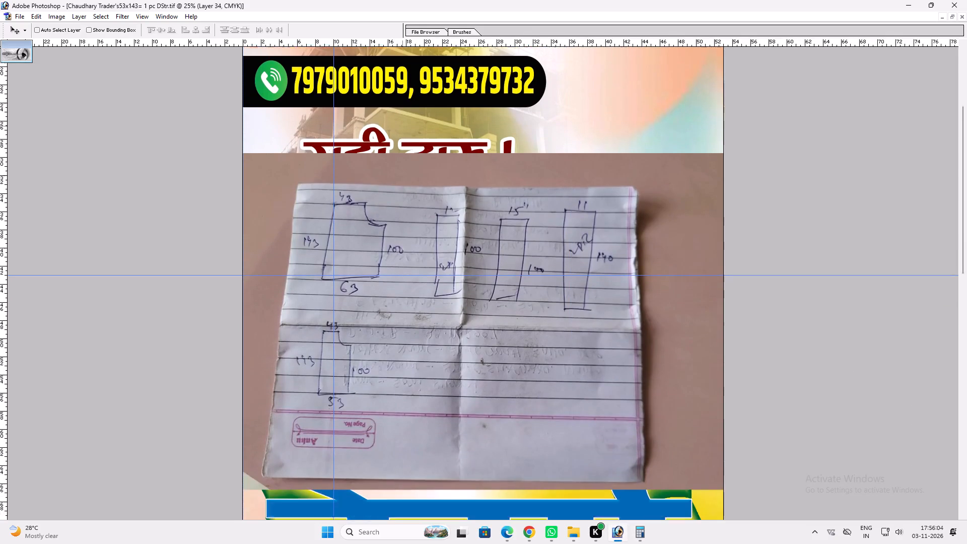
left_click_drag(404, 126, 408, 117)
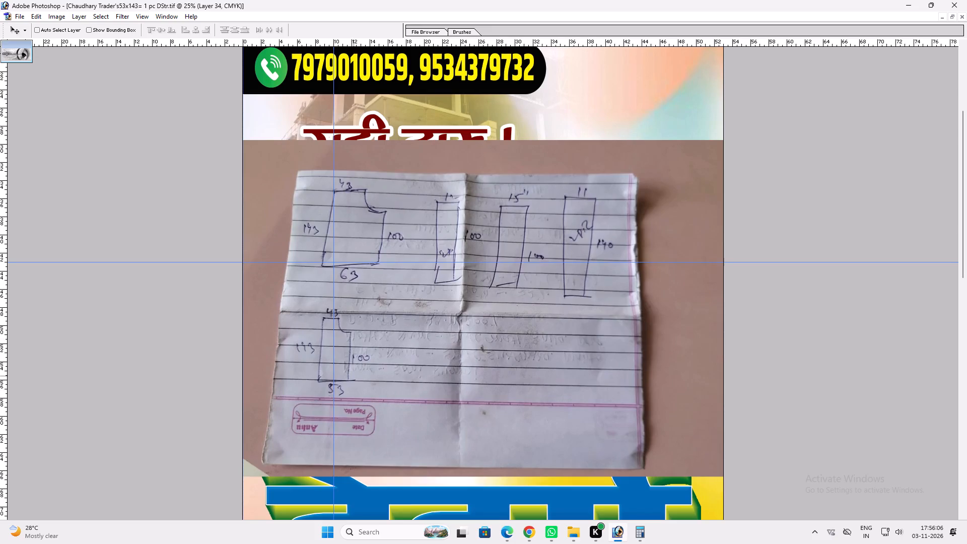
key("space")
key("space")
key("space")
key("space")
key("space")
key("space")
left_click_drag(291, 293, 297, 387)
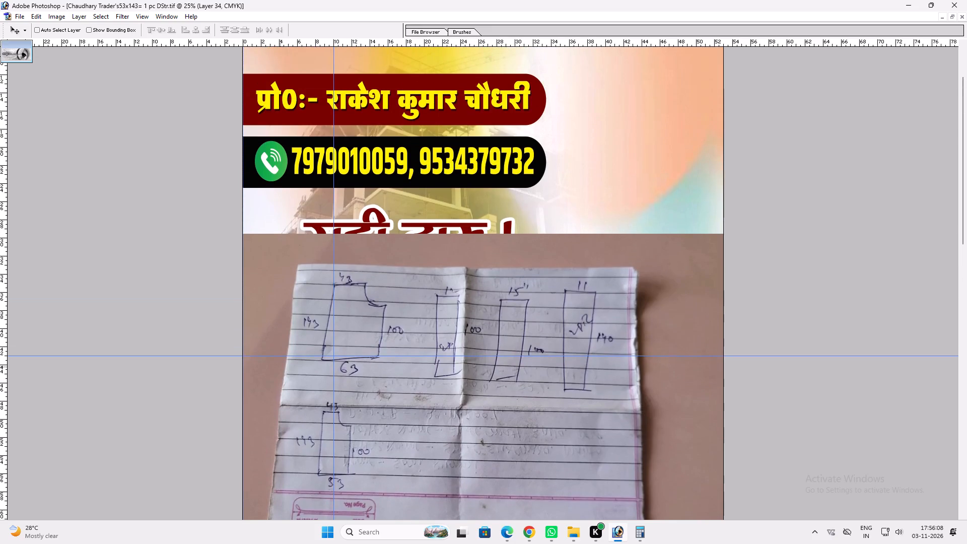
left_click(270, 355)
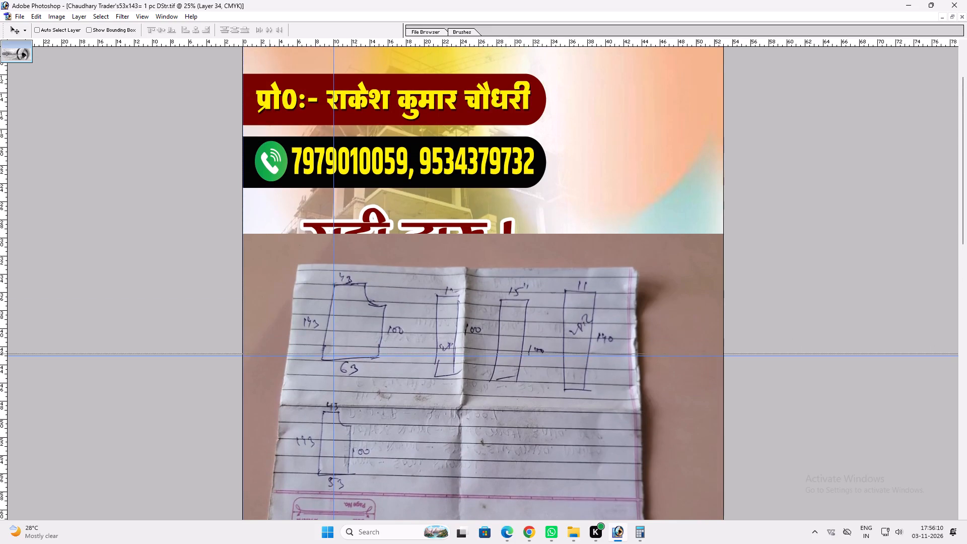
key("space")
key("space")
key("space")
key("space")
key("space")
right_click(280, 289)
left_click(289, 293)
key("v")
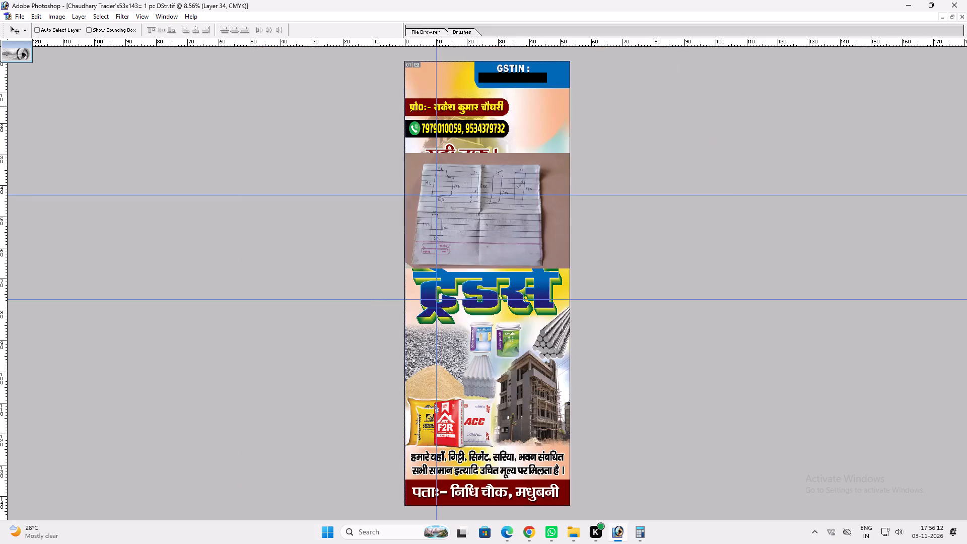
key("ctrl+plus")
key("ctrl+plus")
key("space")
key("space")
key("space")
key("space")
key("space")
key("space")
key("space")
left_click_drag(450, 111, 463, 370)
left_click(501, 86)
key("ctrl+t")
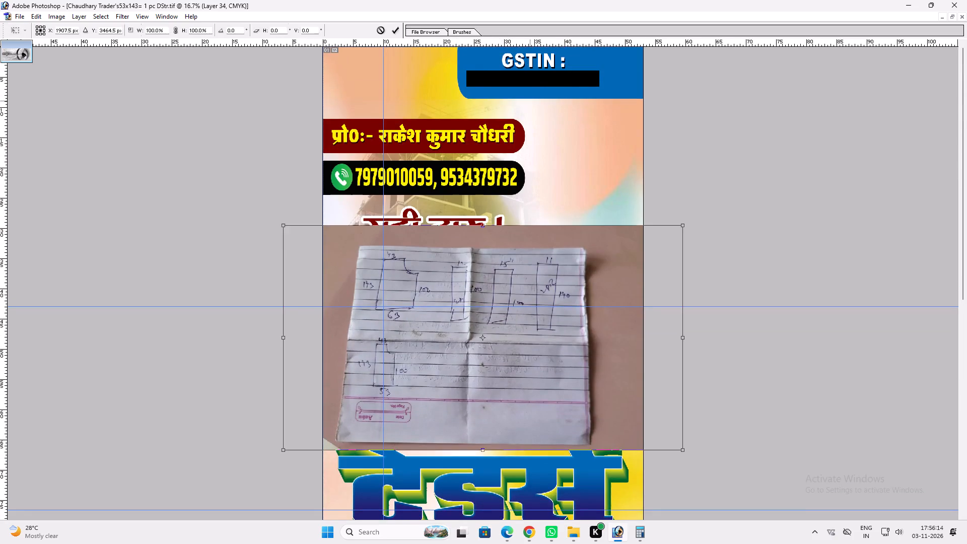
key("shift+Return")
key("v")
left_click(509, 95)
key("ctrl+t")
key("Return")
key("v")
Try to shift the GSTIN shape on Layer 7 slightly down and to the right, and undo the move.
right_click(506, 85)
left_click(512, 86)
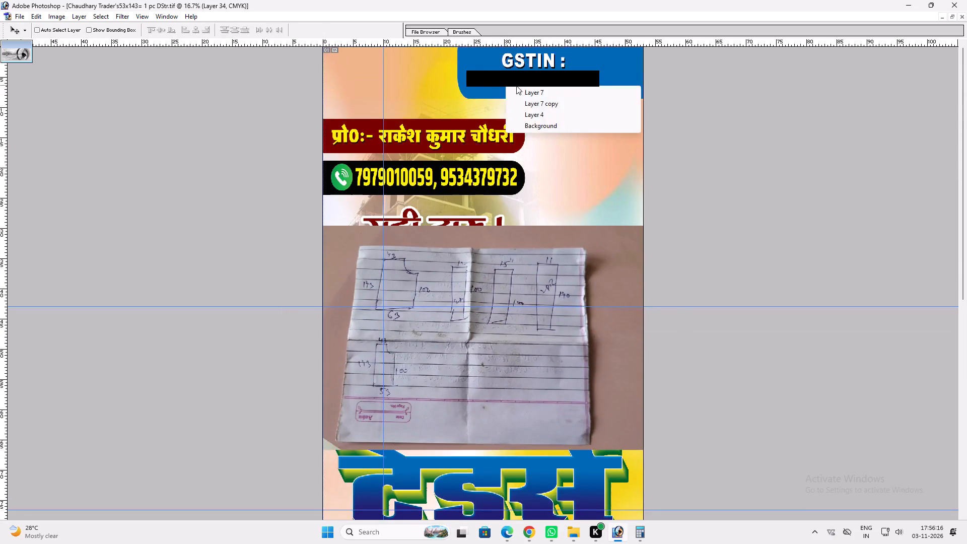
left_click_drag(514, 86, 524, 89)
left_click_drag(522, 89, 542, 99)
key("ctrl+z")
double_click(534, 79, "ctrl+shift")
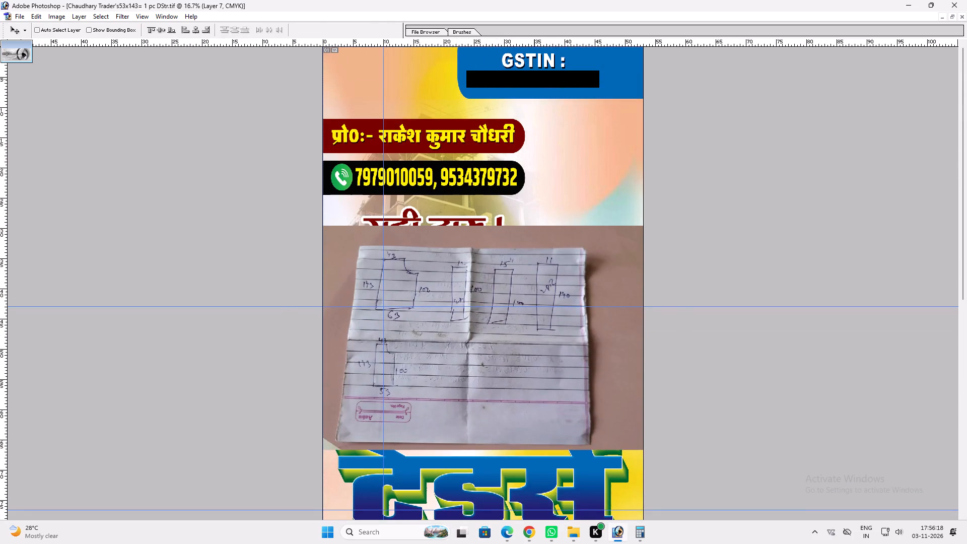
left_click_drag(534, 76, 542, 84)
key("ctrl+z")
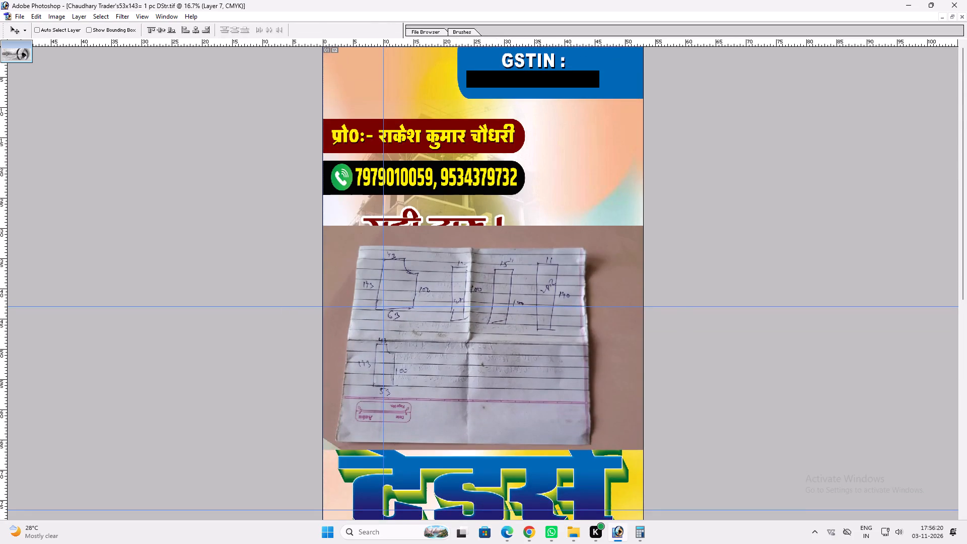
Transform the GSTIN shape with its text to 96.1% height and stretch its width past the banner's right edge.
left_click(538, 55, "ctrl+shift")
key("ctrl+t")
left_click(577, 93, "shift")
left_click_drag(642, 74, 645, 73, "shift")
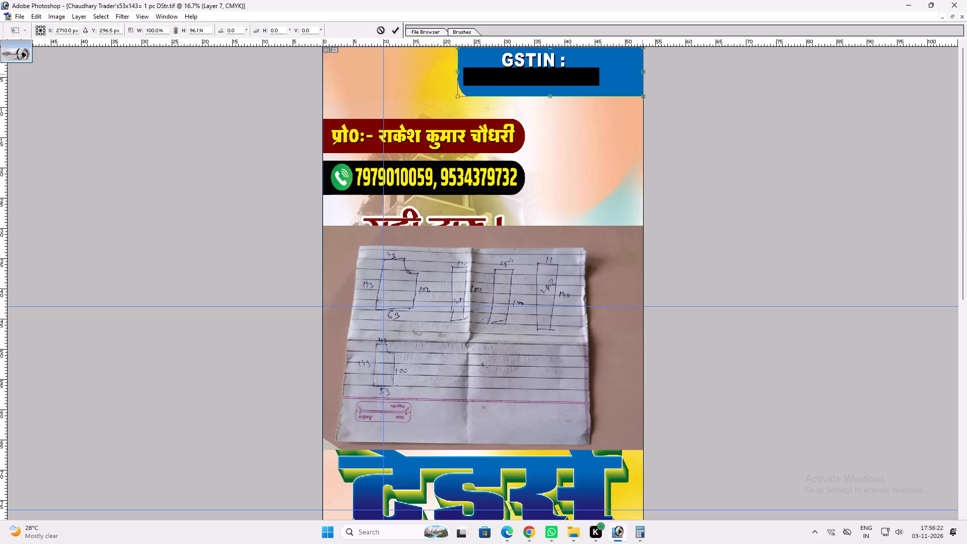
left_click_drag(645, 73, 672, 69, "shift")
key("shift+Return")
key("v")
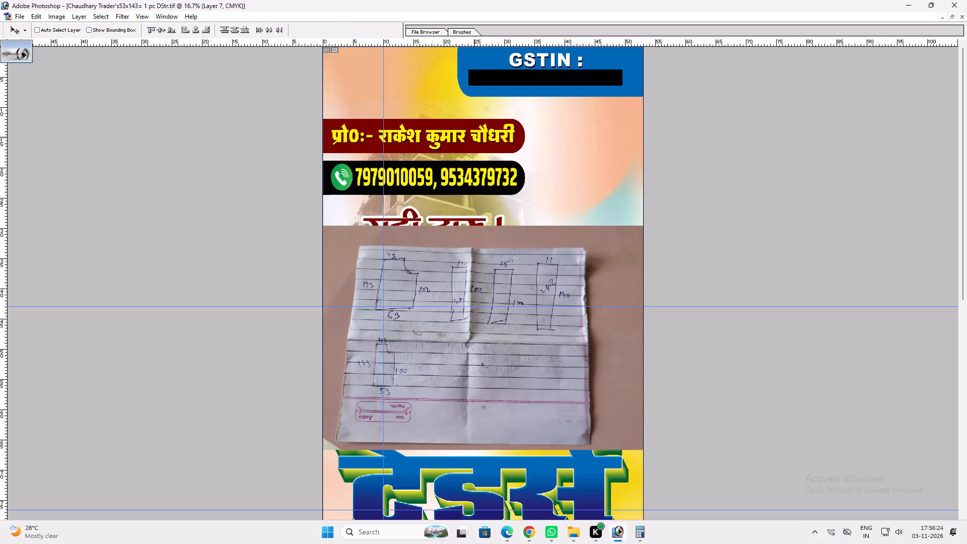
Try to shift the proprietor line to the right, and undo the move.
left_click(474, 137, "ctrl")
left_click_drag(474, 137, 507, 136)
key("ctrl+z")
Flip the maroon proprietor band on Layer 8 horizontally so its rounded end faces left.
right_click(455, 126)
left_click(463, 131)
right_click(457, 123, "ctrl+shift")
left_click_drag(466, 129, 471, 130, "ctrl+shift")
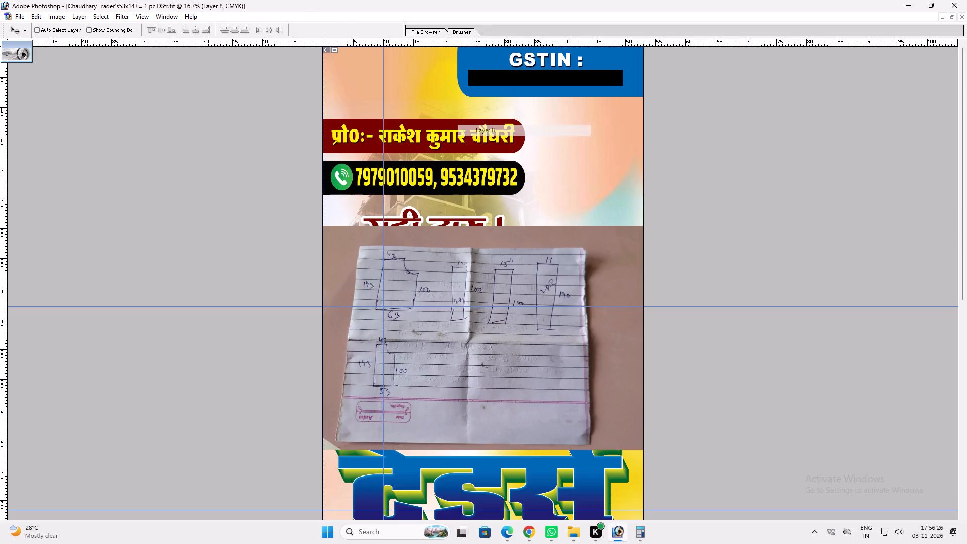
key("ctrl+t")
right_click(472, 130, "ctrl")
left_click(520, 252)
key("Return")
key("v")
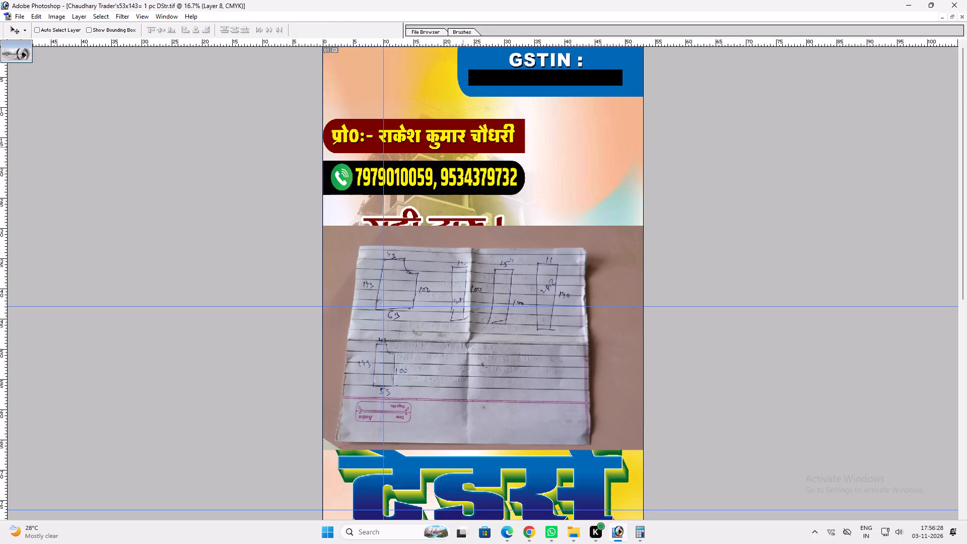
Move the maroon band, the proprietor text and the phone number line to the banner's right edge, below the GSTIN shape.
left_click_drag(463, 147, 581, 132)
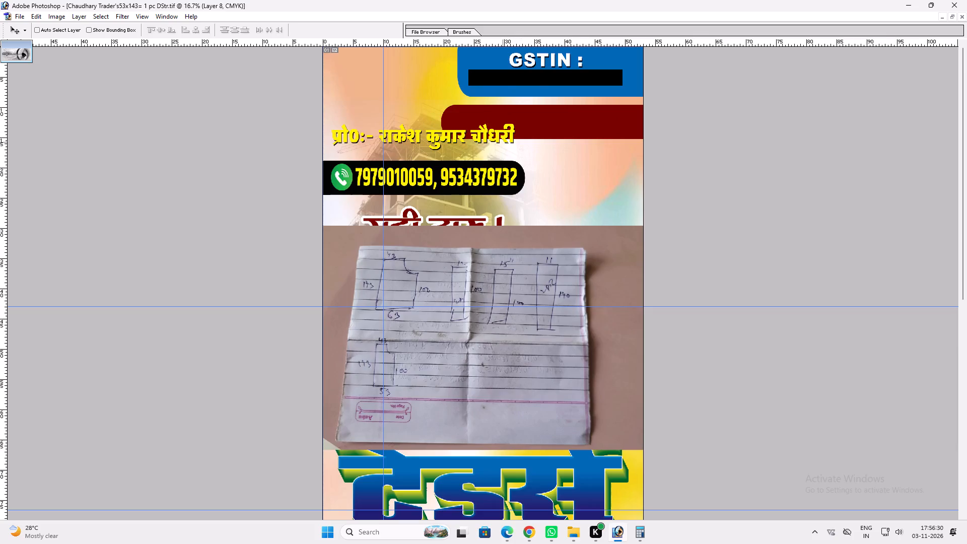
left_click(506, 131, "ctrl")
left_click_drag(506, 131, 626, 119)
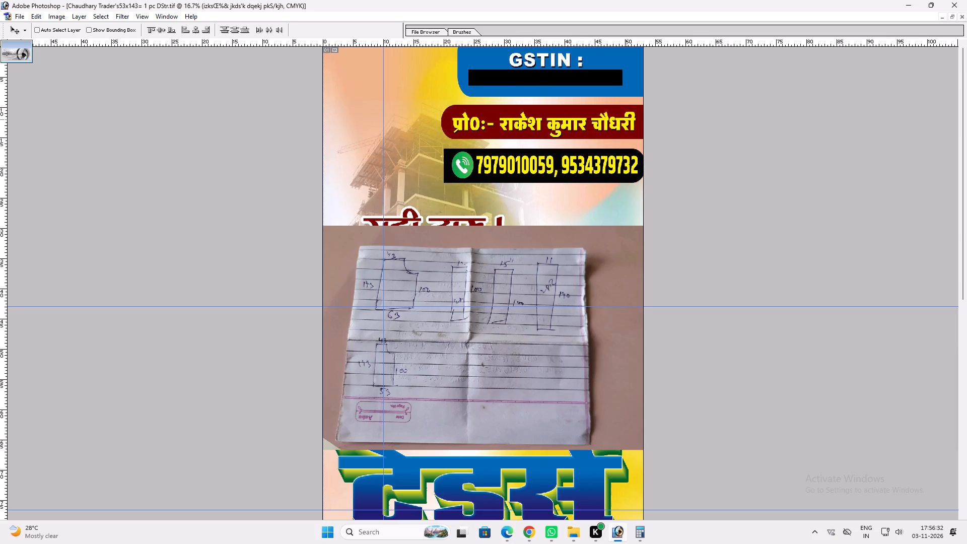
left_click_drag(626, 119, 626, 119)
key("v")
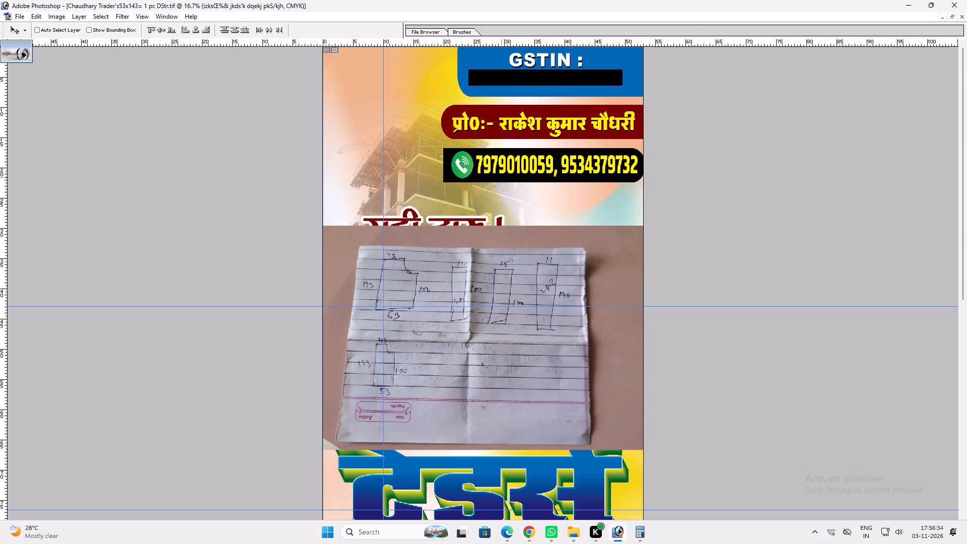
Flip the black phone number band on Layer 8 copy horizontally so its rounded end faces left.
right_click(501, 177)
left_click(513, 181)
right_click(504, 177, "ctrl+shift")
left_click_drag(512, 179, 520, 182, "ctrl+shift")
right_click(520, 182, "ctrl")
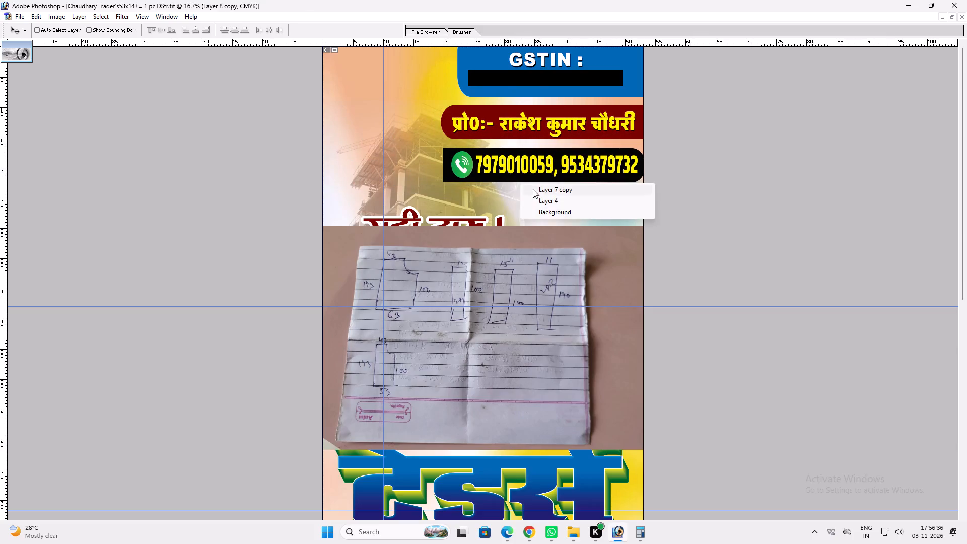
left_click(494, 181)
right_click(488, 177)
left_click(502, 181)
right_click(494, 179, "ctrl+shift")
left_click(500, 182, "ctrl+shift")
key("ctrl+t")
right_click(498, 177, "ctrl")
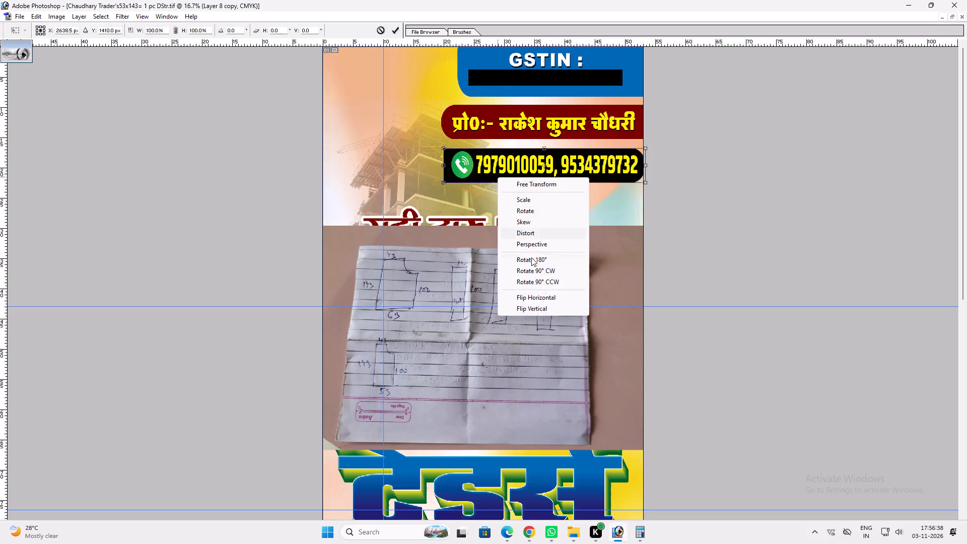
left_click(534, 297)
key("Return")
key("v")
Move the slogan "सही दाम ! सही सामान !!" toward the banner's right side, below the phone number band.
key("space")
left_click_drag(448, 218, 448, 209)
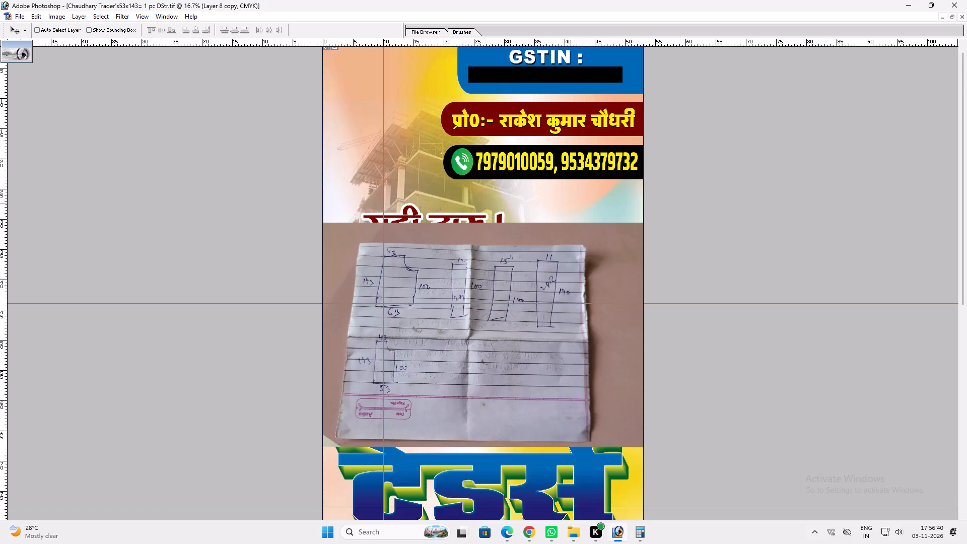
left_click_drag(448, 209, 444, 167)
key("space")
left_click_drag(412, 200, 413, 184)
left_click(470, 155, "ctrl")
left_click_drag(470, 155, 490, 149)
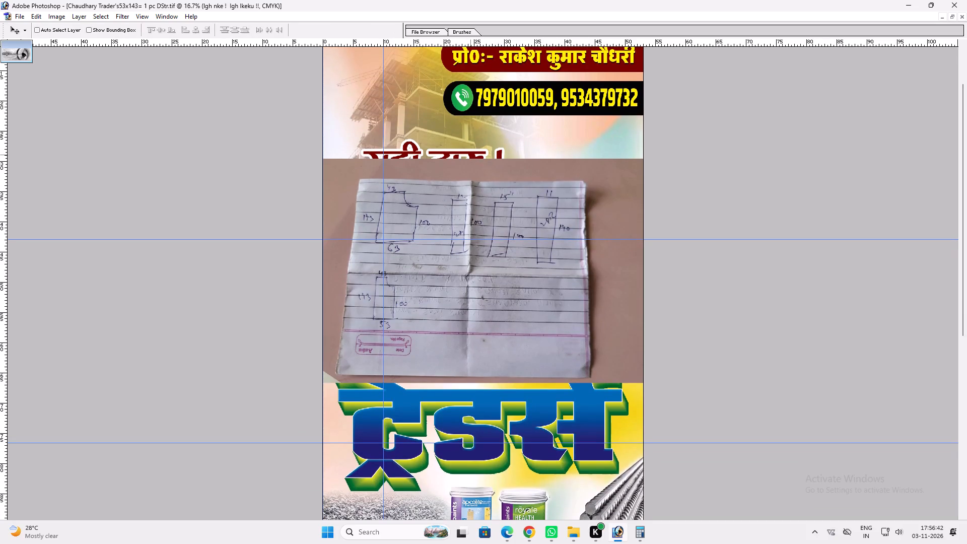
left_click_drag(490, 149, 558, 137)
key("space")
left_click_drag(541, 197, 533, 154)
Move the sketch photo on Layer 34 down the banner, clear of the slogan and the upper part of चौधरी.
left_click(524, 174, "ctrl")
left_click_drag(523, 170, 522, 286)
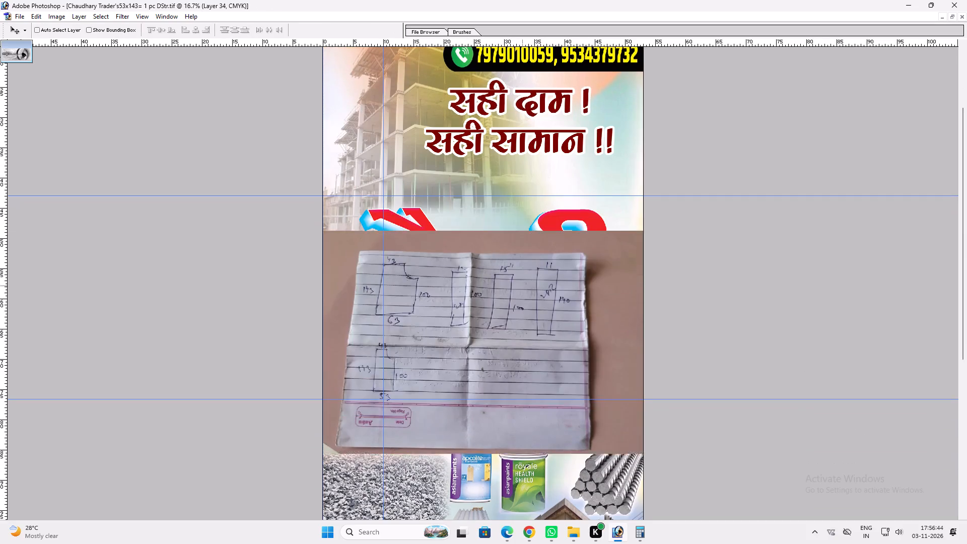
left_click_drag(522, 286, 521, 329)
Stretch the slogan text wider toward the banner's right edge and move it slightly down.
left_click(556, 139, "ctrl")
key("ctrl+t")
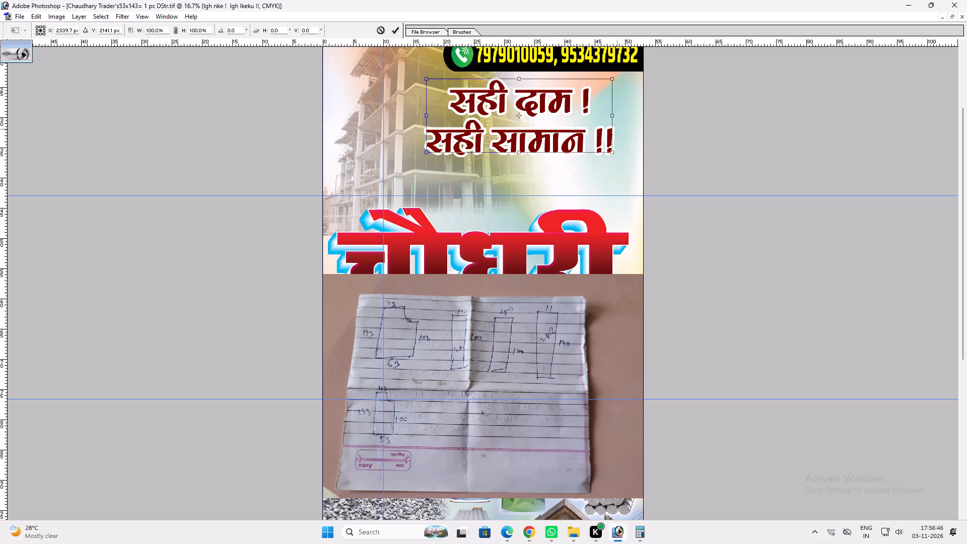
left_click_drag(616, 128, 637, 126, "shift")
key("shift+Return")
type("vv")
left_click_drag(558, 132, 558, 154)
Stretch the slogan's height slightly upward and nudge it a little to the left under the phone band.
key("space")
key("space")
right_click(532, 144)
left_click_drag(548, 150, 561, 152)
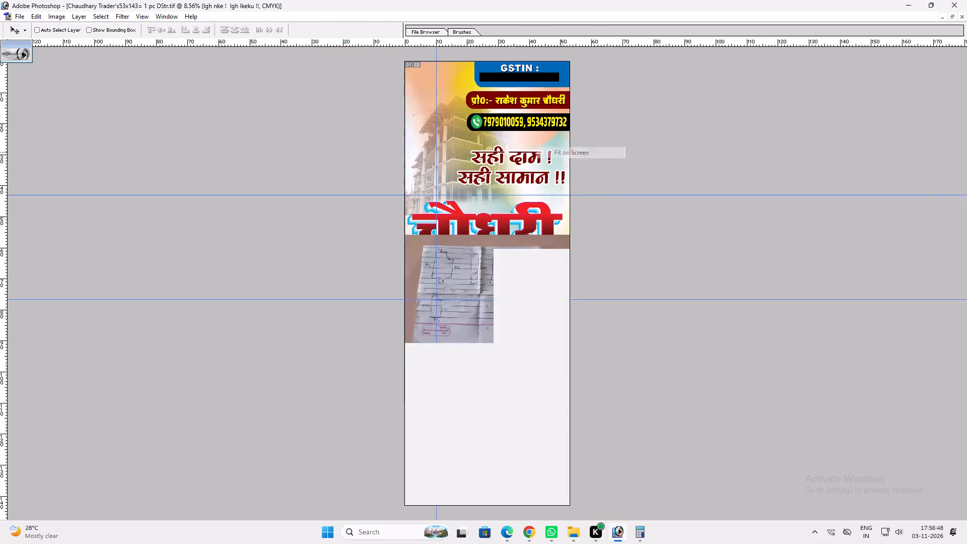
key("ctrl+t")
left_click_drag(540, 147, 545, 141, "shift")
key("shift+Return")
key("v")
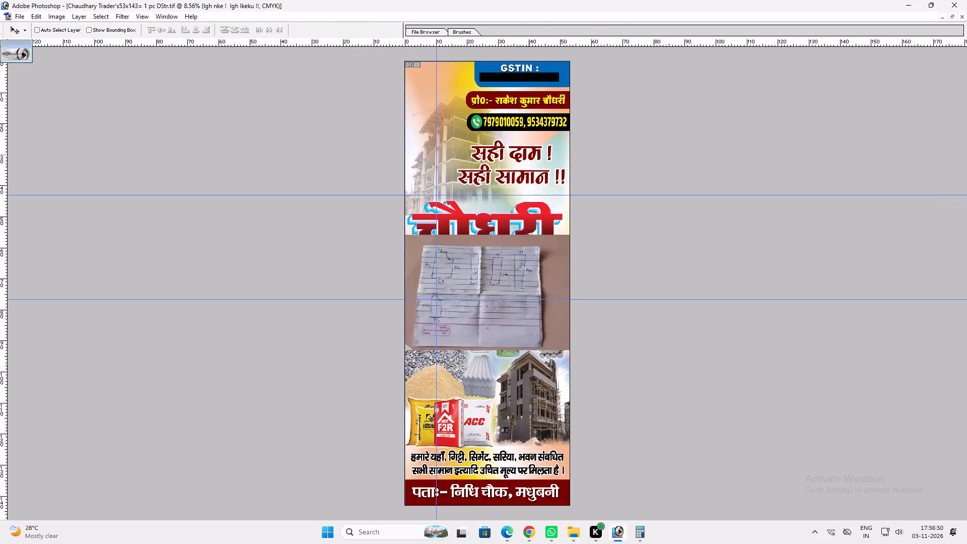
left_click(528, 155, "shift")
left_click_drag(530, 156, 524, 156)
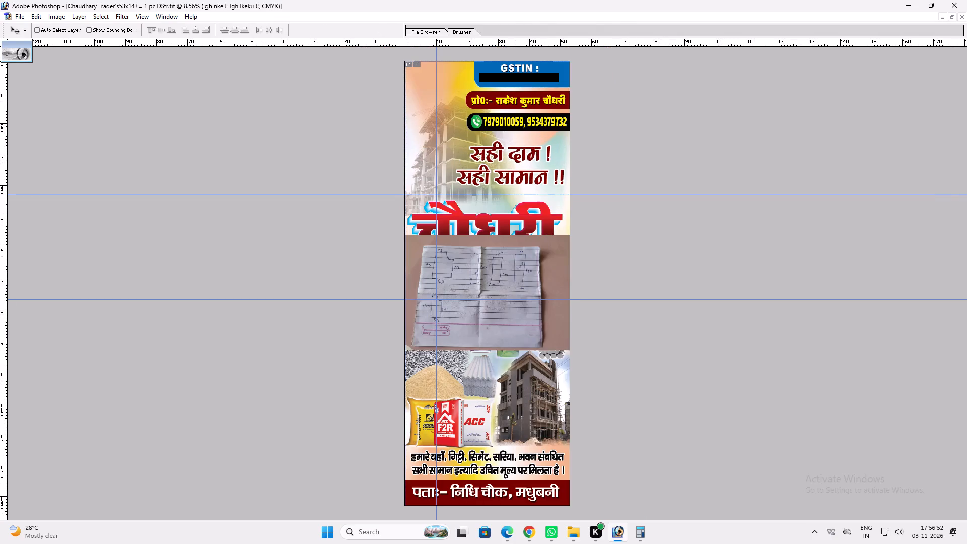
Send the sketch photo on Layer 34 to the back of the layer stack.
left_click(461, 269, "ctrl")
key("ctrl+shift+bracketleft")
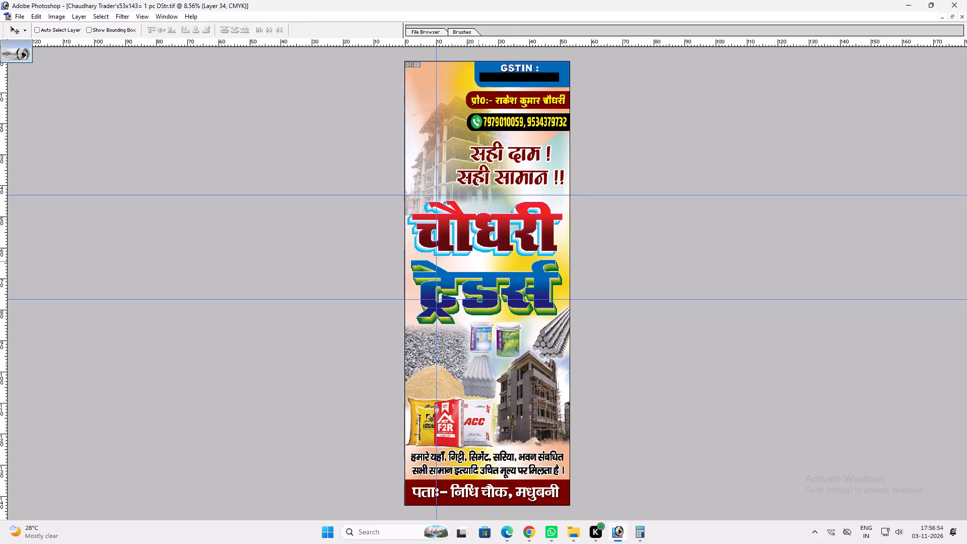
Crop the banner to its full-width top section, from the top edge down to the upper horizontal guide.
key("c")
left_click_drag(403, 59, 574, 205)
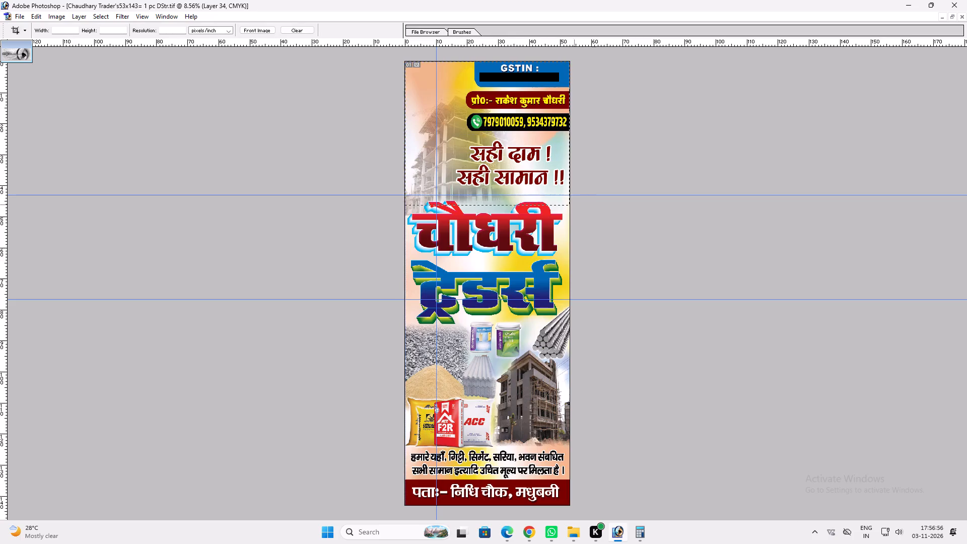
left_click_drag(574, 205, 576, 195)
key("Return")
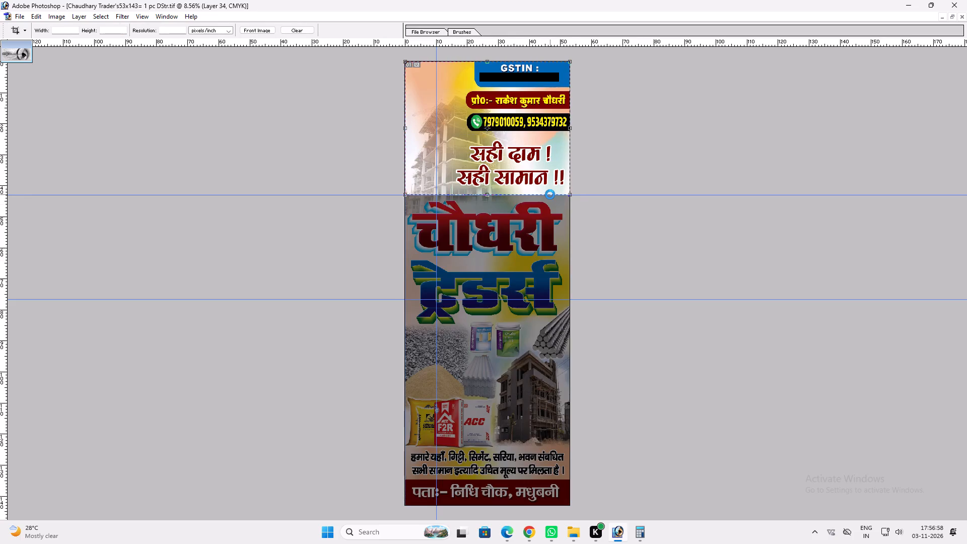
Hide the guides and capture a screen snip of the cropped header, fitted to the screen.
key("ctrl+0")
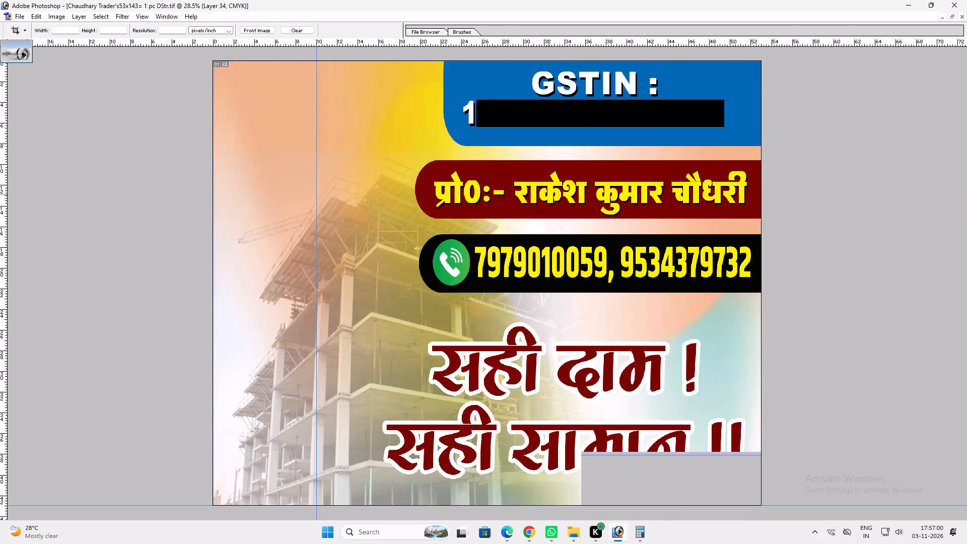
key("ctrl+h")
key("Print")
left_click_drag(209, 58, 378, 194)
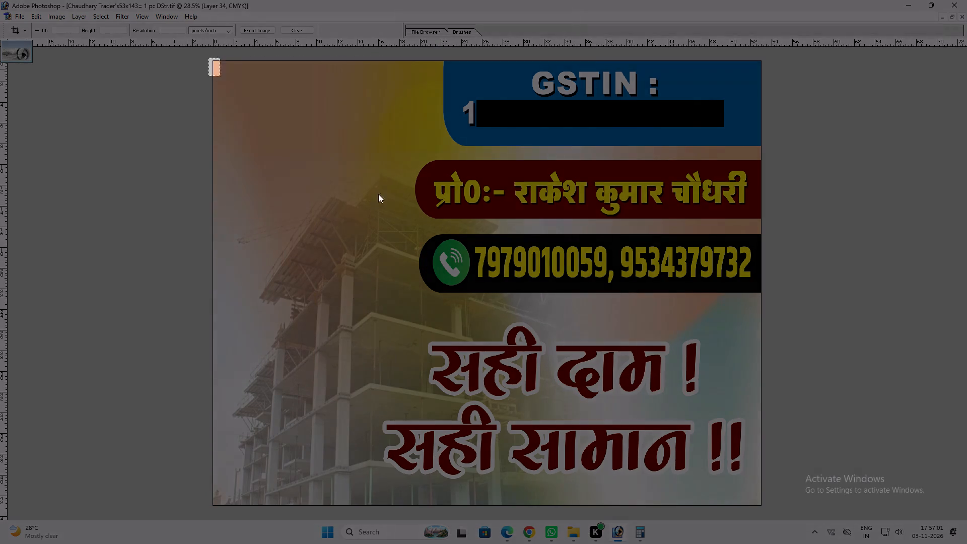
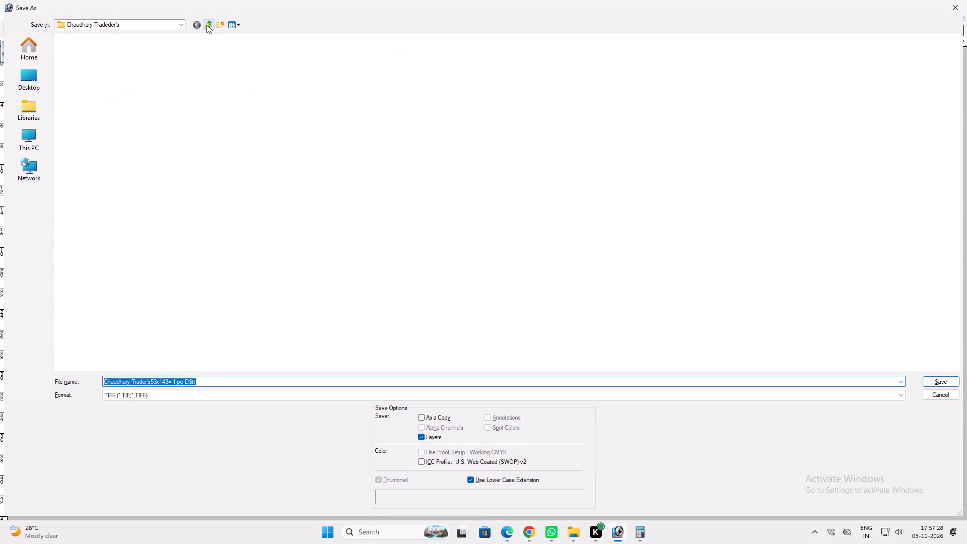
Save the cropped banner as a layered TIFF named path in the November 03.11.2026 folder.
left_click(206, 25)
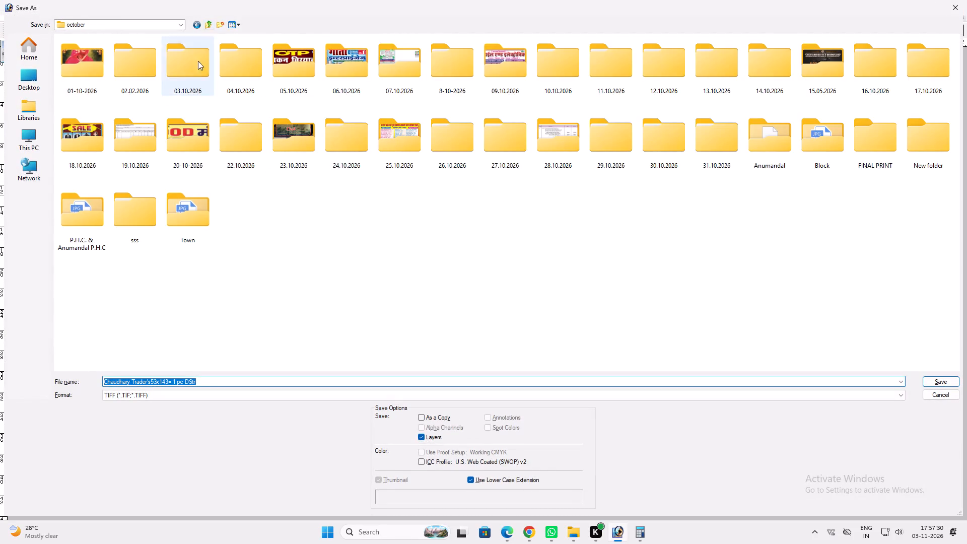
left_click(211, 25)
double_click(555, 75)
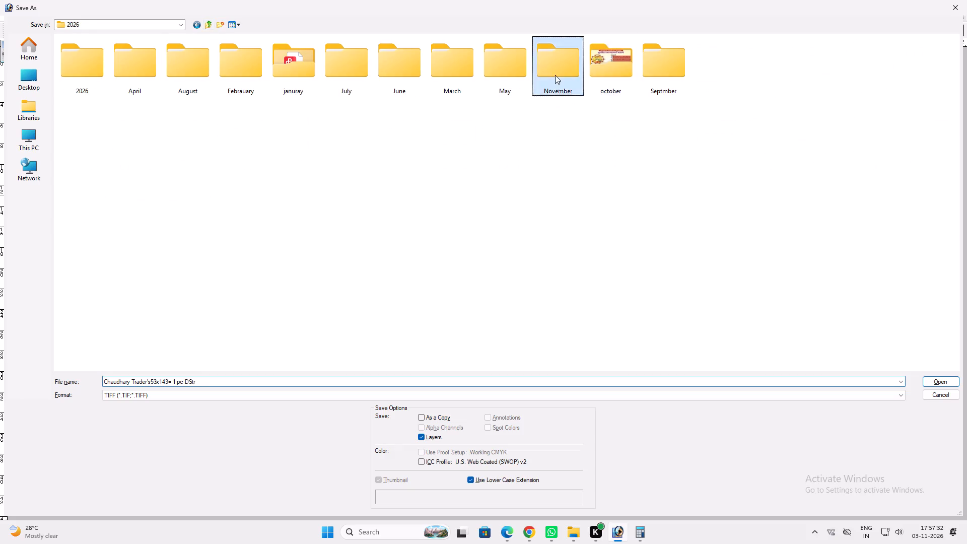
double_click(189, 62)
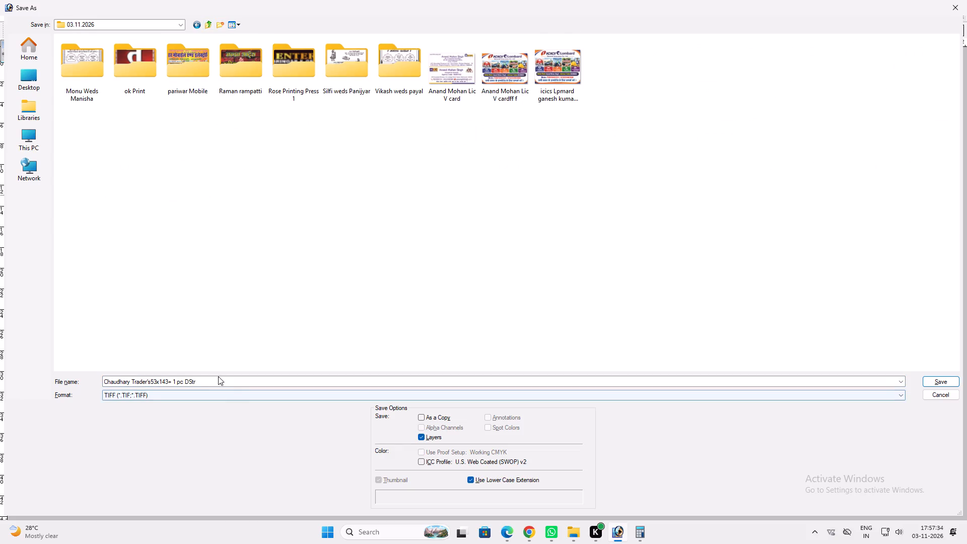
left_click(218, 376)
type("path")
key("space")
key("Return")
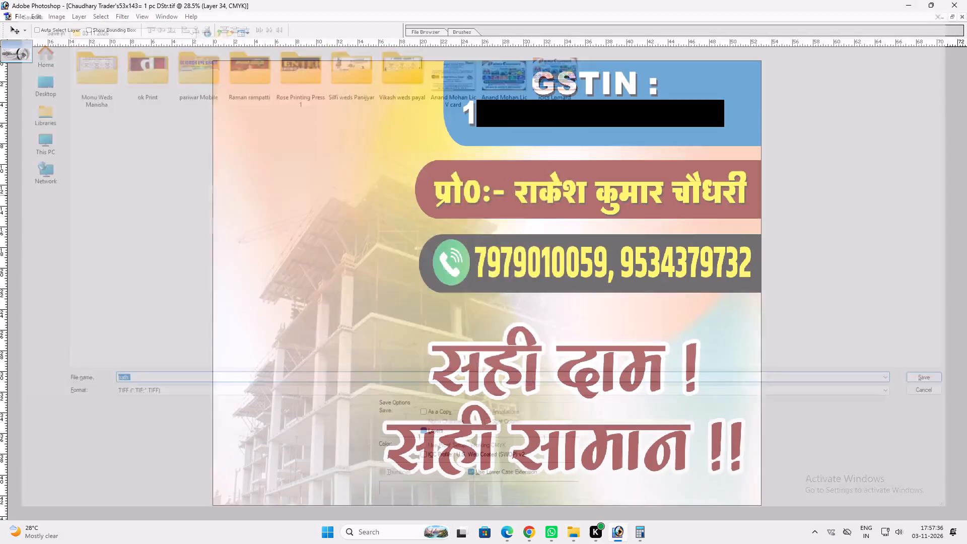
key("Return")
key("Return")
Undo the crop of the banner's header section.
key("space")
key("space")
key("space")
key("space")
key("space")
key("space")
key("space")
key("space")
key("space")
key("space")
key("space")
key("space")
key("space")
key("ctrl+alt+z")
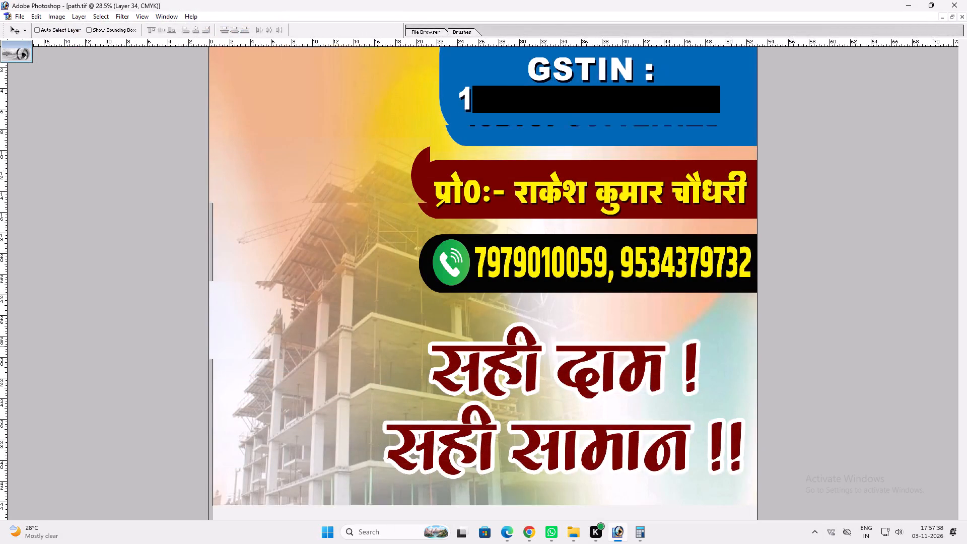
Crop the banner to its full-width top section, from the top edge down through the tops of the चौधरी letters.
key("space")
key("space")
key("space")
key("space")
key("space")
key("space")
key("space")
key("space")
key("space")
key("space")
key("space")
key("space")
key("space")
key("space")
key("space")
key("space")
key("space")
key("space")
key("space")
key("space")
left_click_drag(312, 374, 364, 176)
right_click_drag(360, 261, 366, 262)
left_click_drag(375, 265, 386, 270)
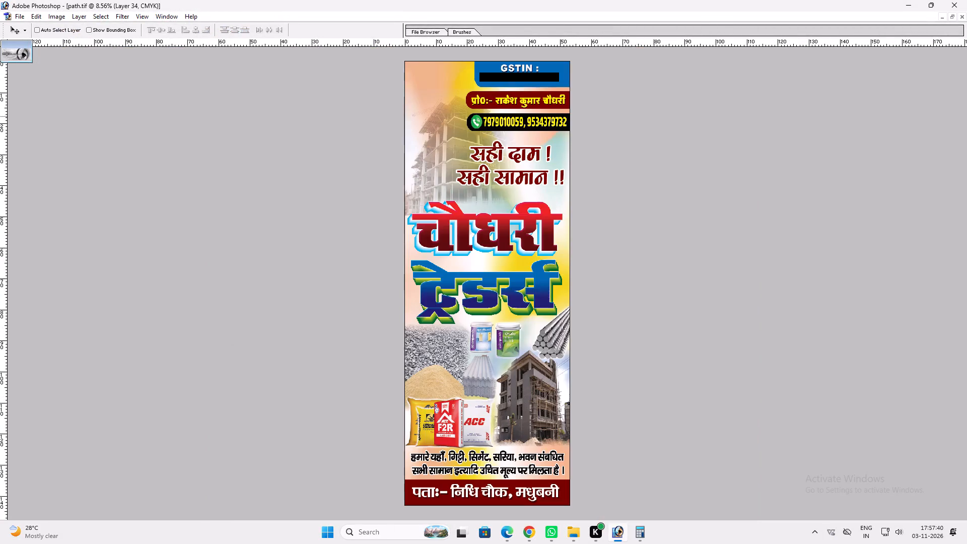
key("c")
left_click_drag(406, 63, 571, 207)
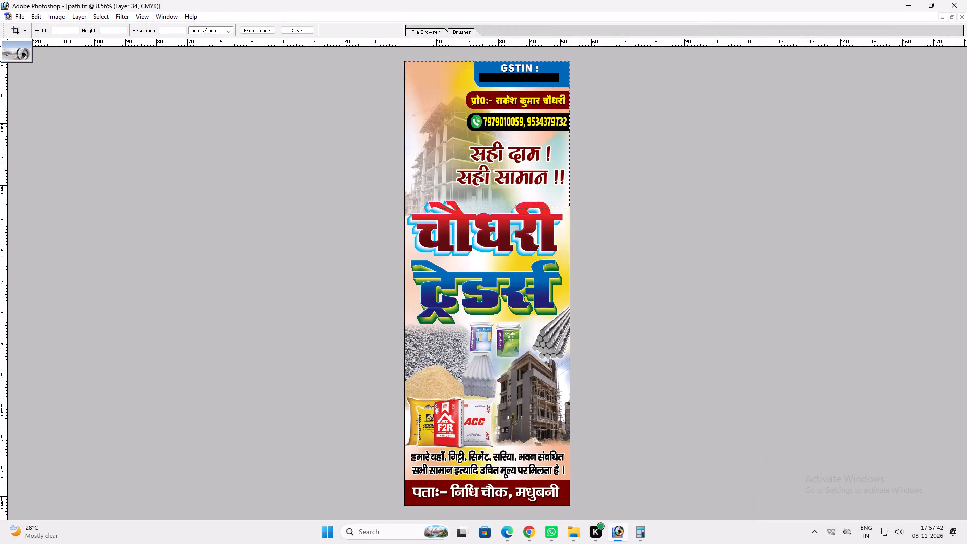
left_click_drag(571, 207, 576, 213)
key("Return")
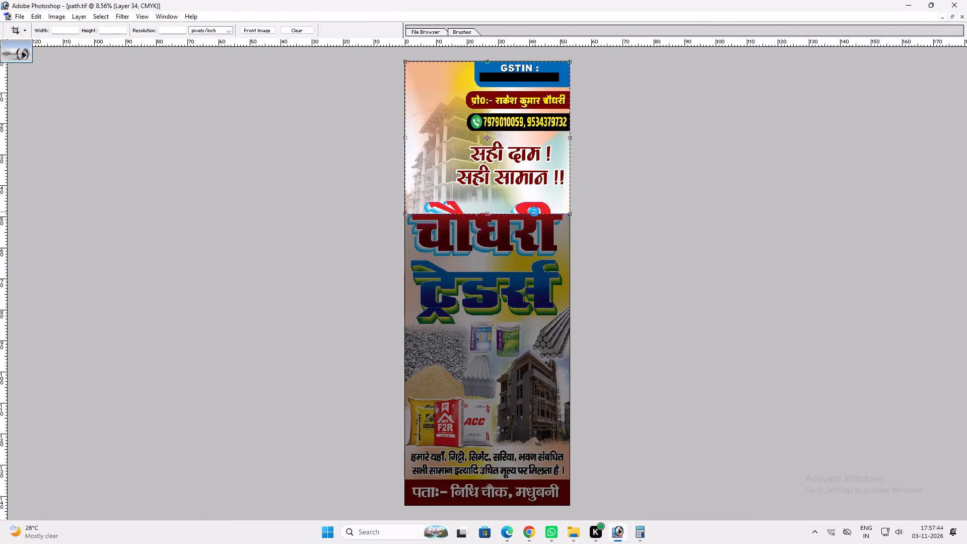
Save the cropped banner over path.tif and close the document.
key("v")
key("ctrl+shift+s")
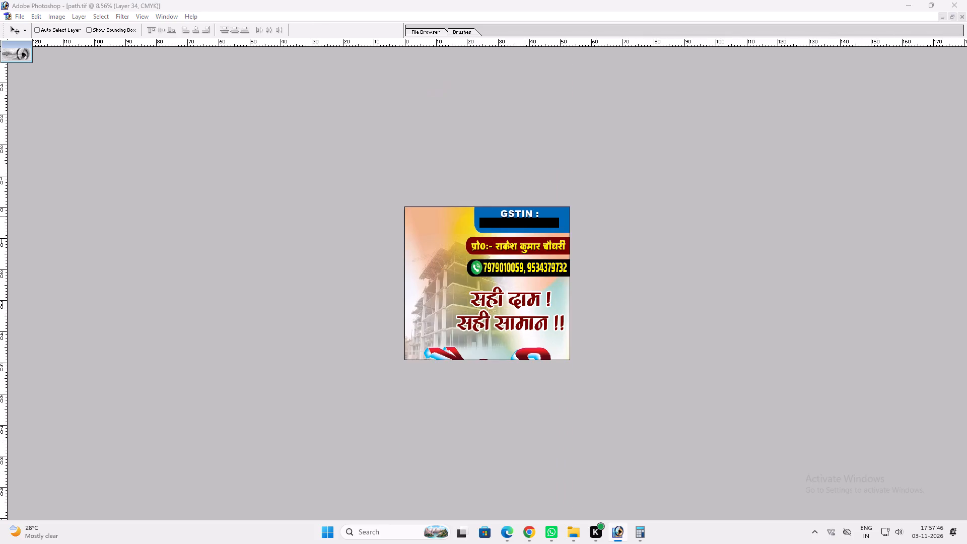
left_click(966, 0)
key("ctrl+s")
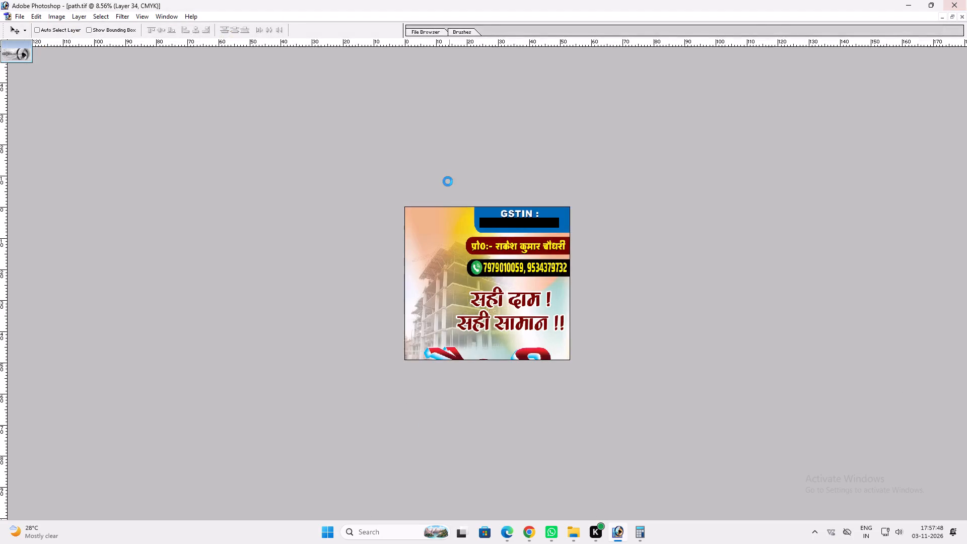
key("ctrl+w")
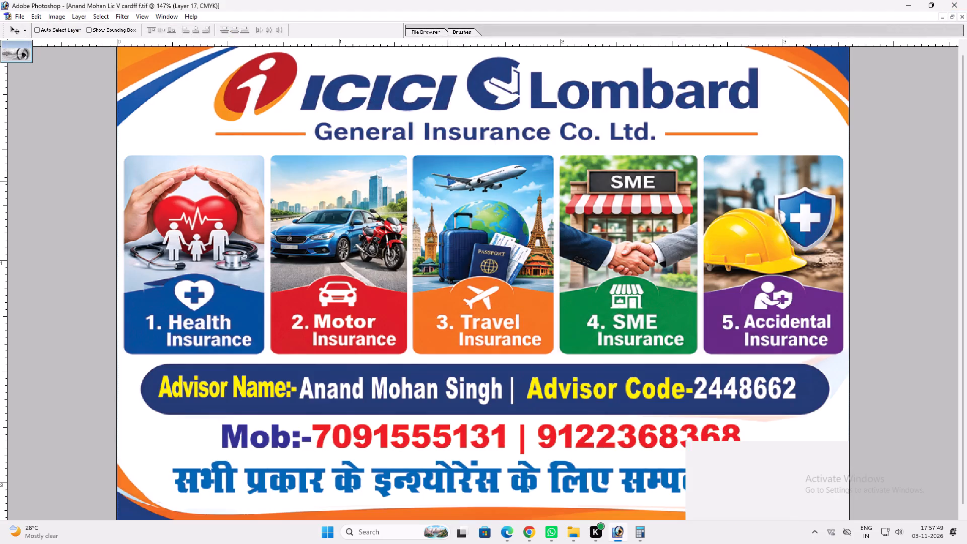
Copy the path file from the 03.11.2026 folder into November's Final Print folder.
key("ctrl+o")
left_click(616, 70)
key("ctrl+c")
key("ctrl+c")
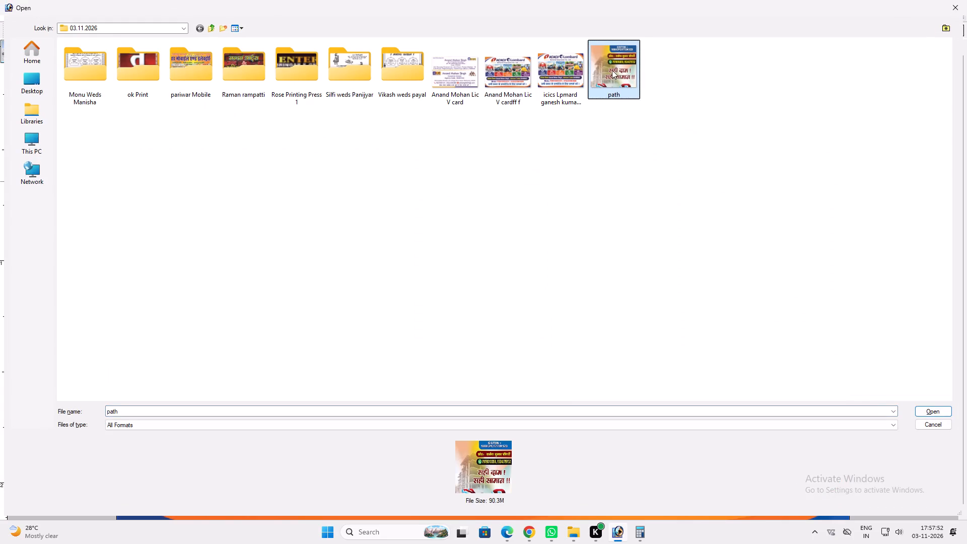
key("ctrl+c")
key("ctrl+c")
key("ctrl+c")
key("ctrl+c")
left_click(211, 30)
double_click(239, 99)
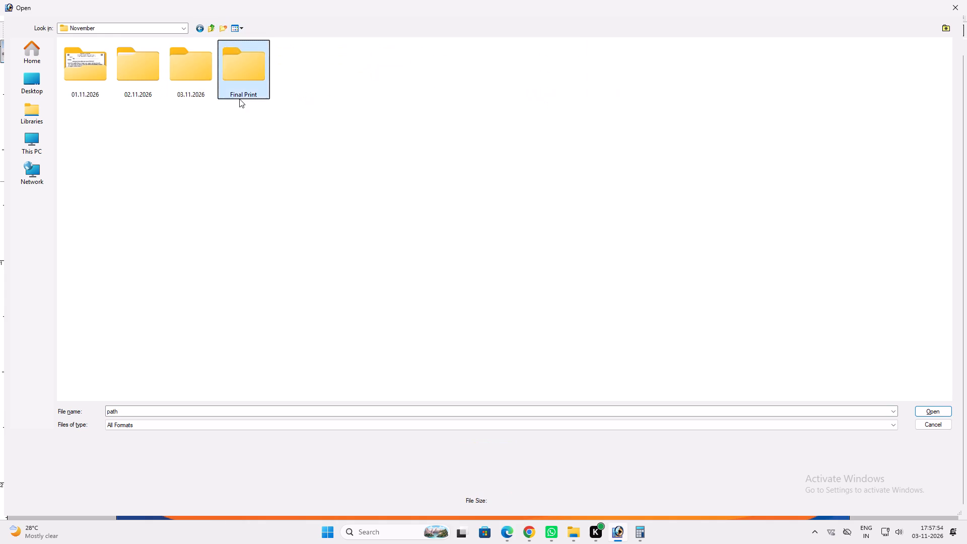
left_click(246, 118)
key("ctrl+v")
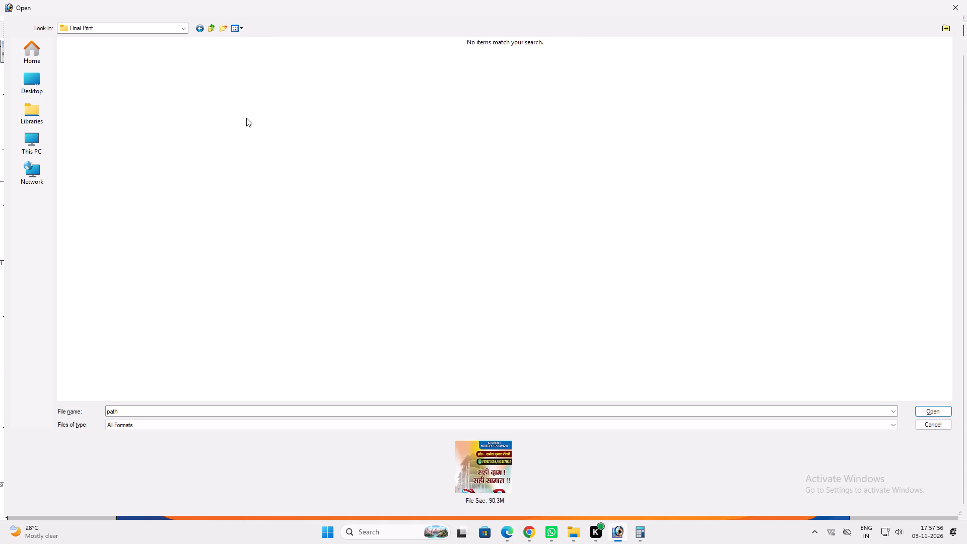
left_click(947, 0)
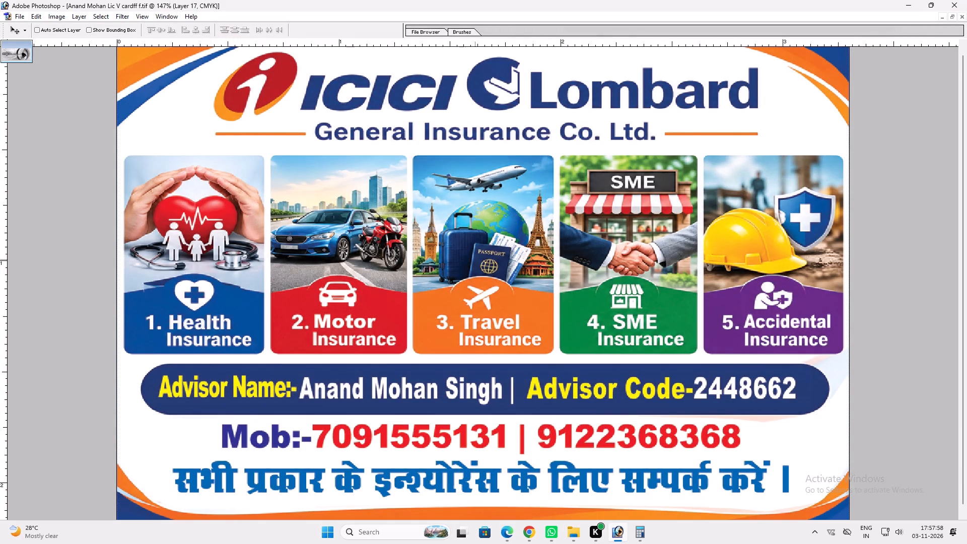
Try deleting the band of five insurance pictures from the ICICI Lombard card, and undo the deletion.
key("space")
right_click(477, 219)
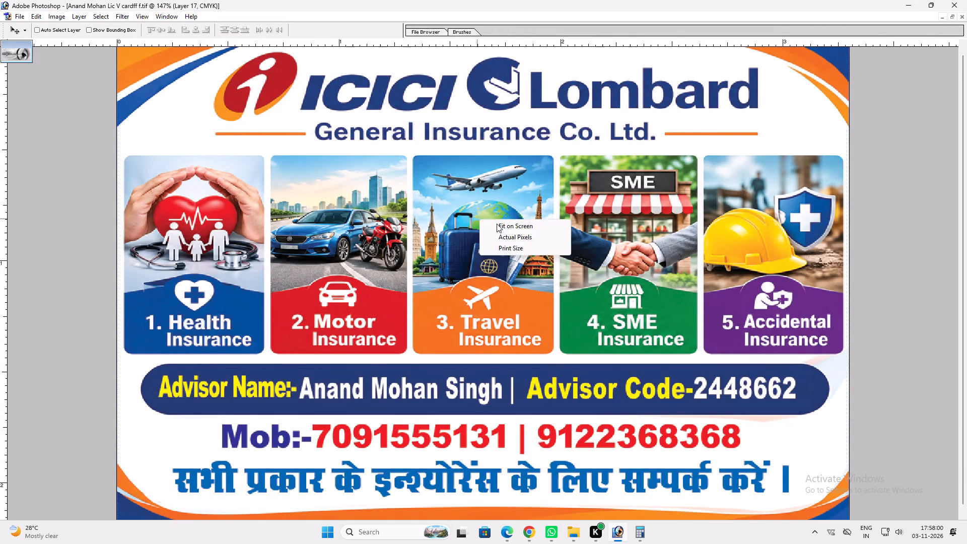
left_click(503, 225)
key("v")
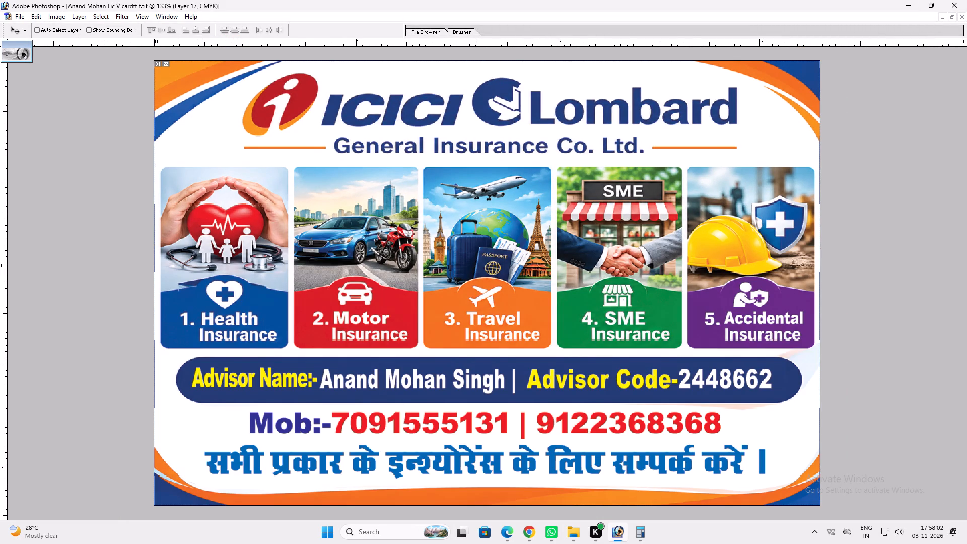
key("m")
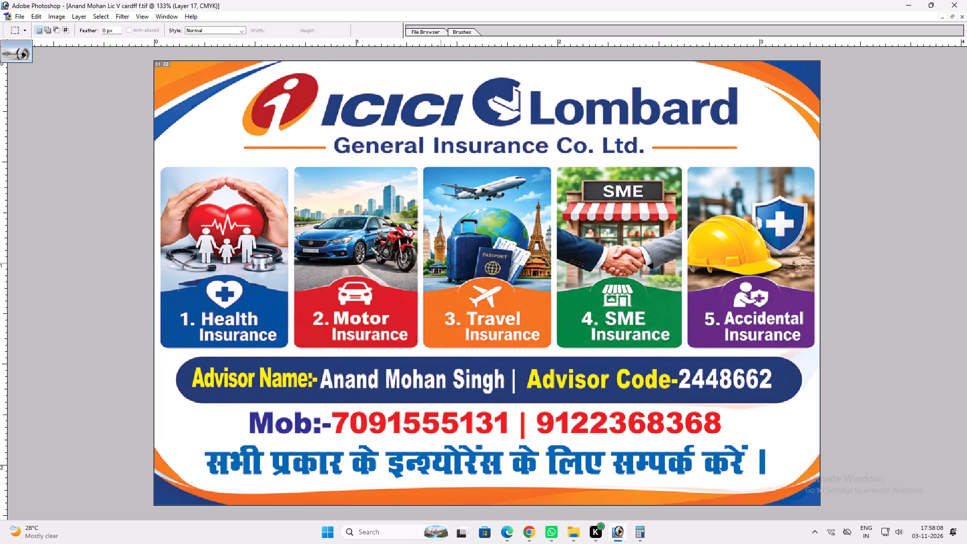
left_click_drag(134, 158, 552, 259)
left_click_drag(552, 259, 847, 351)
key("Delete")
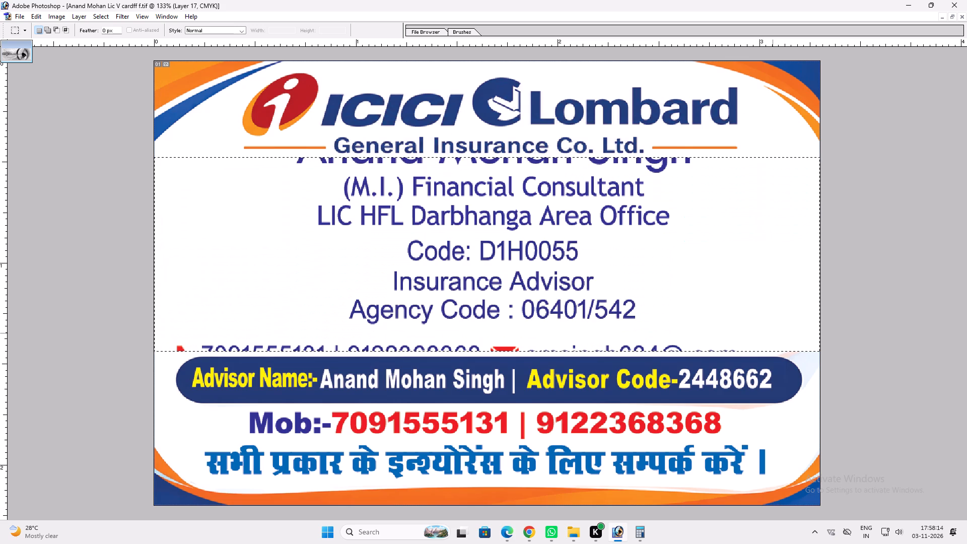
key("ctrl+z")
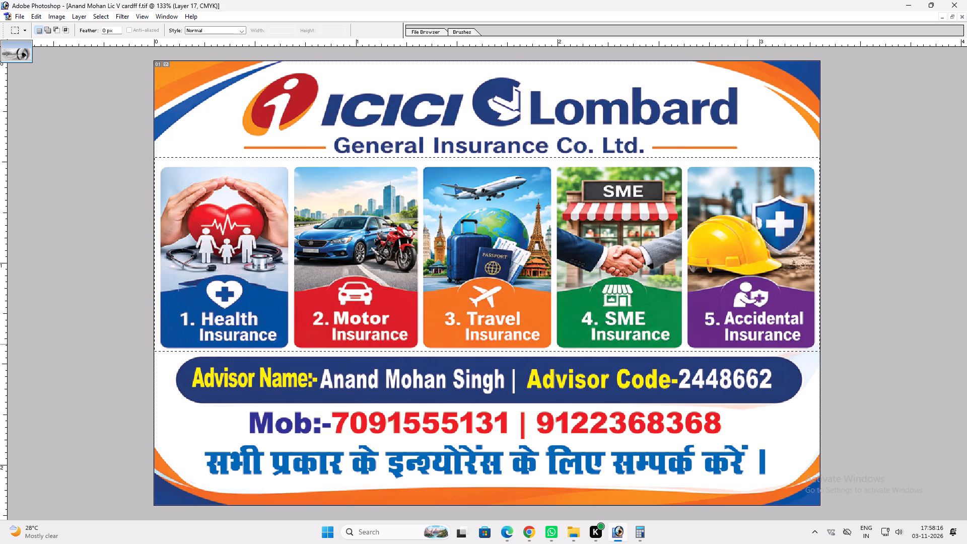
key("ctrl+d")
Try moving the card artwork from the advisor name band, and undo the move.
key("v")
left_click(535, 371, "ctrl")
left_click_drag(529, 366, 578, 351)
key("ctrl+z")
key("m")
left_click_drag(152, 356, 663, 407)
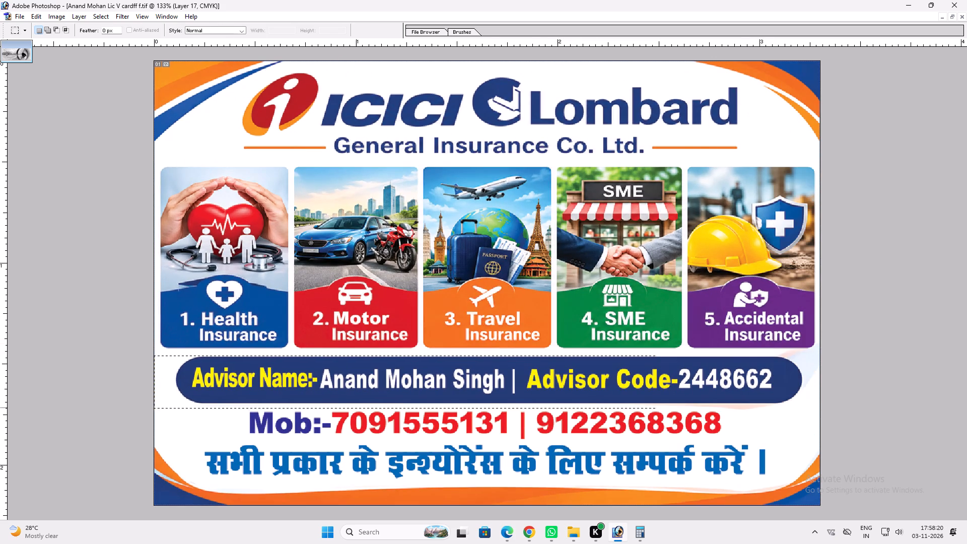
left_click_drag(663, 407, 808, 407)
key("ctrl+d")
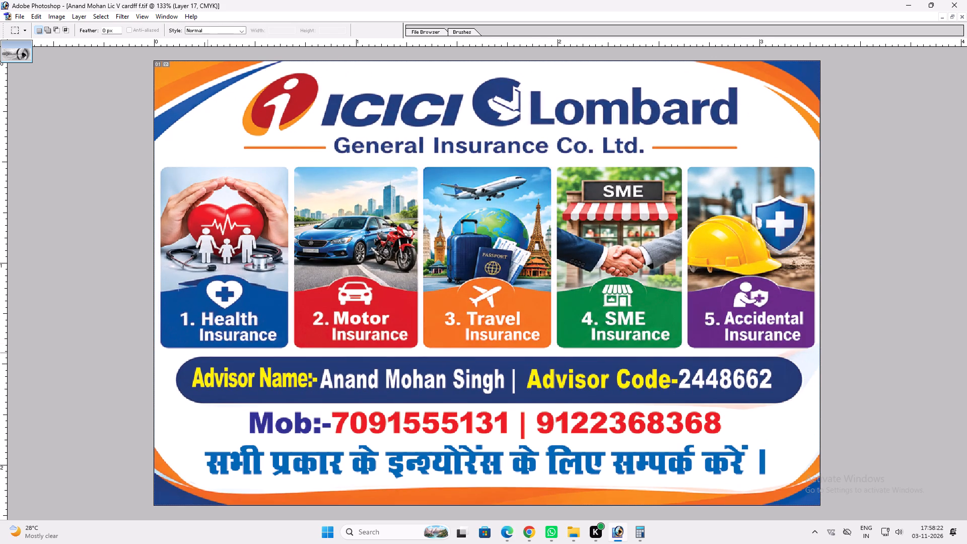
Cover the advisor name band by stretching the thin white strip above it down to the mobile number line and slightly wider.
left_click_drag(172, 349, 799, 355)
key("ctrl+t")
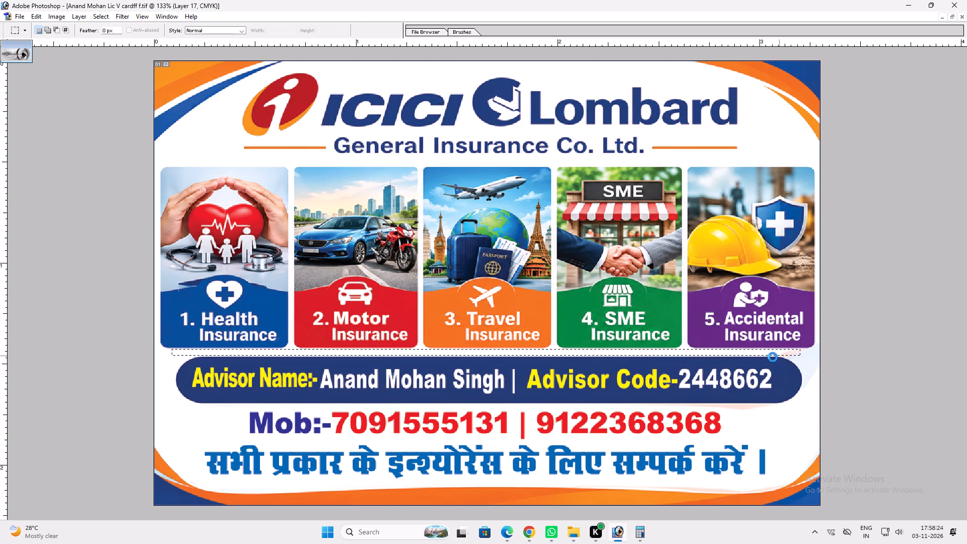
left_click_drag(762, 359, 764, 407)
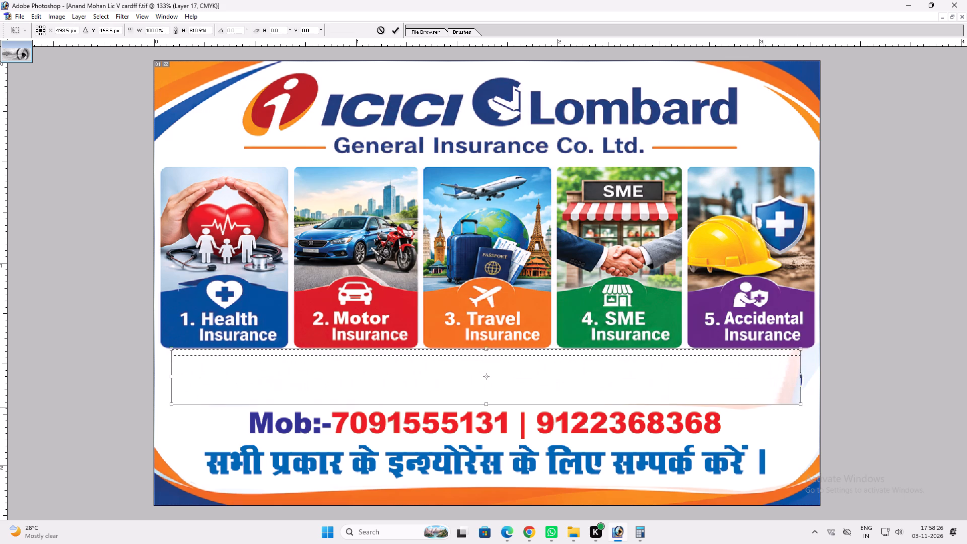
left_click_drag(764, 407, 762, 407)
key("Return")
key("ctrl+d")
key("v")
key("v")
key("ctrl+z")
key("ctrl+t")
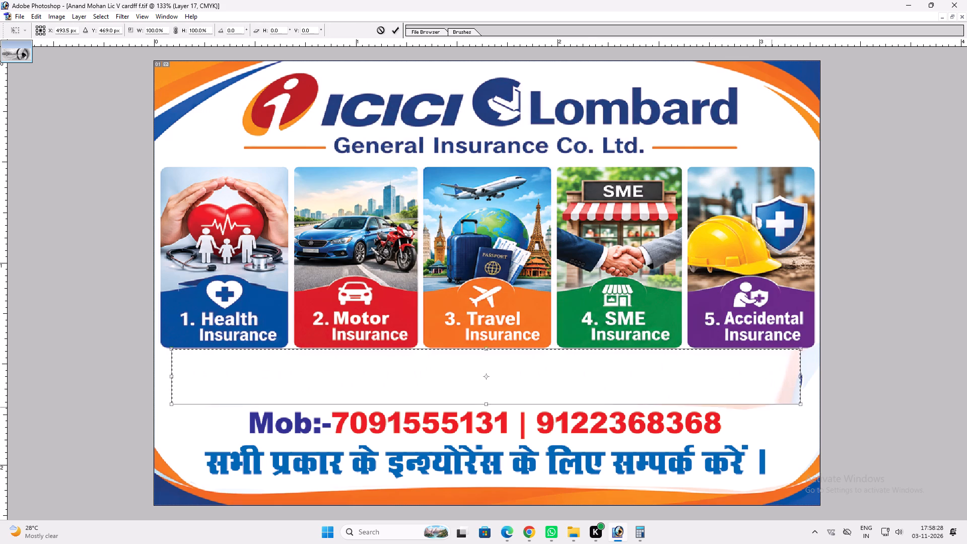
left_click_drag(769, 407, 763, 410, "shift")
left_click_drag(798, 385, 806, 382, "shift")
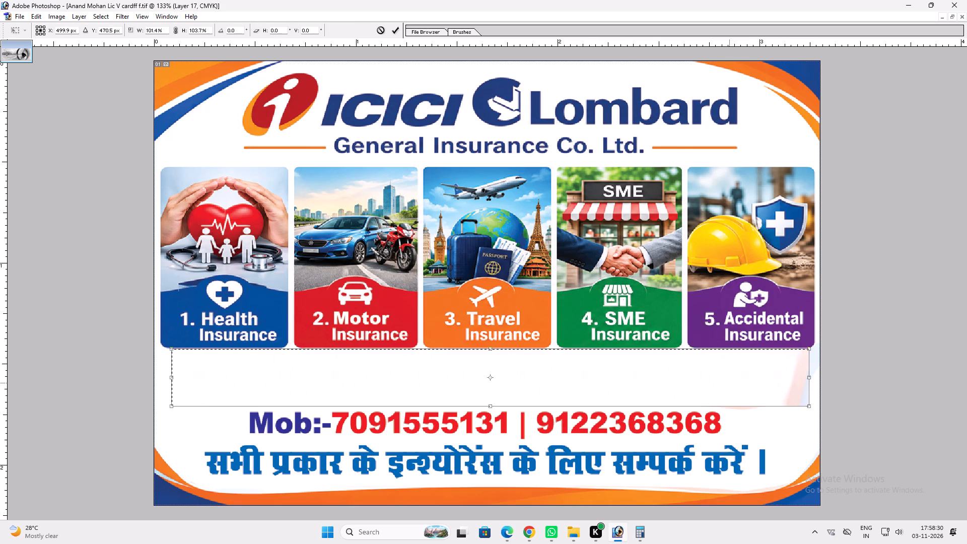
key("Return")
key("ctrl+d")
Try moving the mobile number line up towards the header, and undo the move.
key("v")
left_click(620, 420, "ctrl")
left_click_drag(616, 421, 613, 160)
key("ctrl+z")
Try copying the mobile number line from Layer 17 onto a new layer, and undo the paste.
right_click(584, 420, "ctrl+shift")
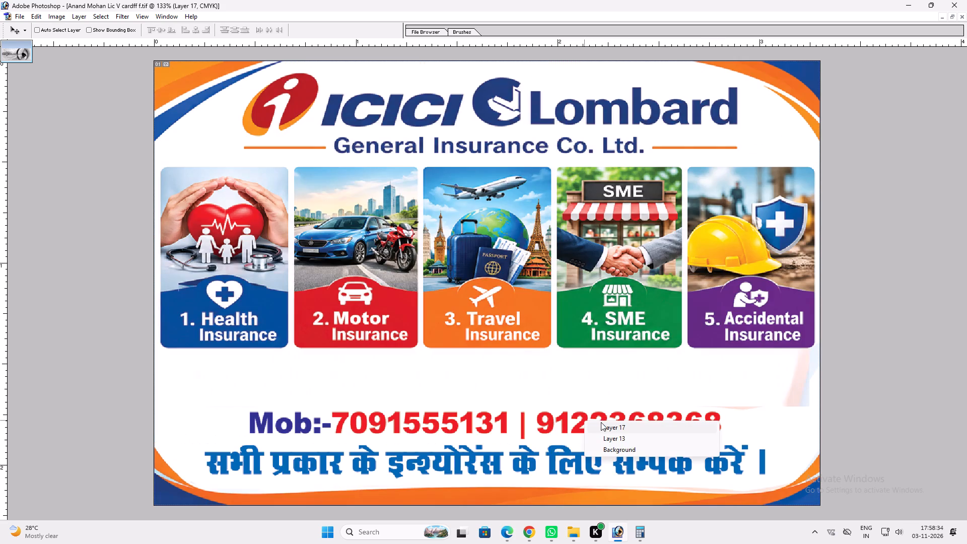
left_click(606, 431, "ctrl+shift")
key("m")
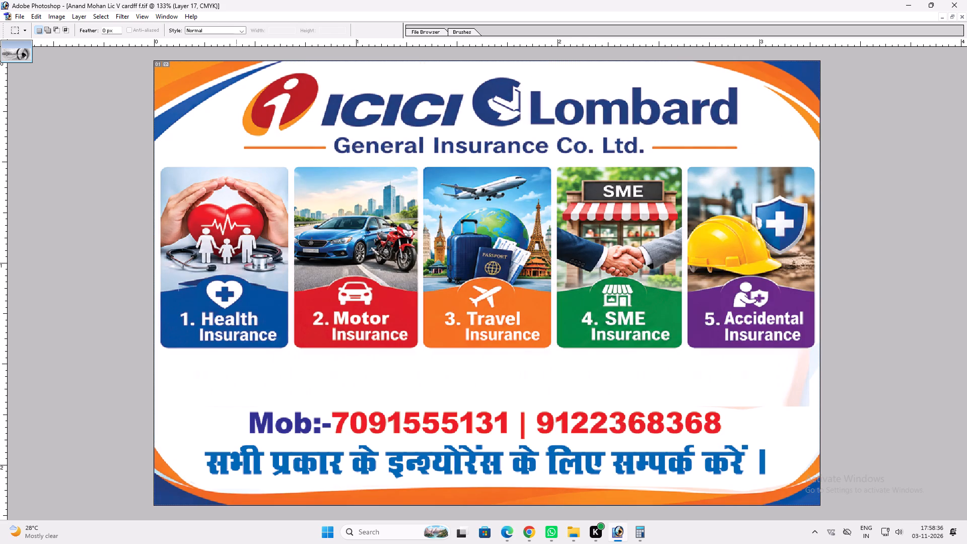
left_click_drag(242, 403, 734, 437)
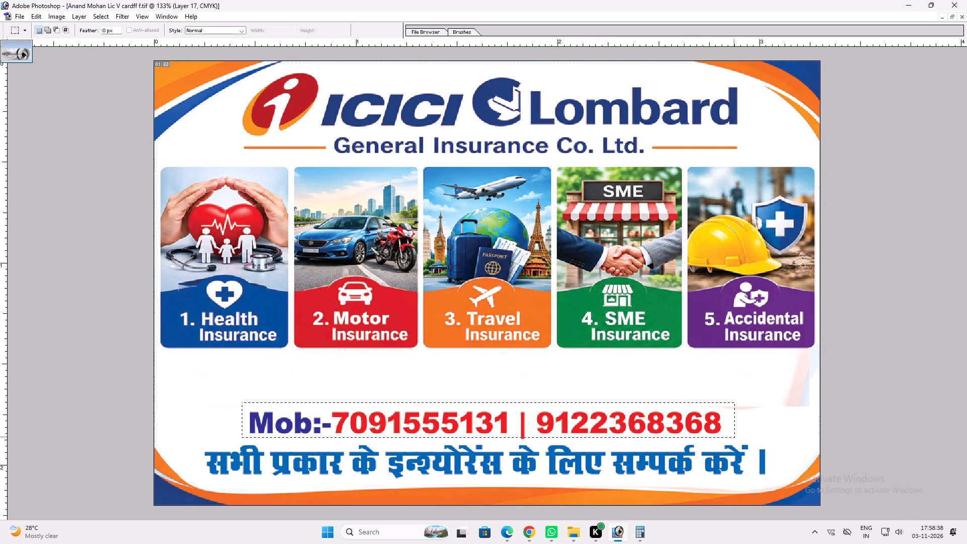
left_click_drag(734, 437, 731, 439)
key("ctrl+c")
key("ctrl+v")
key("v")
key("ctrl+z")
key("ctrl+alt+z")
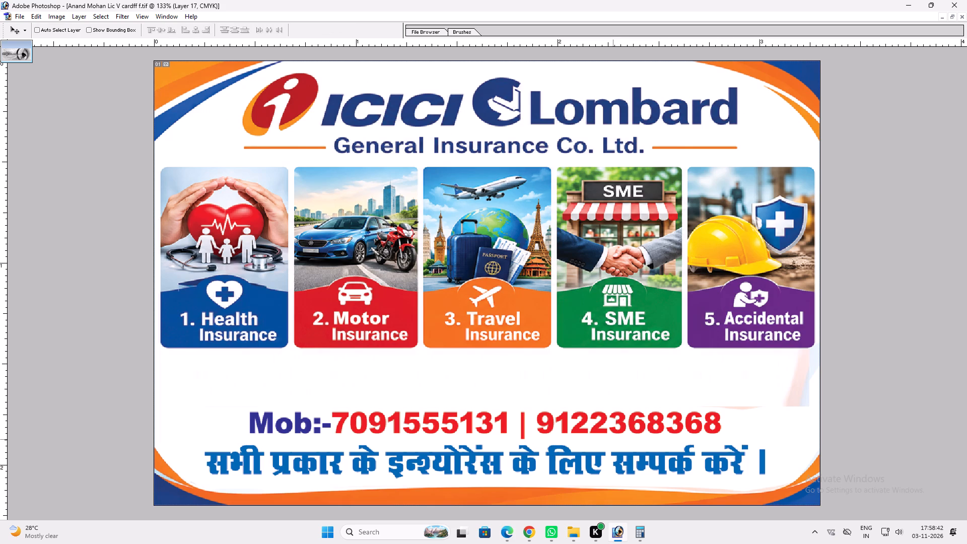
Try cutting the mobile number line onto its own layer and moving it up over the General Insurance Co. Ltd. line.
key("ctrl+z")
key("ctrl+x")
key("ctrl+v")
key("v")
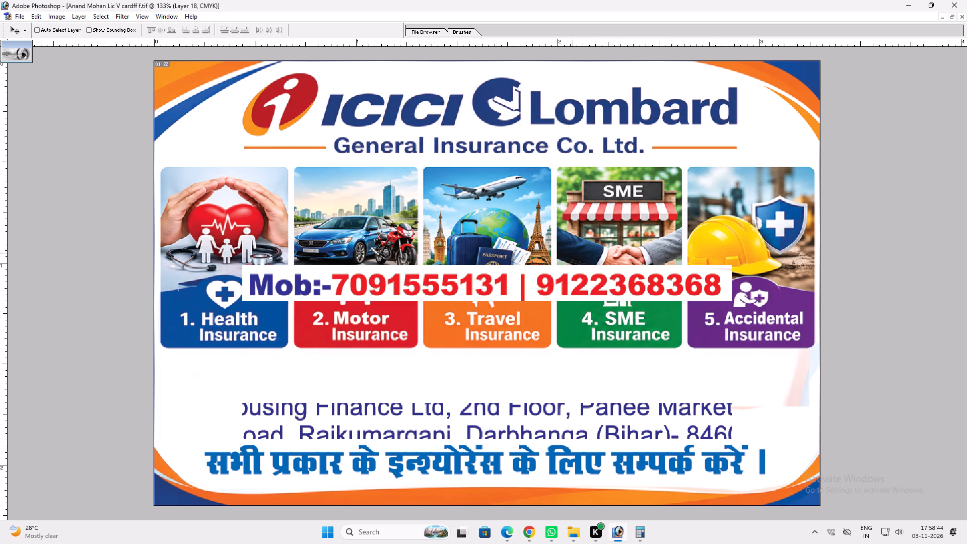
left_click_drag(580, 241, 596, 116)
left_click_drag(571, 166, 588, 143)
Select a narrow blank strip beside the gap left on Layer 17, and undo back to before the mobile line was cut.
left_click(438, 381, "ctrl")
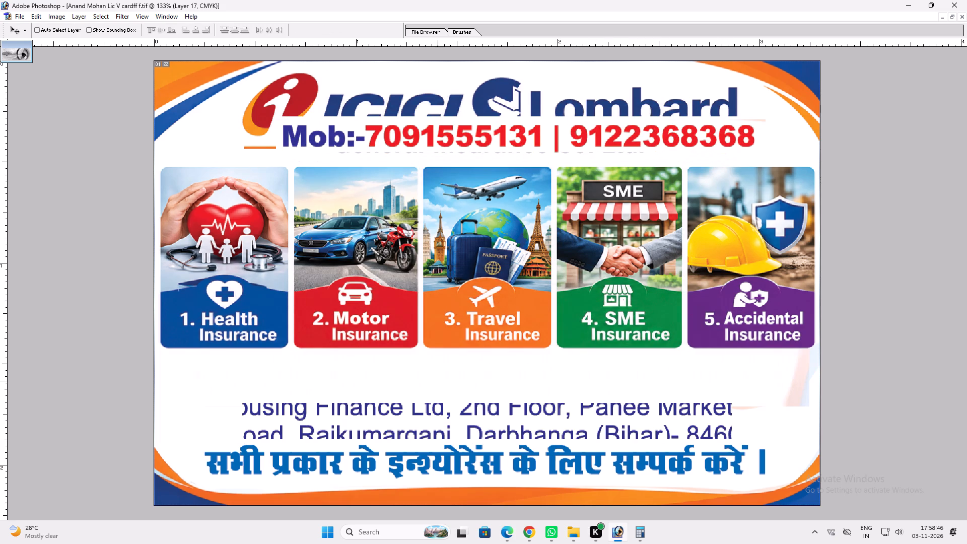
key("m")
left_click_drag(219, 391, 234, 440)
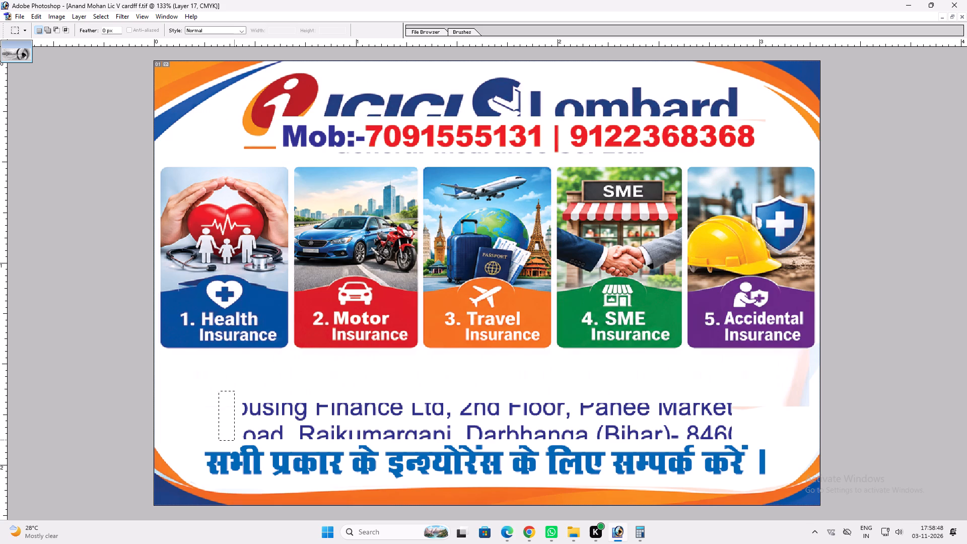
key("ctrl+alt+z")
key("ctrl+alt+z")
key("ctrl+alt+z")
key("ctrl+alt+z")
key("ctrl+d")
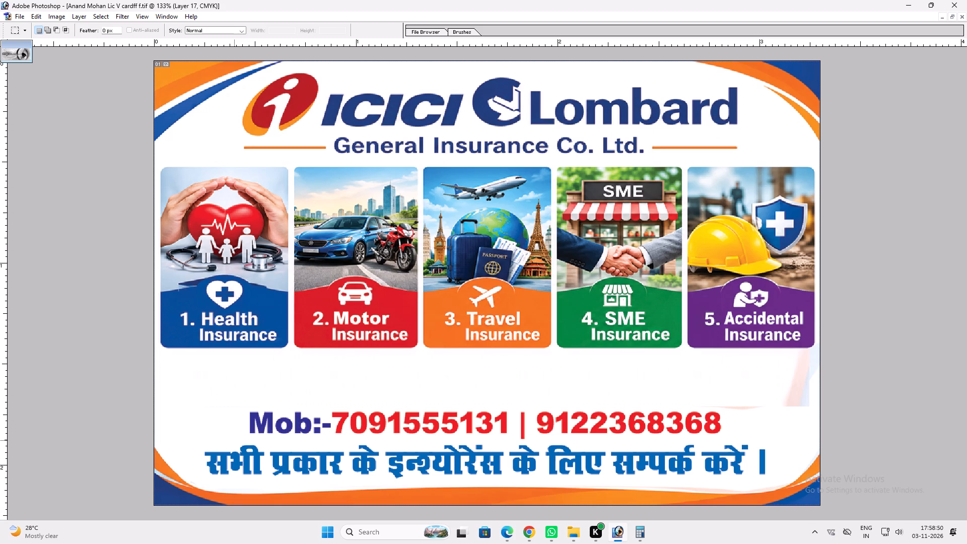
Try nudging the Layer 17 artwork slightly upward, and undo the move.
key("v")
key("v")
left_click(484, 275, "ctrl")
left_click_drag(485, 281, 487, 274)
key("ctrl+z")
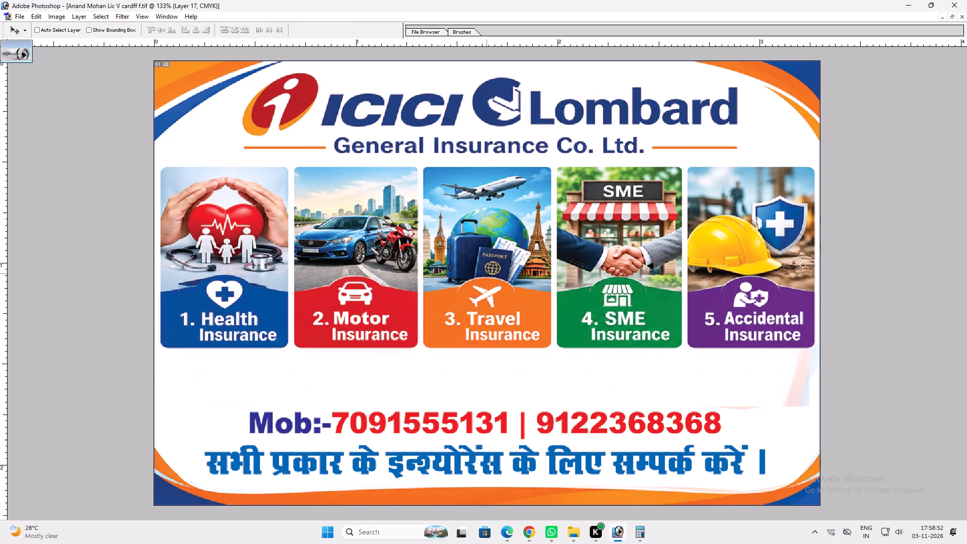
Set the two card files in separate windows and copy the advisor's name text from the LIC card onto the ICICI Lombard card.
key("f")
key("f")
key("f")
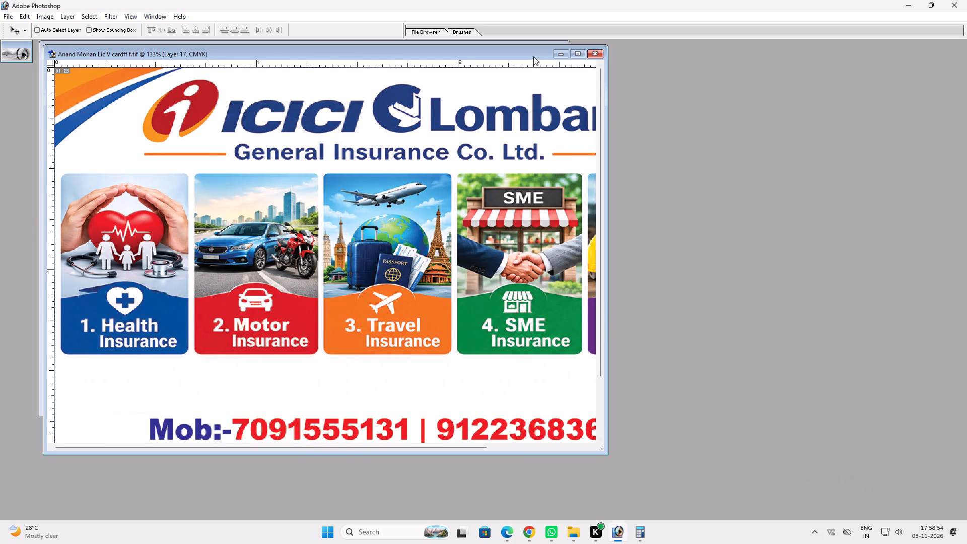
left_click_drag(533, 56, 869, 57)
left_click(314, 189)
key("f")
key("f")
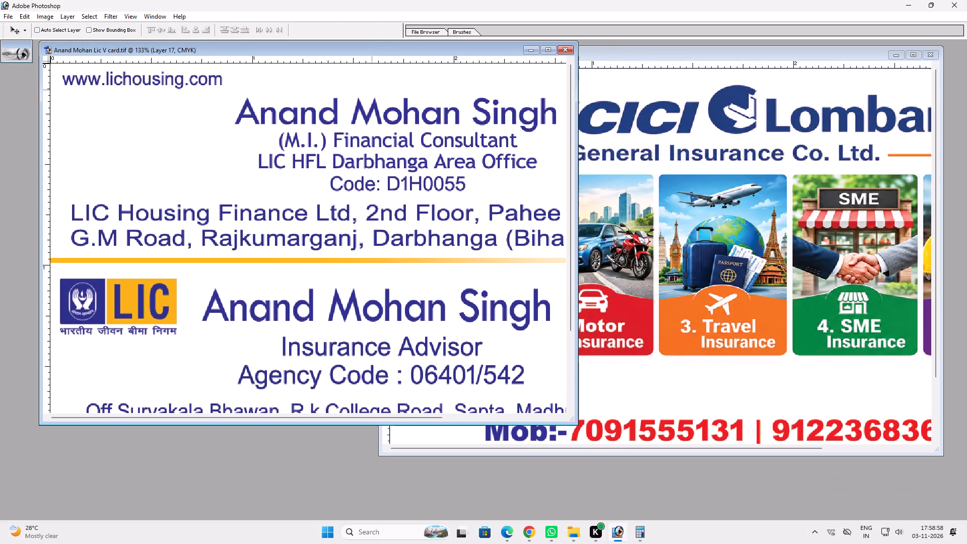
left_click(376, 103, "ctrl")
left_click_drag(376, 103, 382, 80)
key("ctrl+z")
left_click_drag(371, 101, 686, 112)
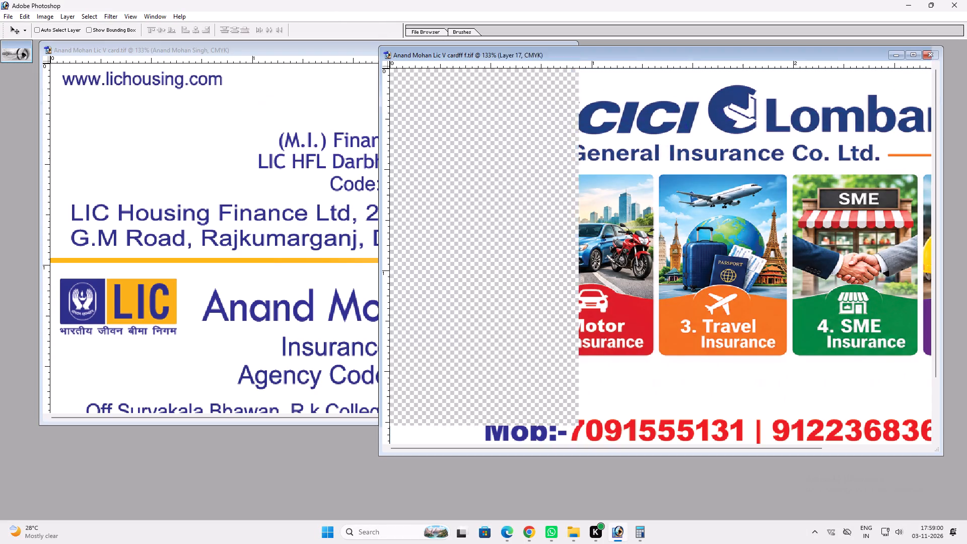
left_click_drag(693, 123, 687, 100)
Enlarge the ICICI Lombard card's window and move the advisor's name text down onto the General Insurance Co. Ltd. line.
double_click(652, 52)
left_click_drag(589, 109, 599, 110)
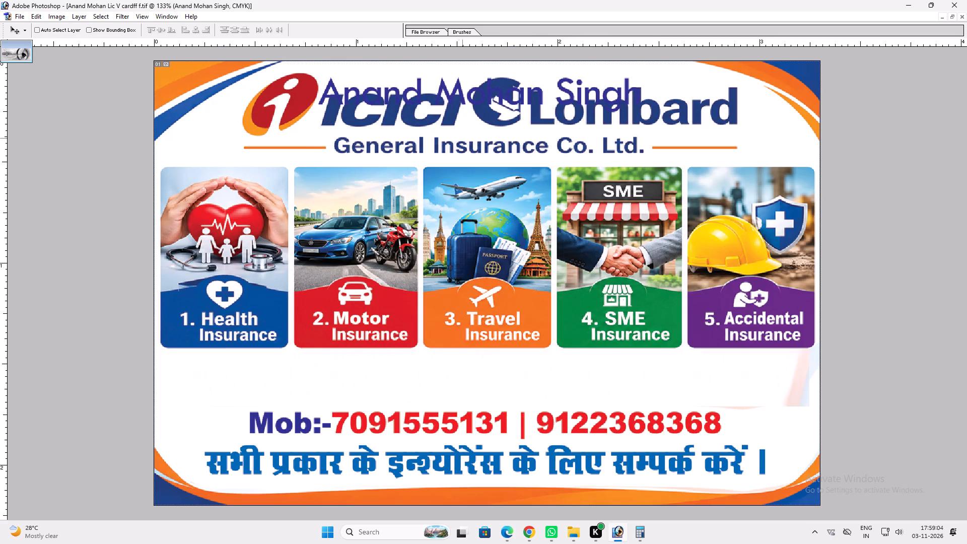
left_click(480, 113, "ctrl")
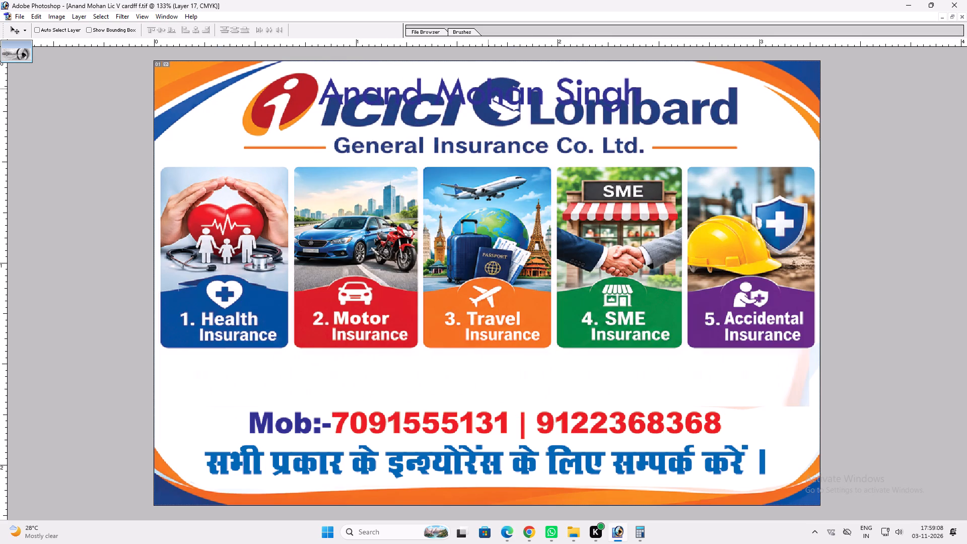
left_click(489, 88, "ctrl")
left_click_drag(489, 88, 484, 128)
Select the full-width row of five insurance pictures on Layer 17, shift it down to the mobile number line, and delete it.
left_click(438, 228, "ctrl")
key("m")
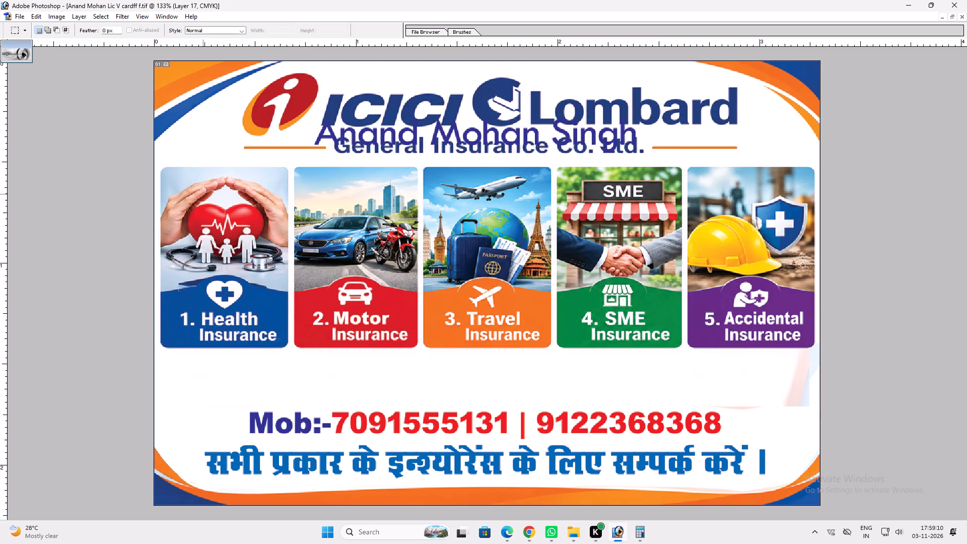
left_click_drag(151, 165, 840, 347)
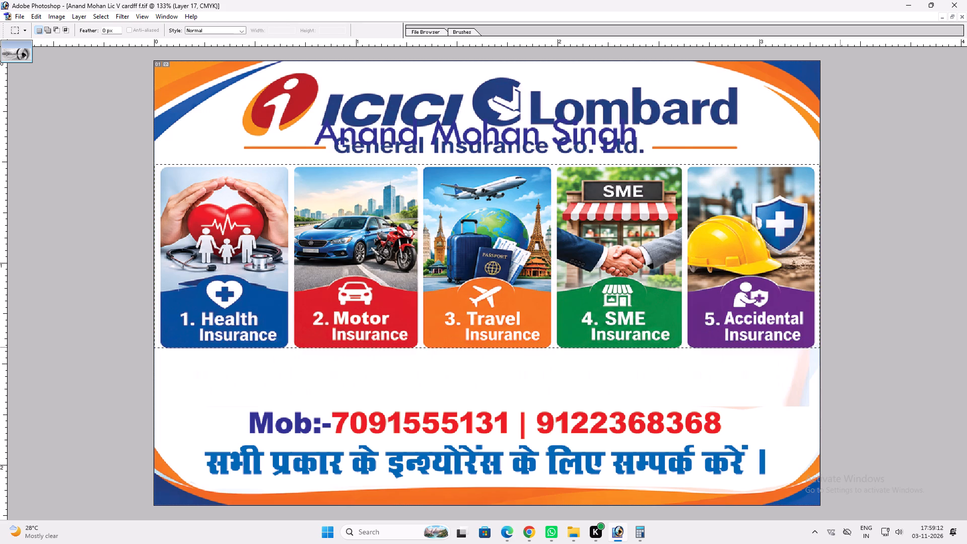
left_click_drag(840, 347, 839, 349)
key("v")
left_click(769, 317, "ctrl")
left_click_drag(748, 294, 753, 332, "shift")
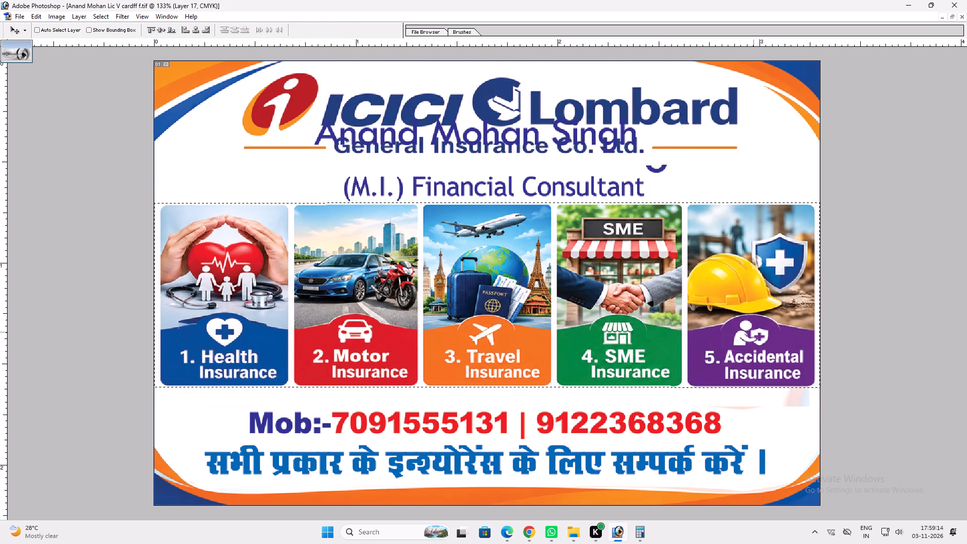
left_click_drag(753, 332, 755, 351, "shift")
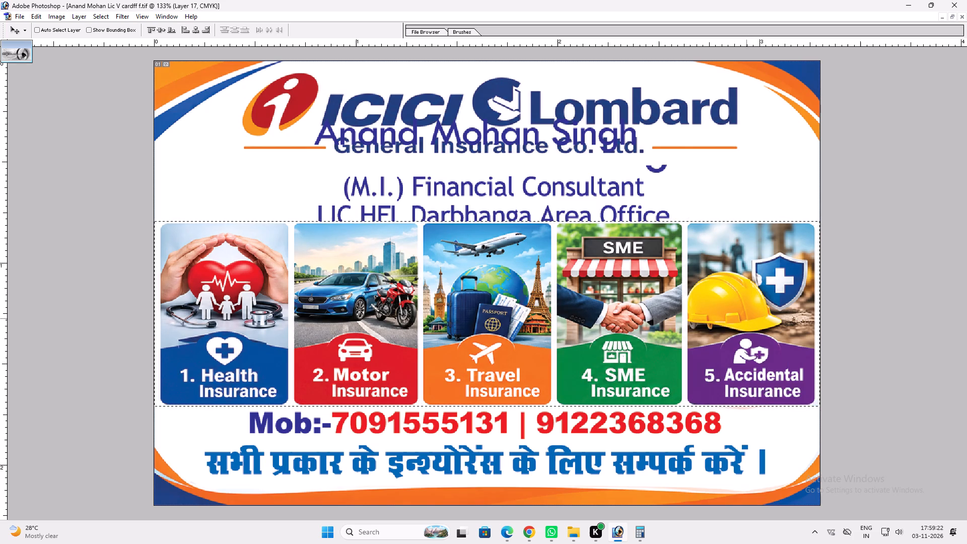
key("Delete")
key("ctrl+d")
Cut the entire Background layer's content and paste it as a new layer.
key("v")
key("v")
right_click(713, 245)
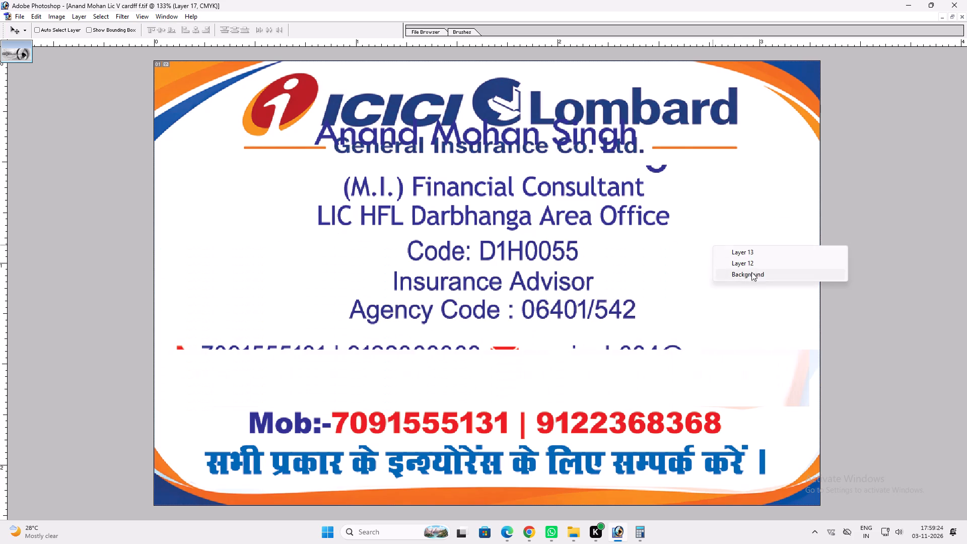
left_click(752, 276, "ctrl")
key("ctrl+a")
key("ctrl+x")
key("ctrl+v")
Raise the pasted white layer in the stacking order until it covers all the old LIC text lines.
key("ctrl+bracketright")
key("ctrl+bracketright")
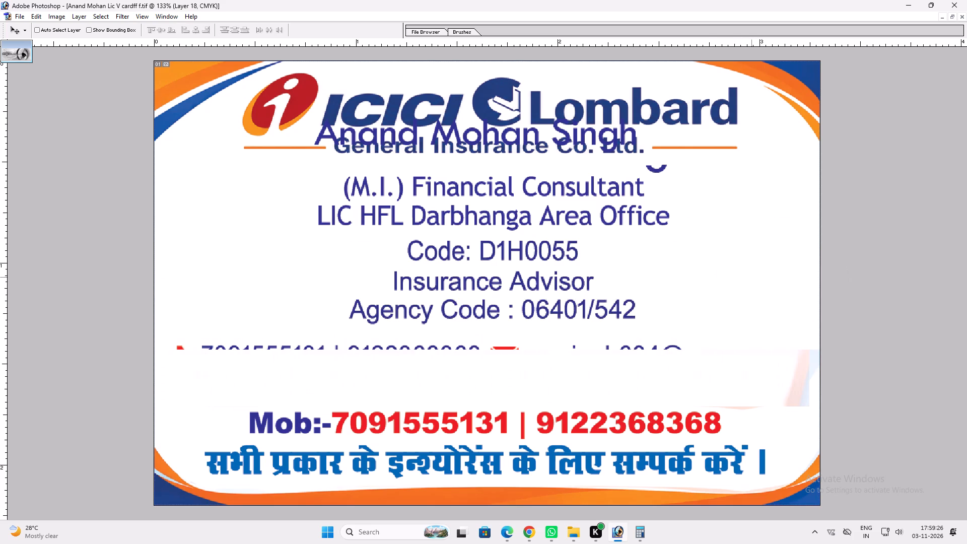
key("ctrl+bracketright")
key("ctrl+bracketright")
key("ctrl+bracketright")
key("ctrl+bracketright")
key("ctrl+bracketright")
key("ctrl+bracketright")
key("ctrl+bracketright")
key("ctrl+bracketright")
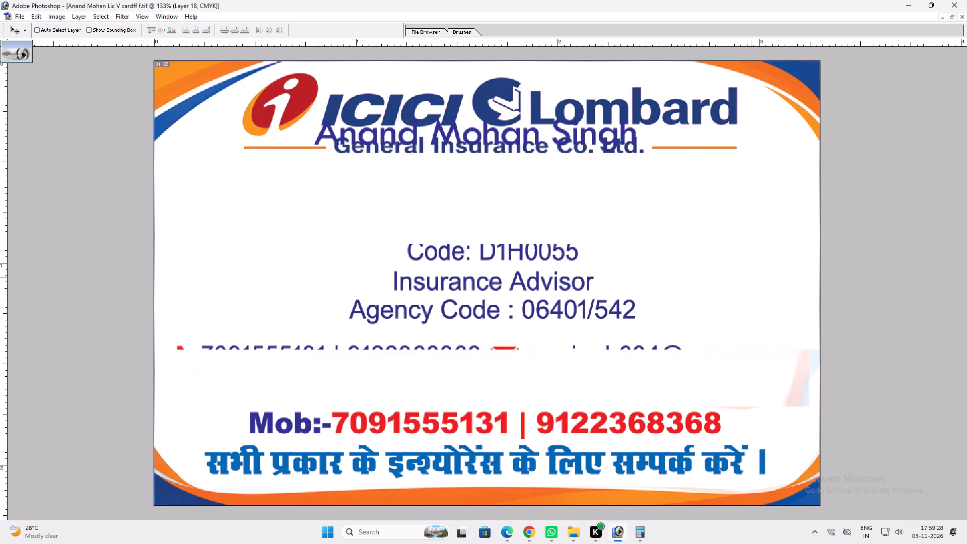
key("ctrl+bracketright")
key("ctrl+bracketright")
key("ctrl+bracketright")
key("ctrl+bracketright")
key("ctrl+bracketright")
key("ctrl+bracketright")
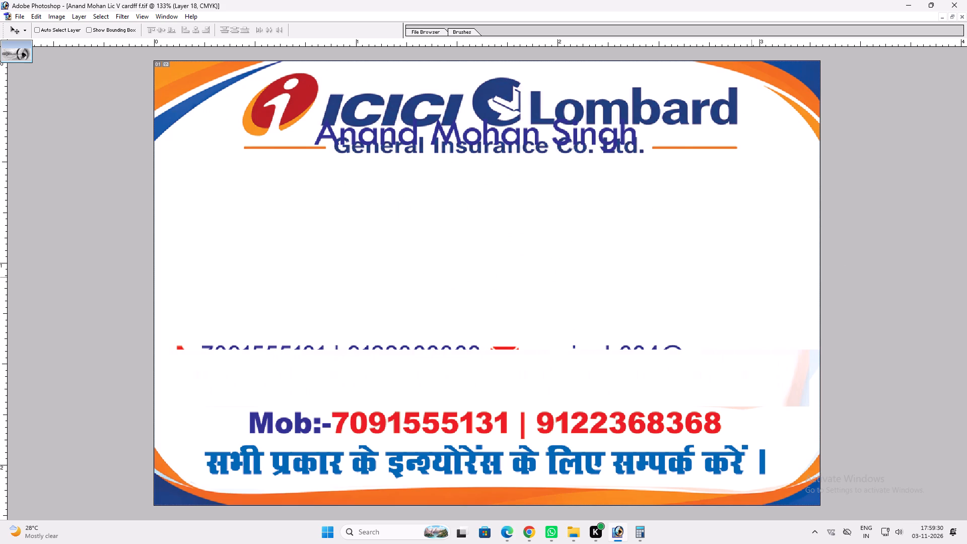
key("ctrl+bracketright")
key("ctrl+bracketright")
key("ctrl+bracketright")
key("ctrl+bracketright")
key("ctrl+bracketright")
Move the advisor's name text below the General Insurance Co. Ltd. line and centre it there.
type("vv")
left_click(633, 131, "ctrl")
left_click_drag(632, 131, 642, 177)
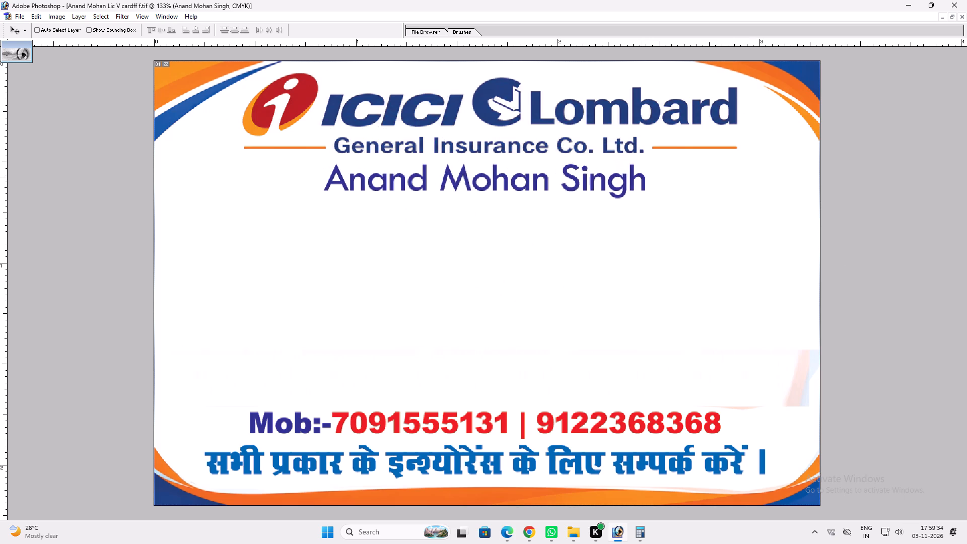
left_click_drag(642, 177, 655, 176)
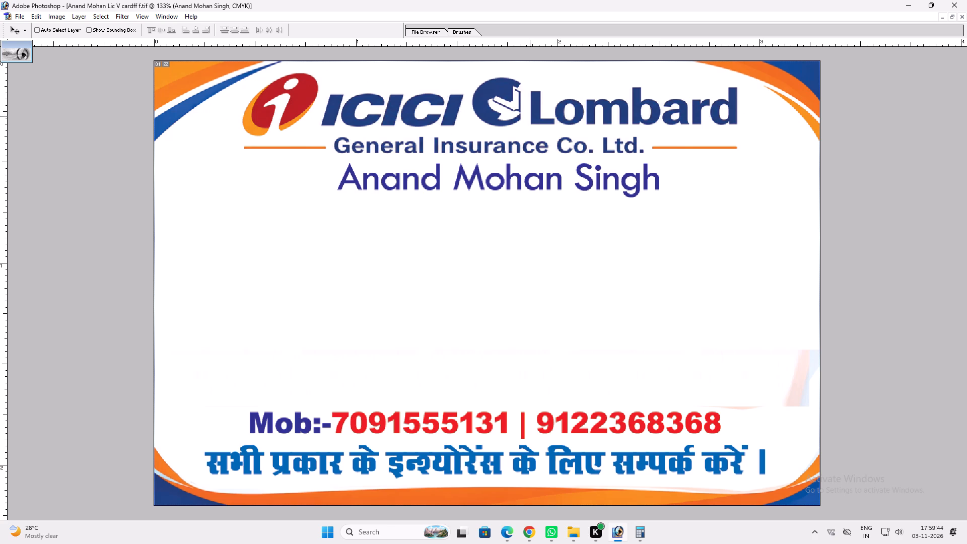
left_click(540, 181, "ctrl")
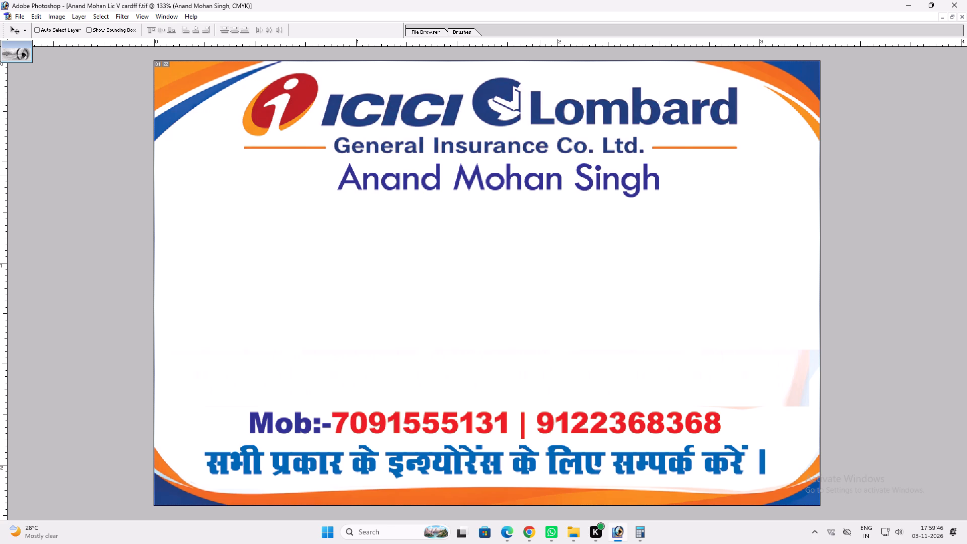
left_click(540, 175, "ctrl")
left_click_drag(540, 175, 535, 180)
Scale the advisor's name text up proportionally until it is slightly wider than the General Insurance Co. Ltd. text.
key("ctrl+t")
left_click_drag(652, 192, 669, 189, "shift")
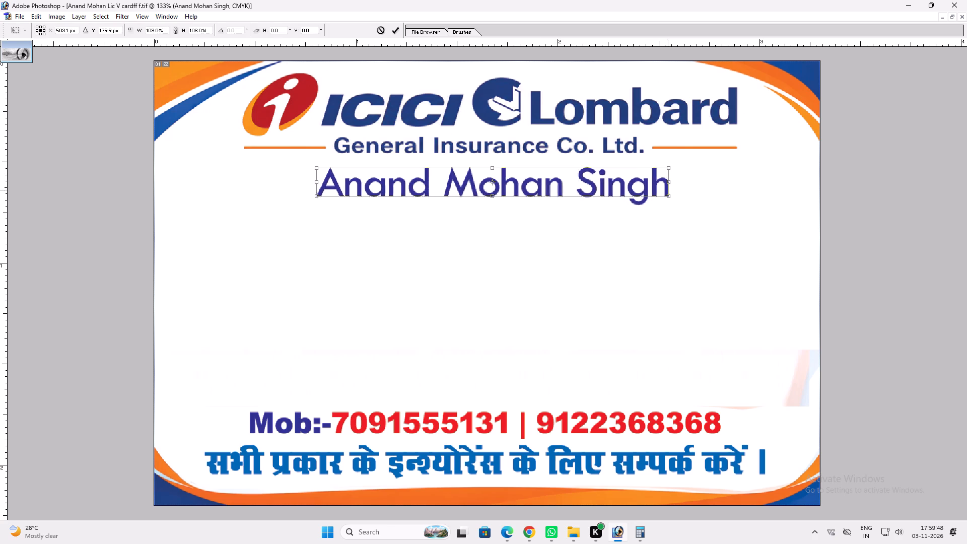
left_click_drag(669, 189, 671, 189, "shift")
key("shift+Return")
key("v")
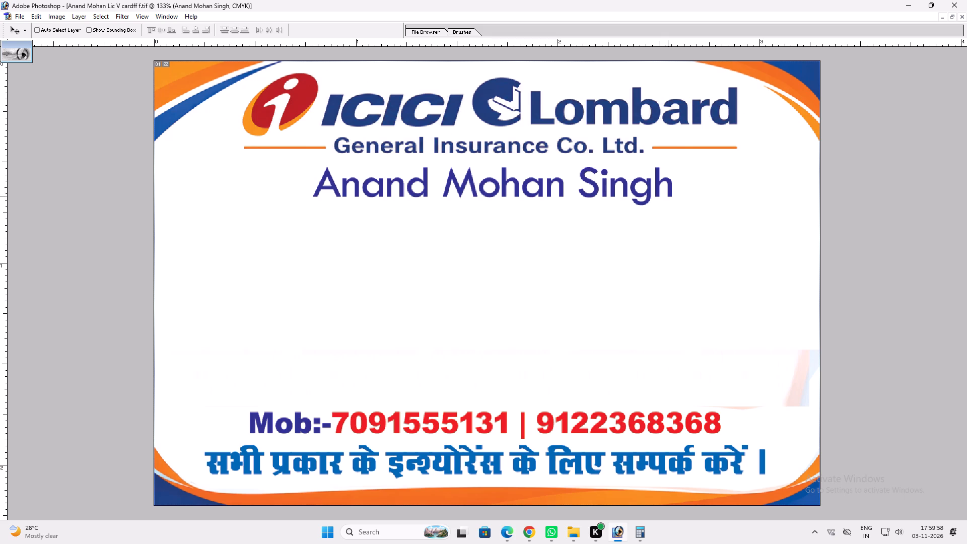
Duplicate the advisor's name text just below the original, and open the copy's full text for editing.
left_click(562, 183, "ctrl")
left_click_drag(562, 183, 559, 212, "alt+shift")
left_click(555, 214)
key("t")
left_click(555, 214)
key("ctrl+a")
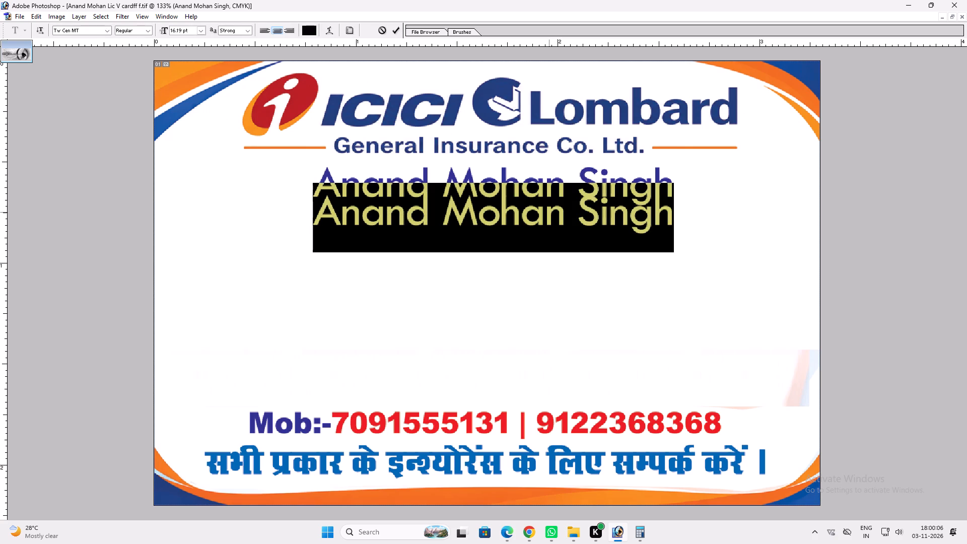
left_click(539, 209)
key("ctrl+a")
key("Return")
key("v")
Pick the hidden phone and e-mail text line and bring it to the front.
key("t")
left_click(493, 341)
key("Return")
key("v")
key("ctrl+shift+bracketright")
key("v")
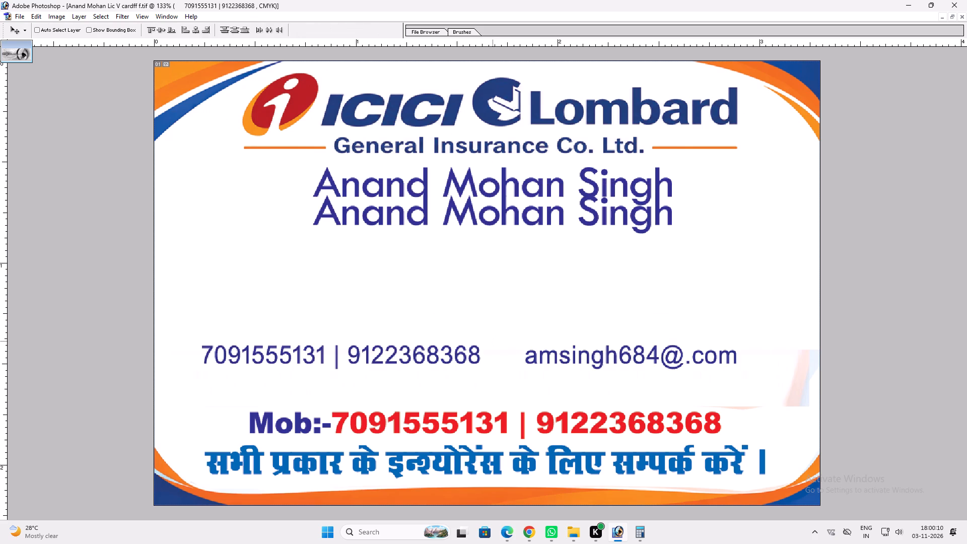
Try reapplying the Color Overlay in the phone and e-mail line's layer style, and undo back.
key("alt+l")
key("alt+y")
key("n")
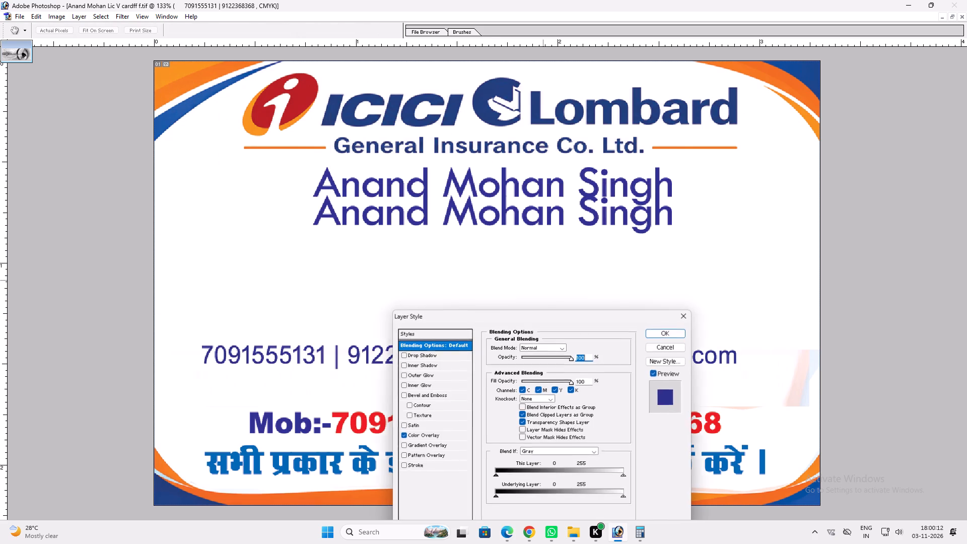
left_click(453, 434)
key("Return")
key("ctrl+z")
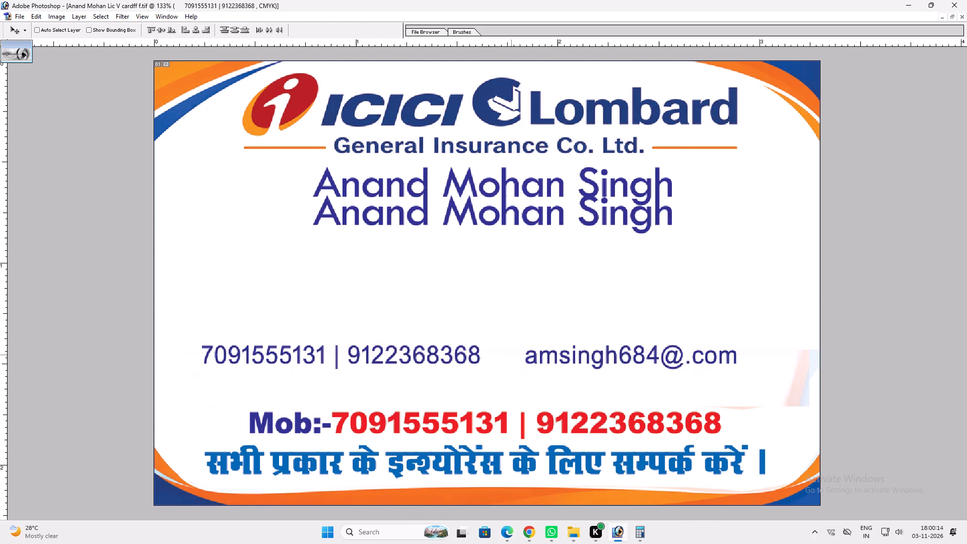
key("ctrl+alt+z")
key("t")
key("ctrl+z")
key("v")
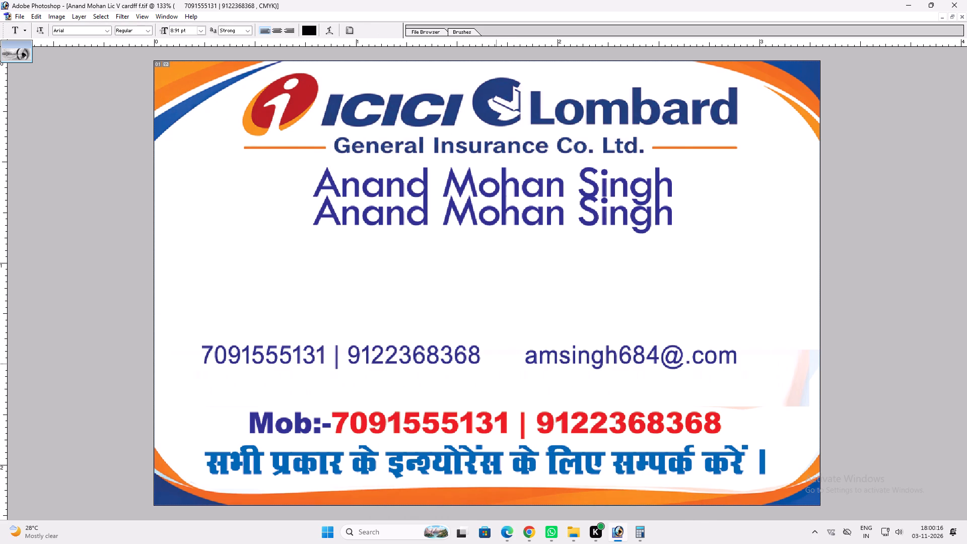
Shift the phone and e-mail line slightly down, towards the bold mobile number line.
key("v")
left_click_drag(514, 366, 528, 374)
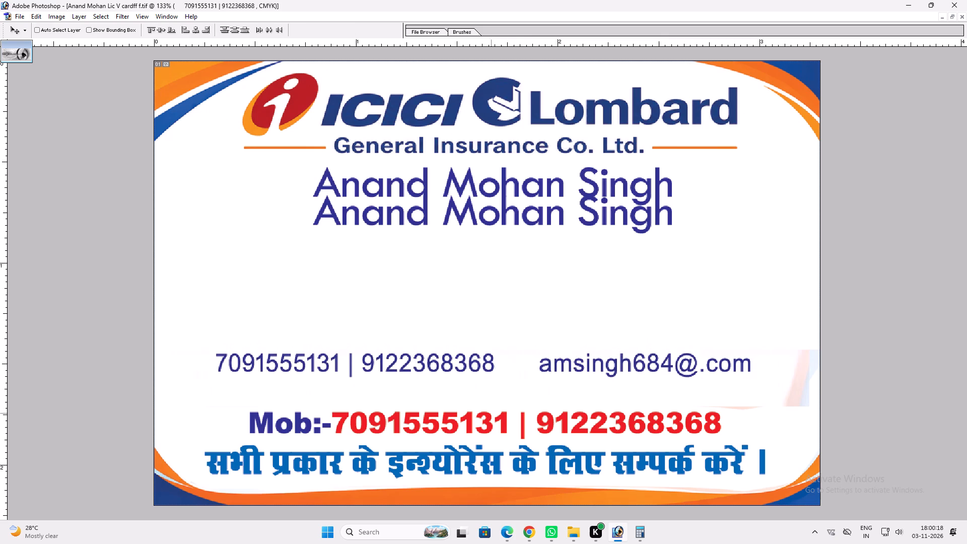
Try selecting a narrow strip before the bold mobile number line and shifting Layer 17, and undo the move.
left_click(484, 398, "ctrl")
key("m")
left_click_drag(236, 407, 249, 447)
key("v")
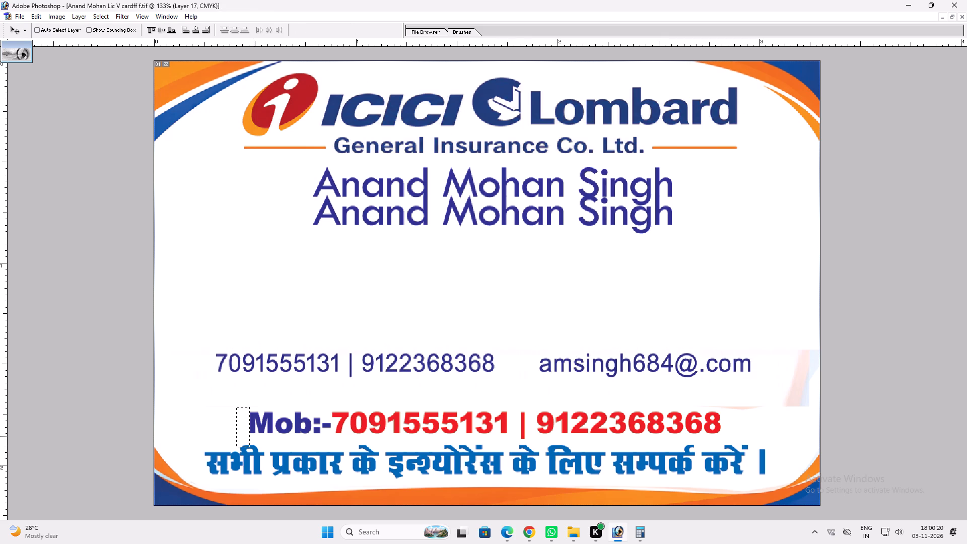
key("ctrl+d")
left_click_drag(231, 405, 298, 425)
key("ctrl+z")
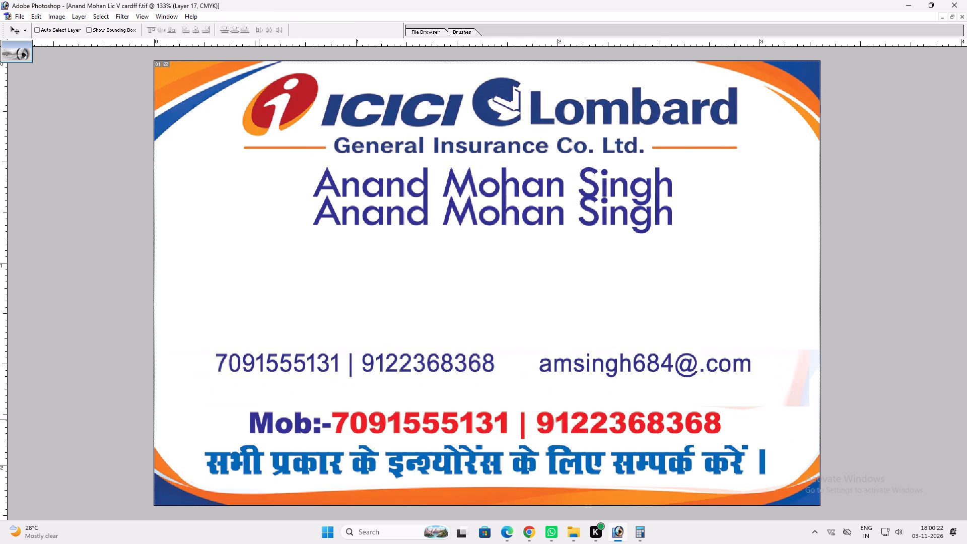
Select the bold Mob: number line on Layer 17, delete it, and clear the selection.
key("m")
left_click_drag(208, 403, 737, 435)
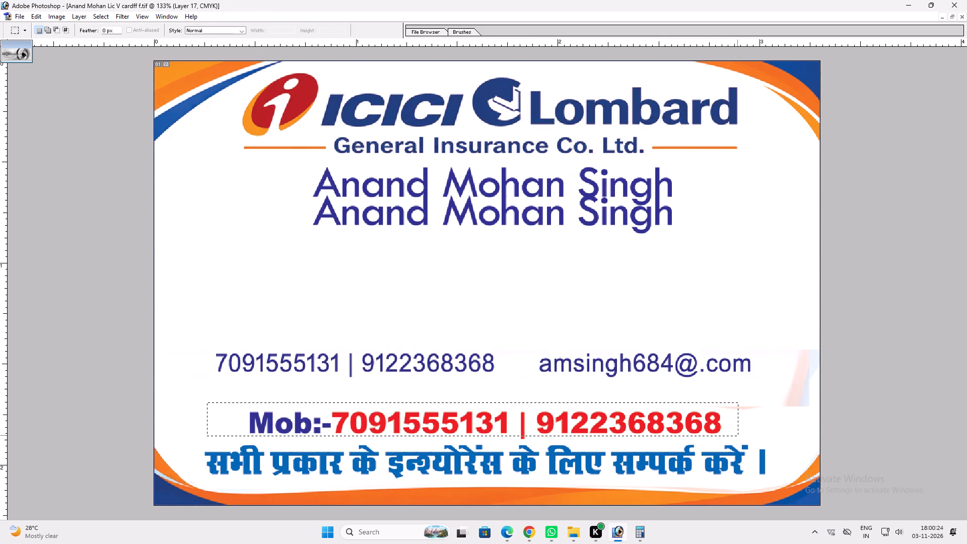
left_click_drag(737, 435, 740, 441)
key("Delete")
key("ctrl+d")
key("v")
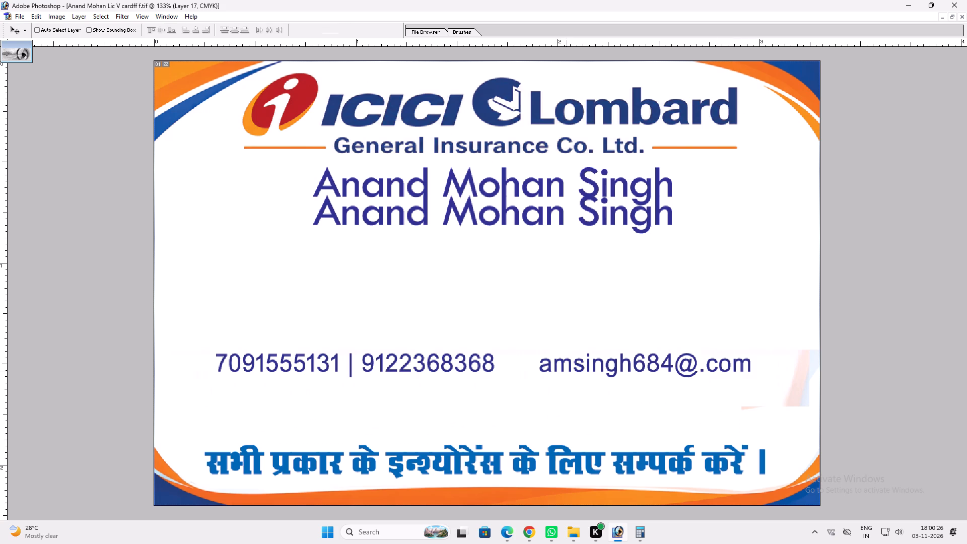
Move the phone and e-mail line down into the cleared space just above the Hindi slogan.
left_click_drag(569, 360, 568, 370)
key("ctrl+z")
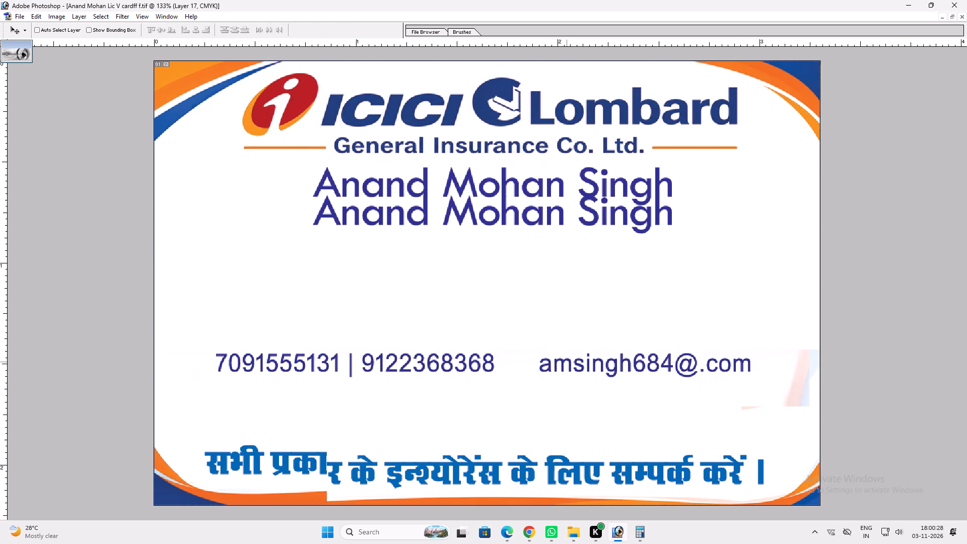
left_click(561, 360, "ctrl")
left_click_drag(561, 360, 552, 412)
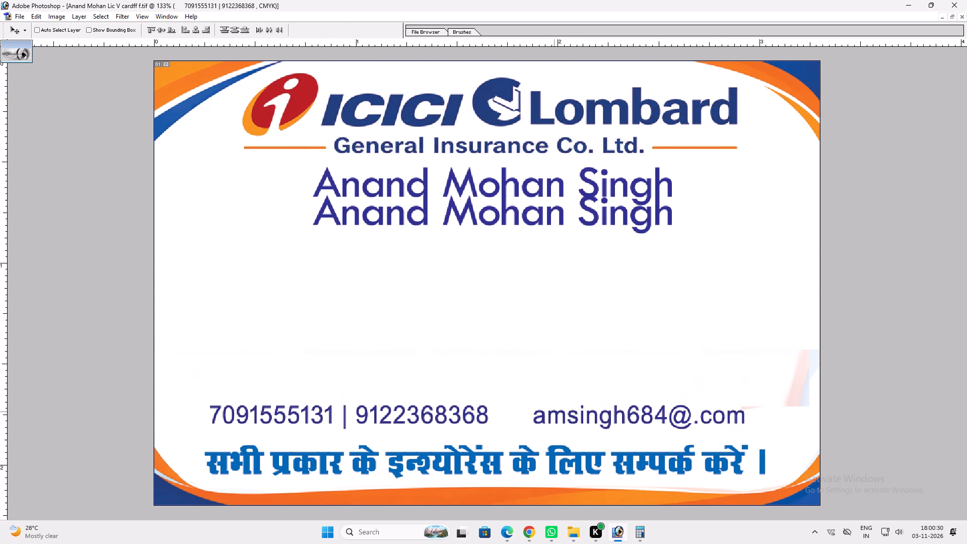
left_click_drag(552, 412, 538, 410)
Scale the phone and e-mail line up proportionally to about 112%.
key("ctrl+t")
left_click_drag(728, 401, 798, 399, "shift")
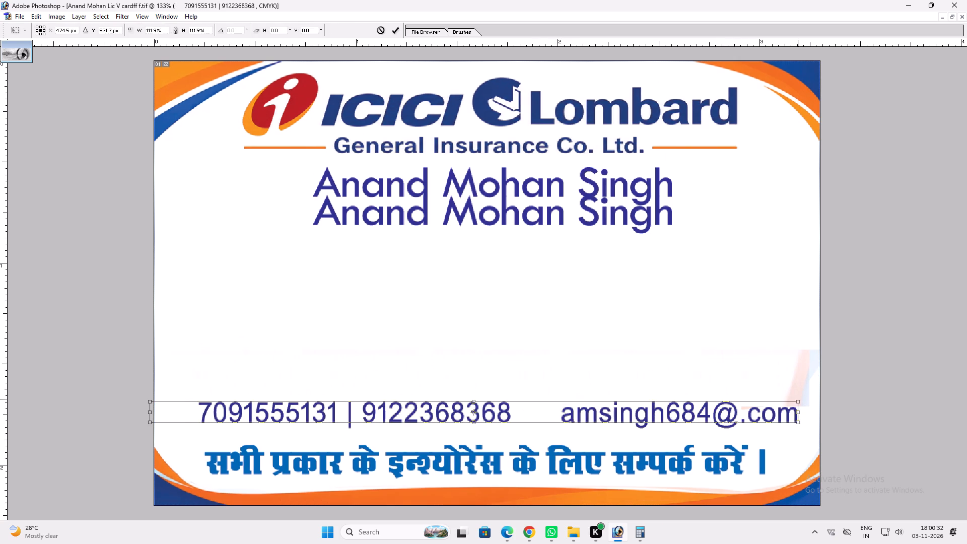
left_click_drag(798, 399, 799, 399, "shift")
key("shift+Return")
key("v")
Bring the hidden Insurance Advisor and Agency Code text layer to the front, shift it slightly up, and delete it.
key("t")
left_click(492, 331)
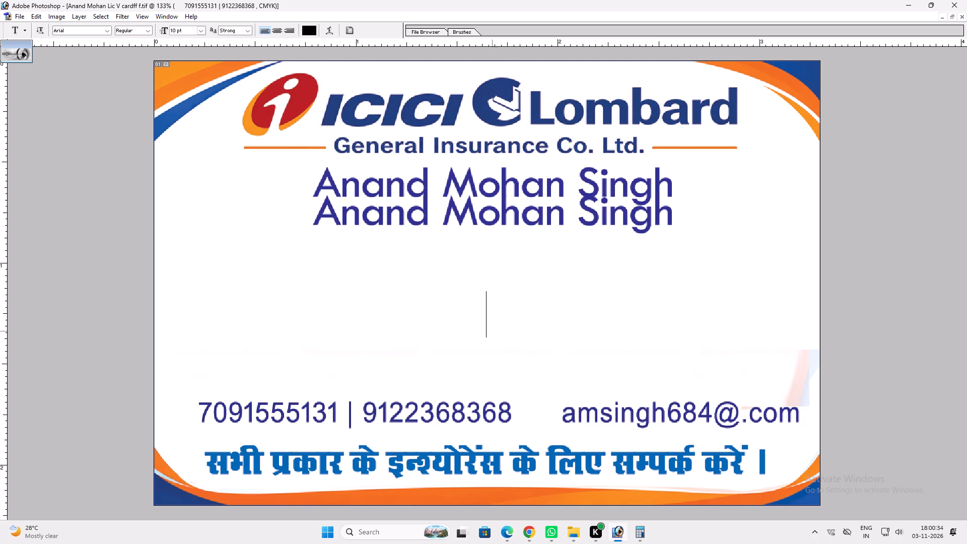
key("Return")
key("ctrl+shift+bracketright")
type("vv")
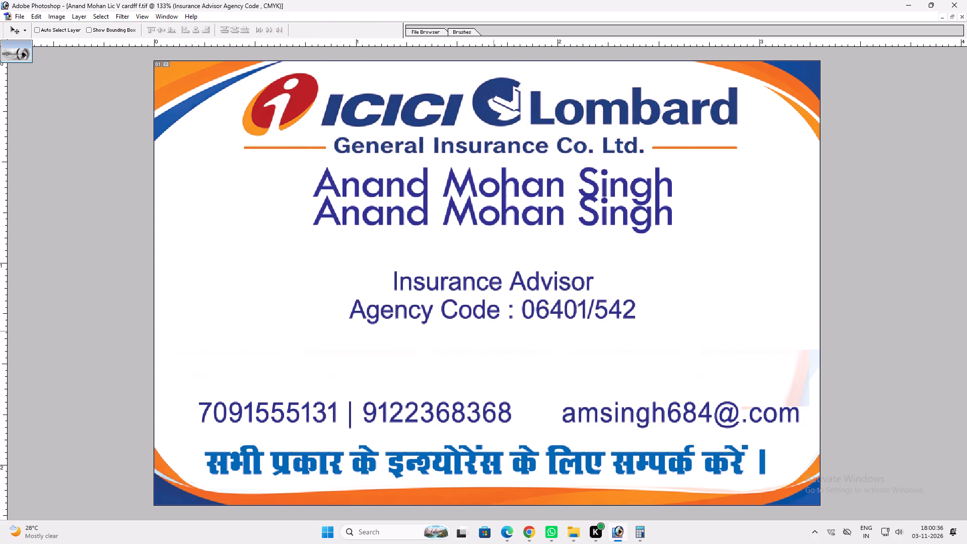
left_click_drag(497, 330, 496, 324)
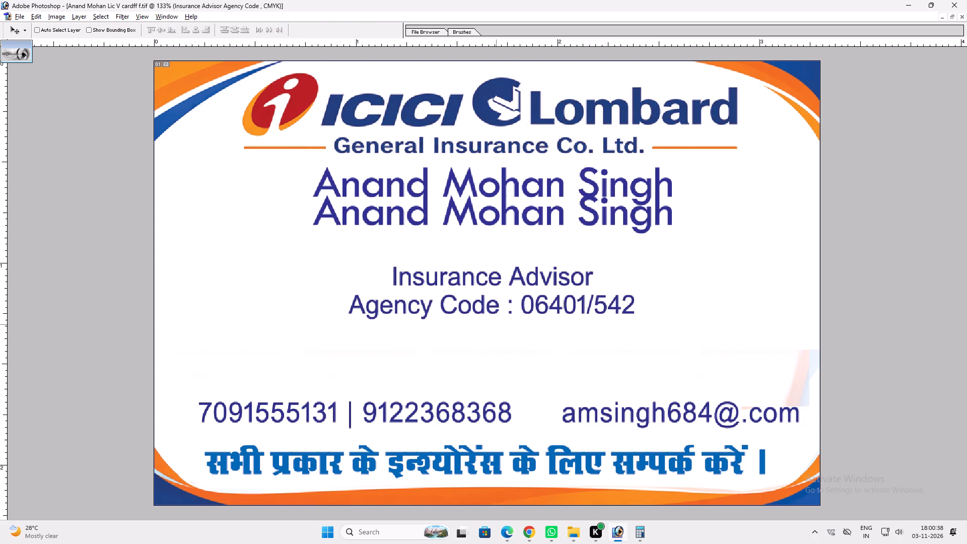
key("alt+l")
key("alt+l")
key("alt+l")
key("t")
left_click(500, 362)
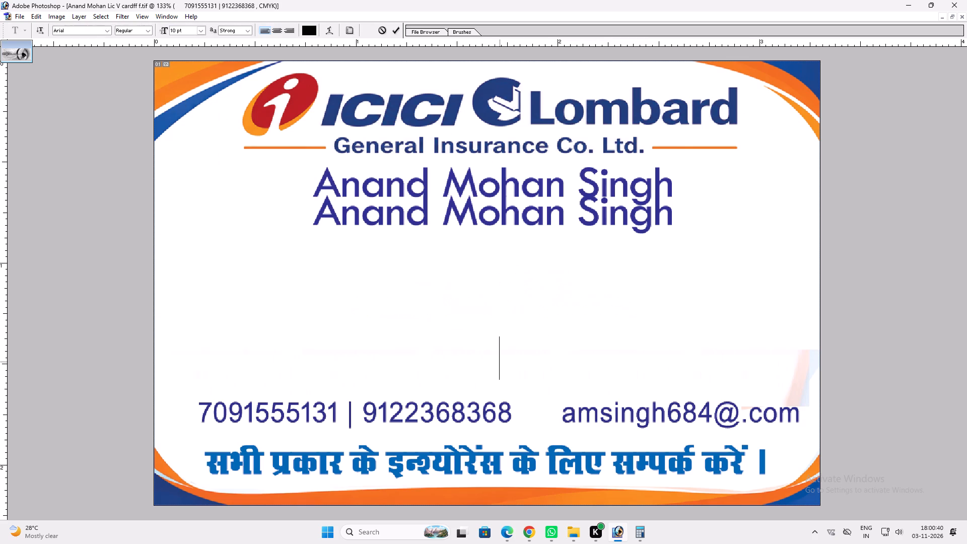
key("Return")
Open the icics Lpmard 2x1.5 poster file from the 03.11.2026 folder alongside the card.
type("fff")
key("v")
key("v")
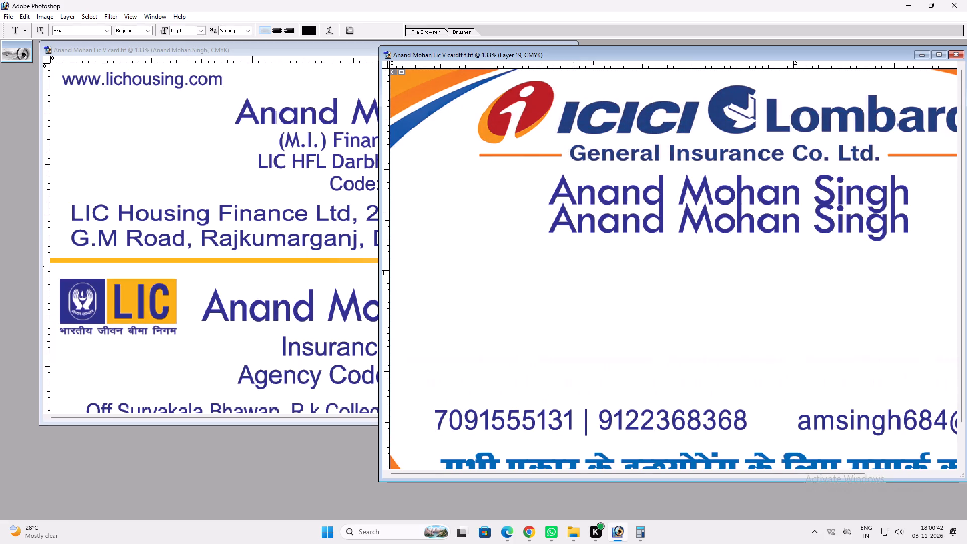
left_click(650, 44)
left_click_drag(648, 46, 652, 96)
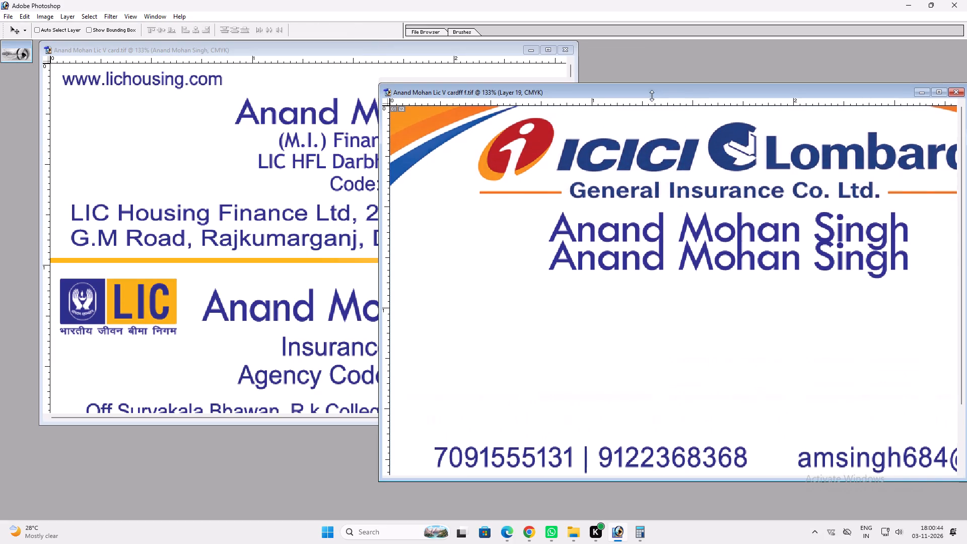
left_click_drag(652, 96, 655, 116)
double_click(657, 80)
left_click(556, 77)
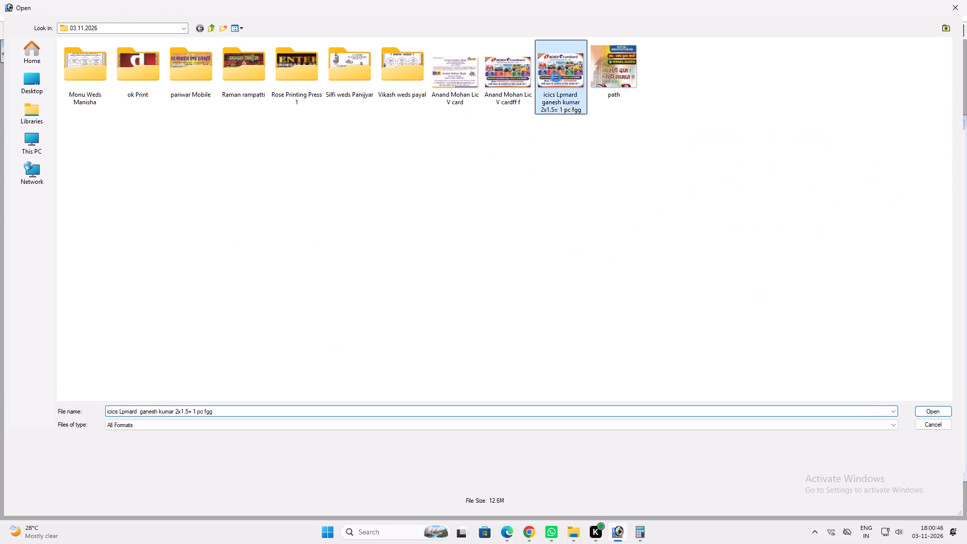
key("Return")
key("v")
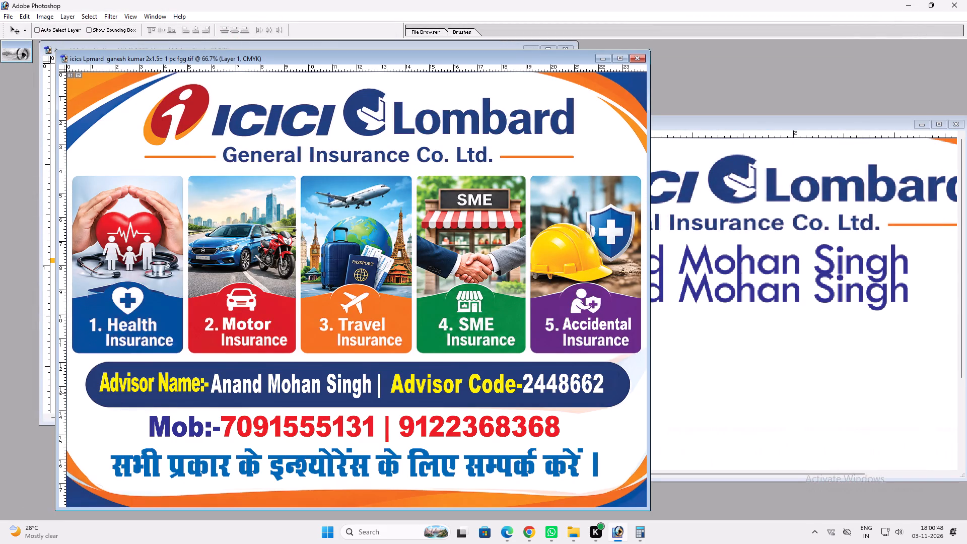
Copy the Advisor Code line from the poster into the card and place it below the two name lines.
left_click(413, 379, "ctrl")
left_click_drag(409, 378, 784, 369)
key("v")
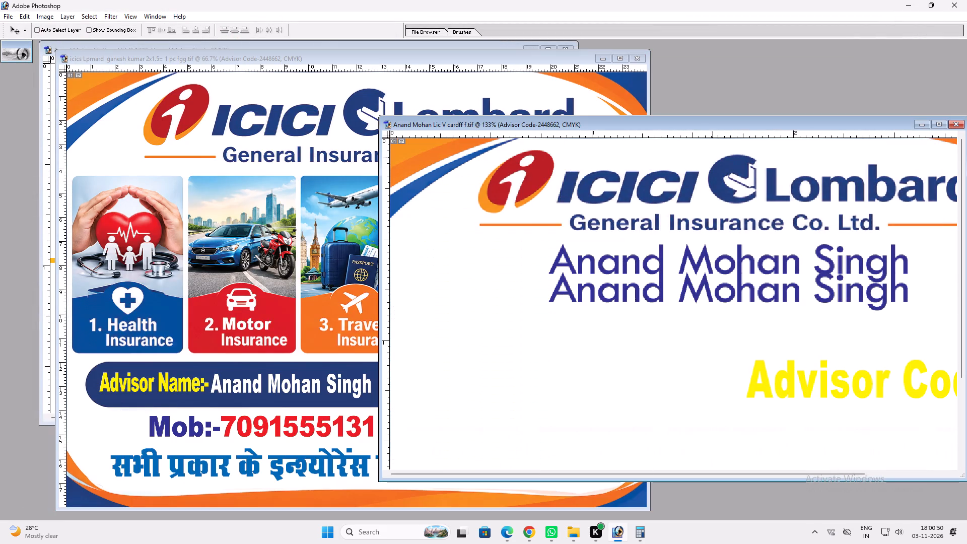
double_click(695, 123)
left_click_drag(733, 299, 490, 263)
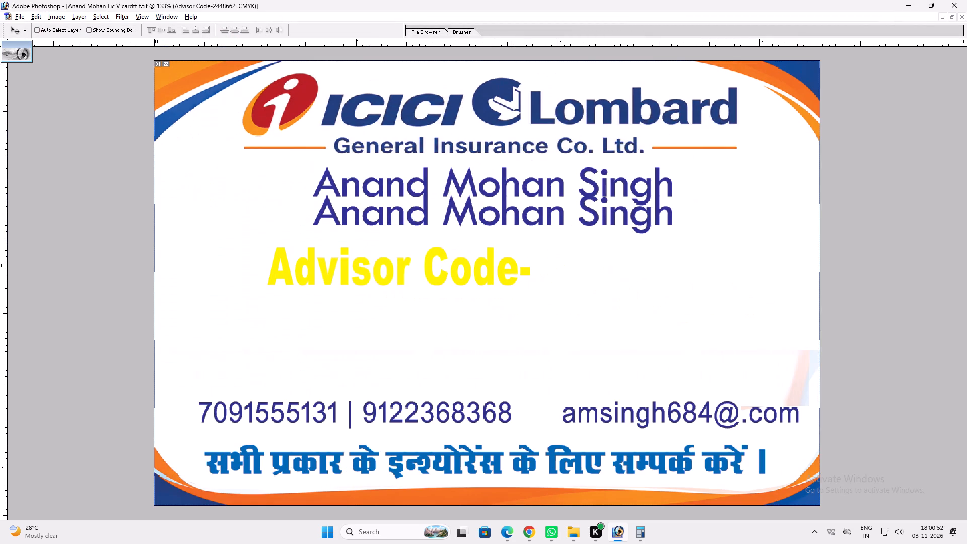
Apply a blue Color Overlay layer style to the Advisor Code line at 100% opacity.
key("alt+l")
key("alt+y")
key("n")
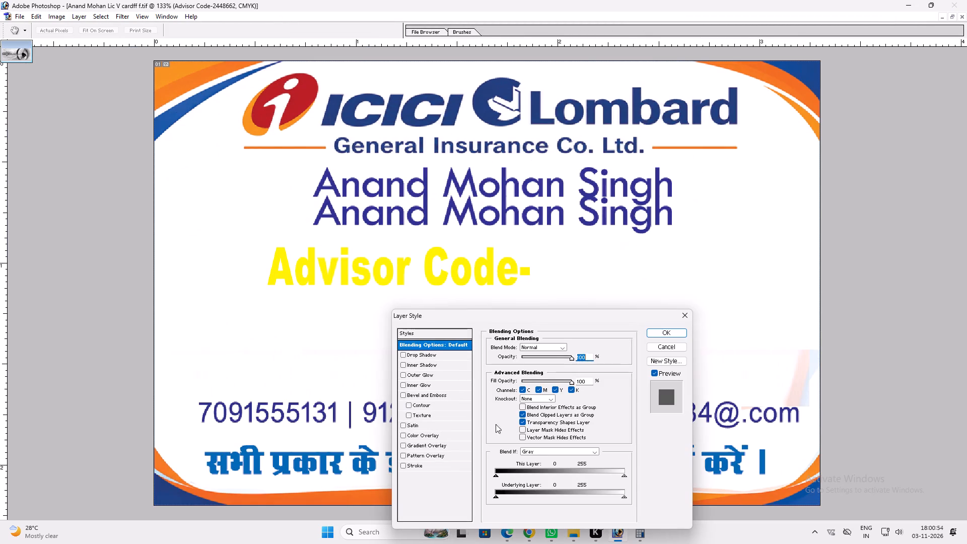
left_click(448, 435)
key("Return")
key("Return")
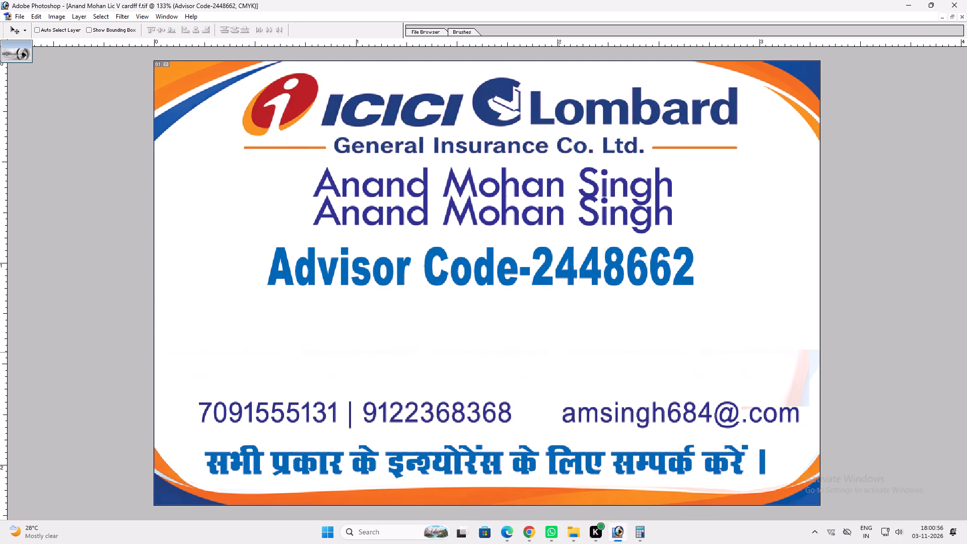
Scale the Advisor Code line down and place it at the card's left side below the name lines.
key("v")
left_click_drag(738, 283, 548, 298)
left_click_drag(836, 269, 646, 248)
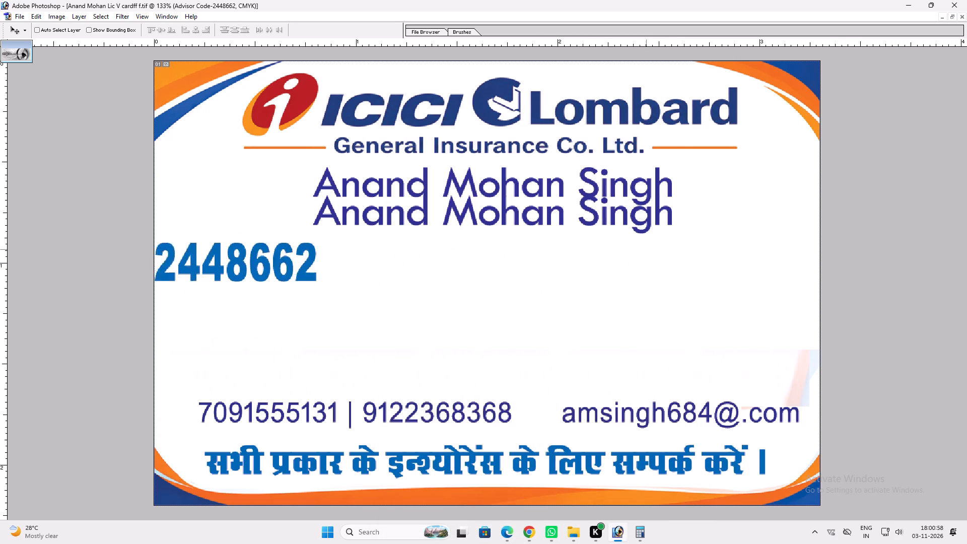
left_click_drag(646, 248, 891, 266)
left_click_drag(510, 299, 601, 286)
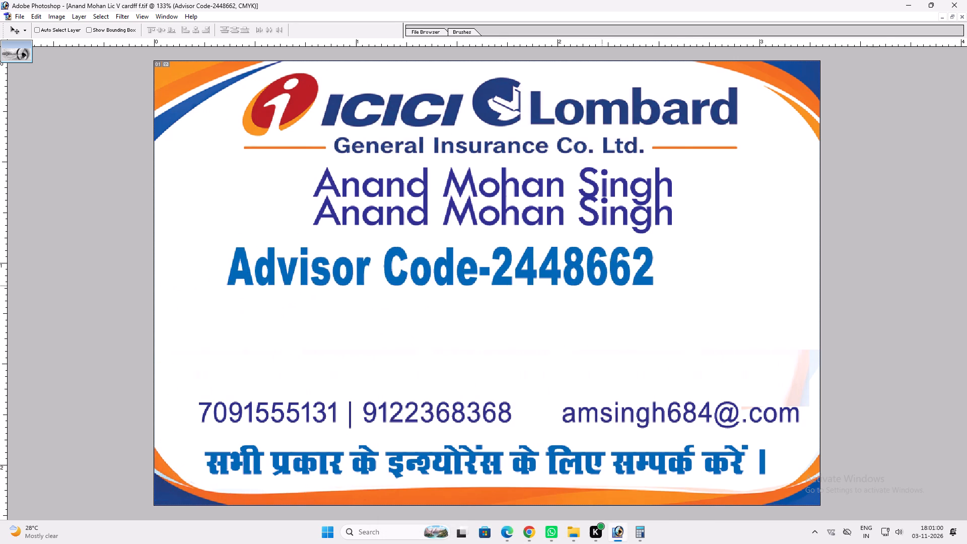
left_click_drag(601, 286, 554, 286)
key("ctrl+t")
left_click_drag(606, 287, 511, 259, "shift")
key("shift+Return")
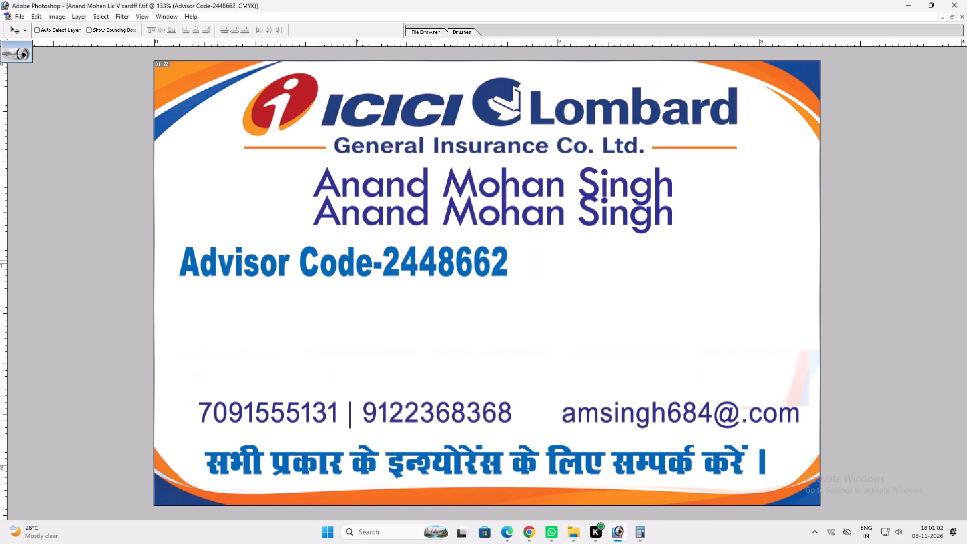
Replace the text of the lower duplicate name line with "Ins".
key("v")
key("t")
left_click(459, 207)
key("ctrl+a")
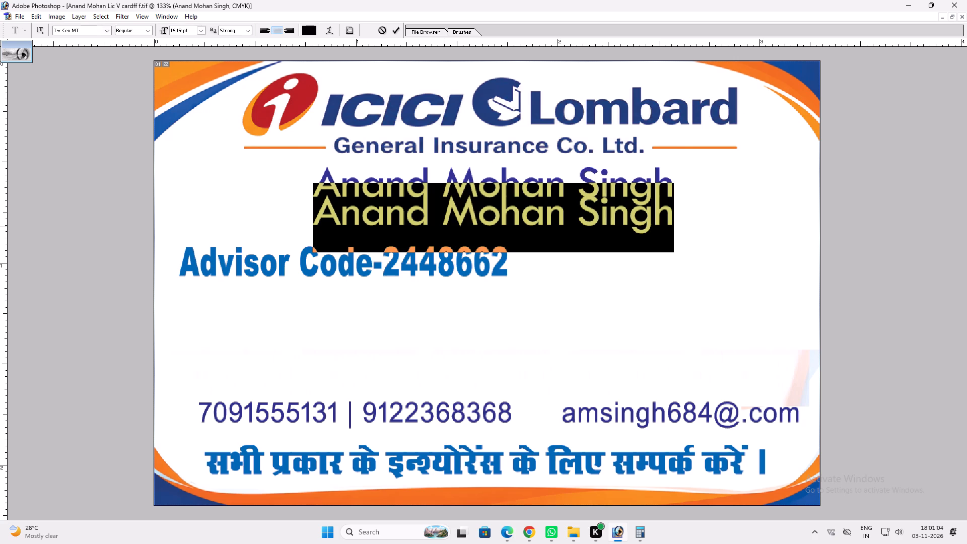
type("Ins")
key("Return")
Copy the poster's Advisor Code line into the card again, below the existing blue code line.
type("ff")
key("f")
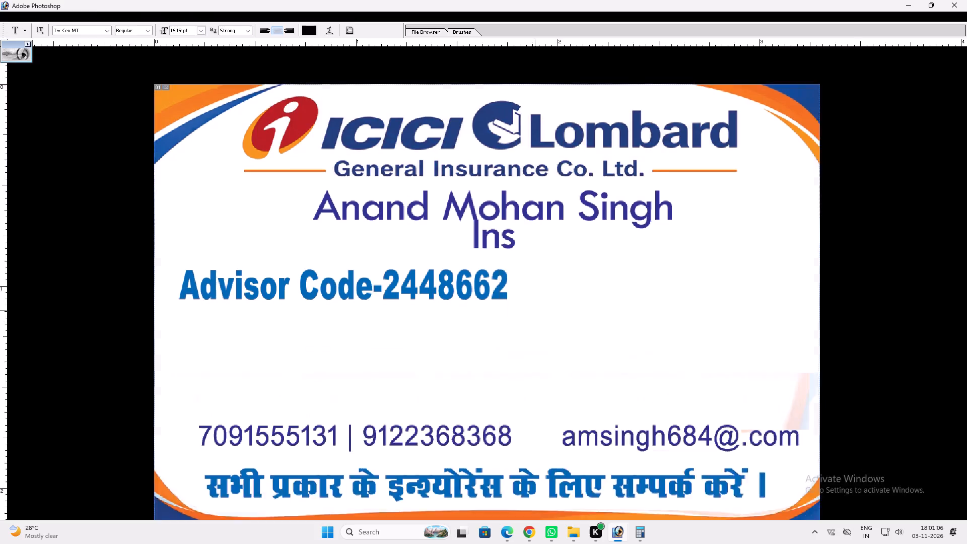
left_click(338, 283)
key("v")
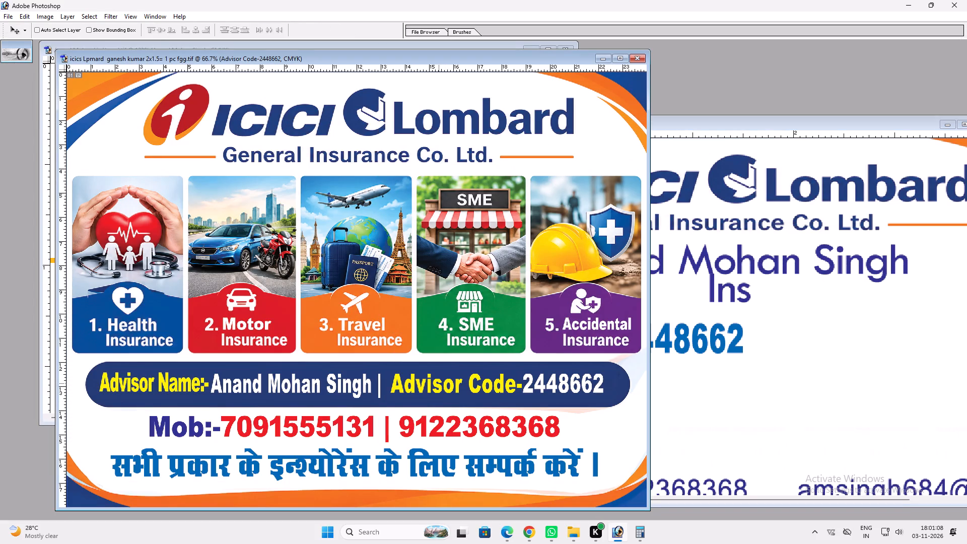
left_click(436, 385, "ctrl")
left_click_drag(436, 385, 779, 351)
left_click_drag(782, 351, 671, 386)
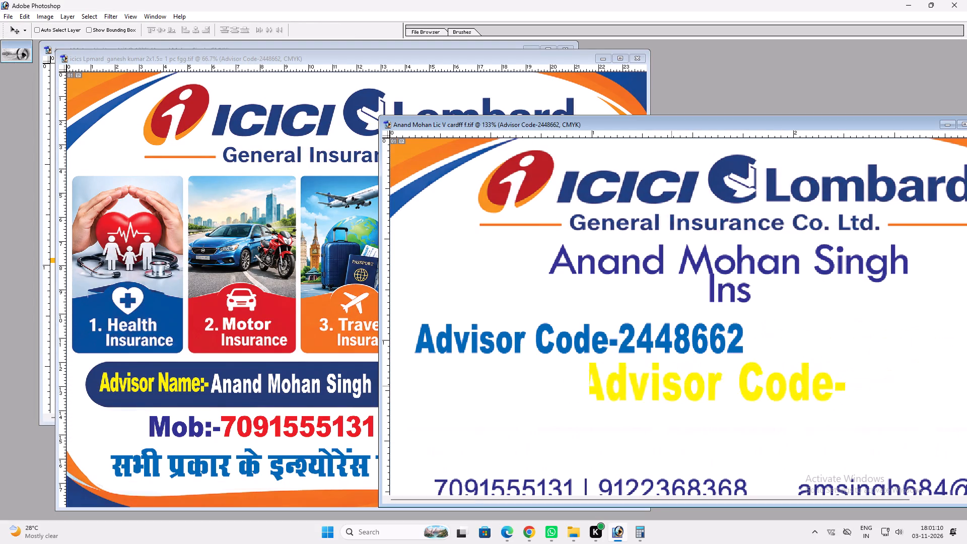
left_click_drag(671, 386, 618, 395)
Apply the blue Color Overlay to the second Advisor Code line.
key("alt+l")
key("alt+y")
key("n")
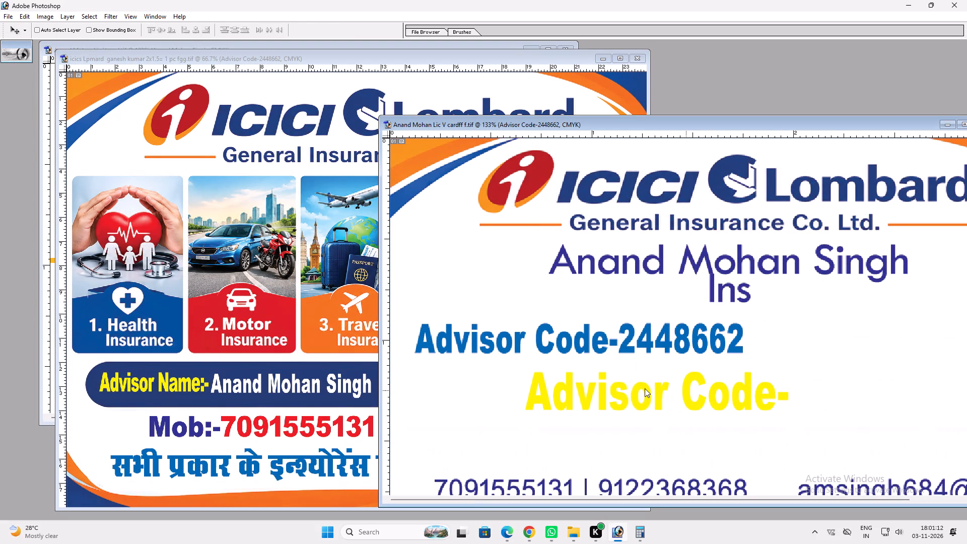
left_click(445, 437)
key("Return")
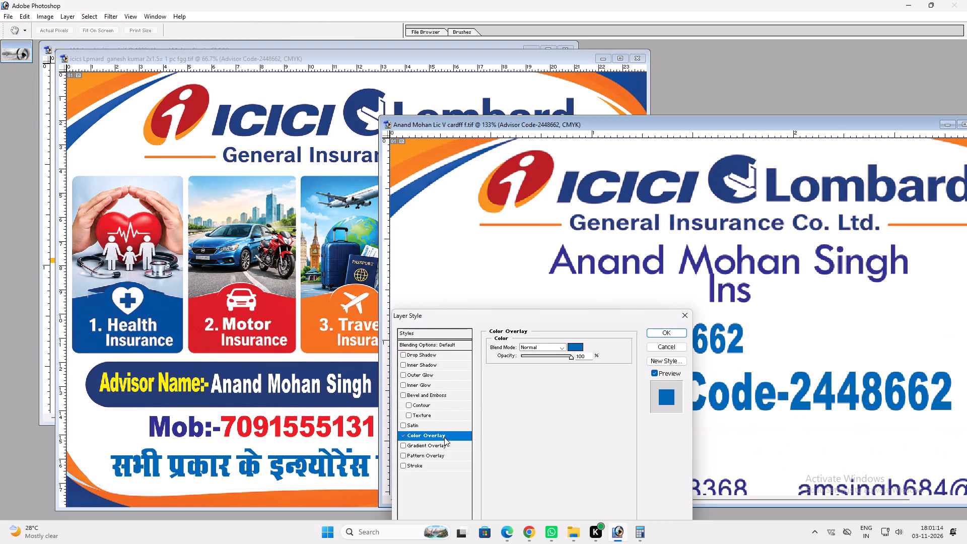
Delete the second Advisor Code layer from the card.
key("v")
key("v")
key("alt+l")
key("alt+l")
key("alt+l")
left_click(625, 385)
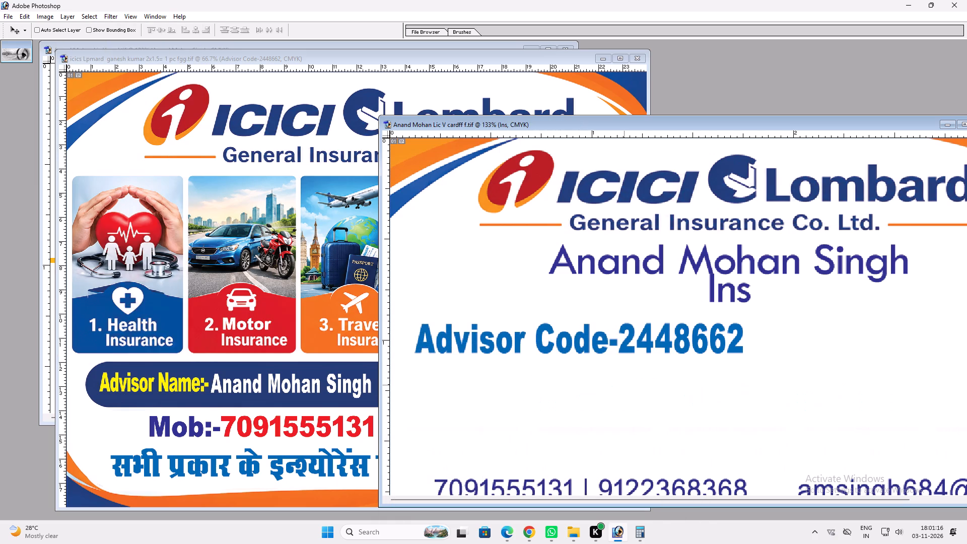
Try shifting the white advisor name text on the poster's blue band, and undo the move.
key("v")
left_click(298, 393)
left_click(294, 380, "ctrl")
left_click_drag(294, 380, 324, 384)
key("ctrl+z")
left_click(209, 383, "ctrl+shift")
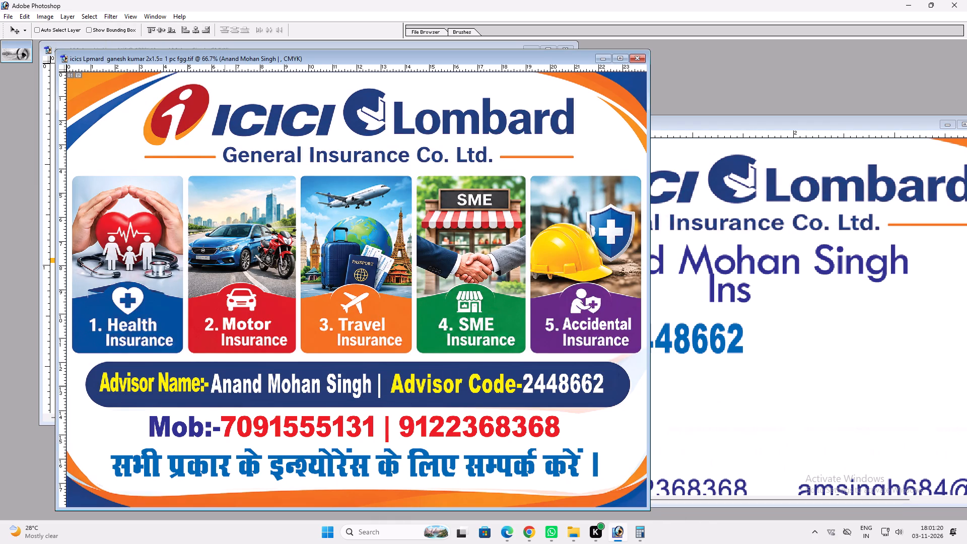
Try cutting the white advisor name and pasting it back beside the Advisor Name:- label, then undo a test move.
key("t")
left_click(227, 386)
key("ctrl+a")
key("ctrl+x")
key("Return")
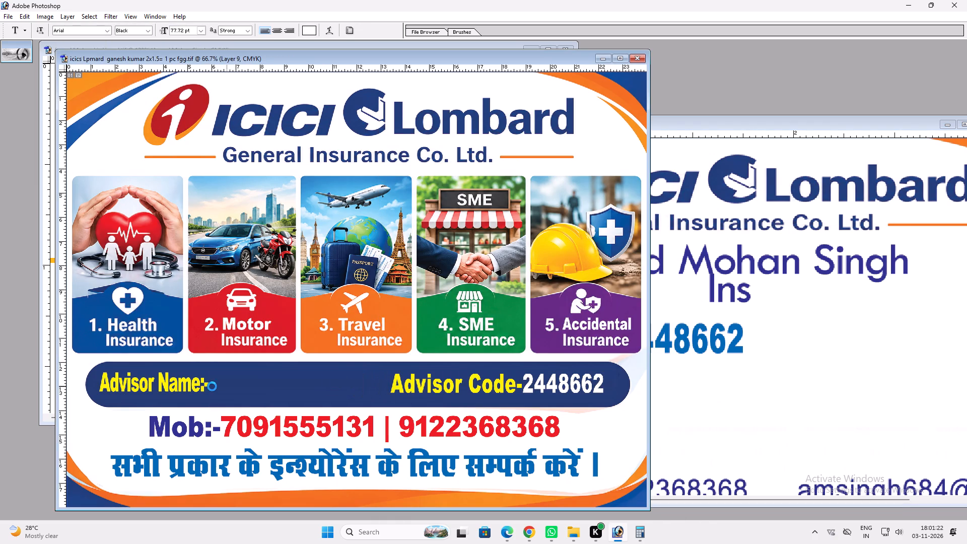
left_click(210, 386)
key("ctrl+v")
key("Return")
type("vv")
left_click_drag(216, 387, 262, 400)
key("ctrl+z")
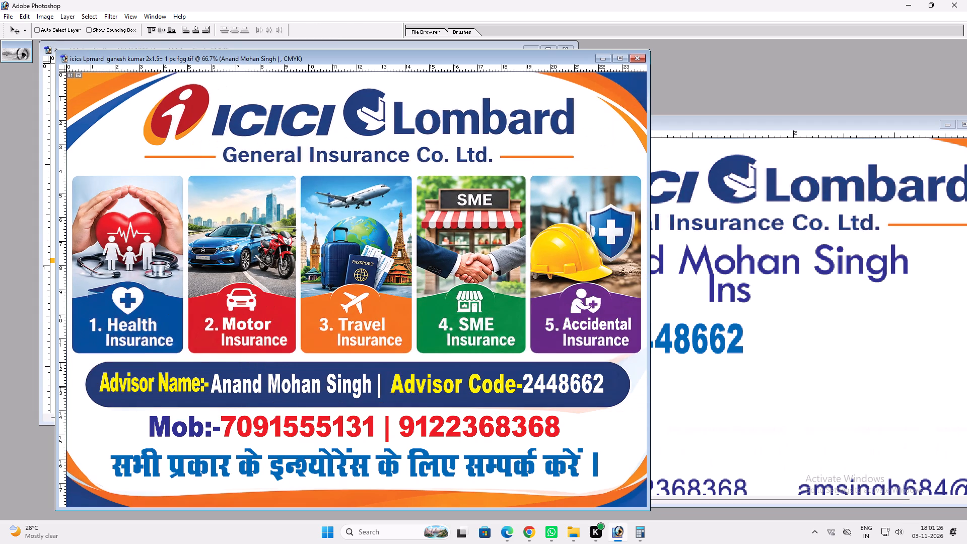
Cut the white advisor name on the poster and paste it at the end of the yellow Advisor Name:- text.
right_click(214, 387, "shift")
left_click(230, 394)
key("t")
left_click(236, 391)
key("ctrl+a")
key("ctrl+x")
key("ctrl+Return")
left_click(202, 386)
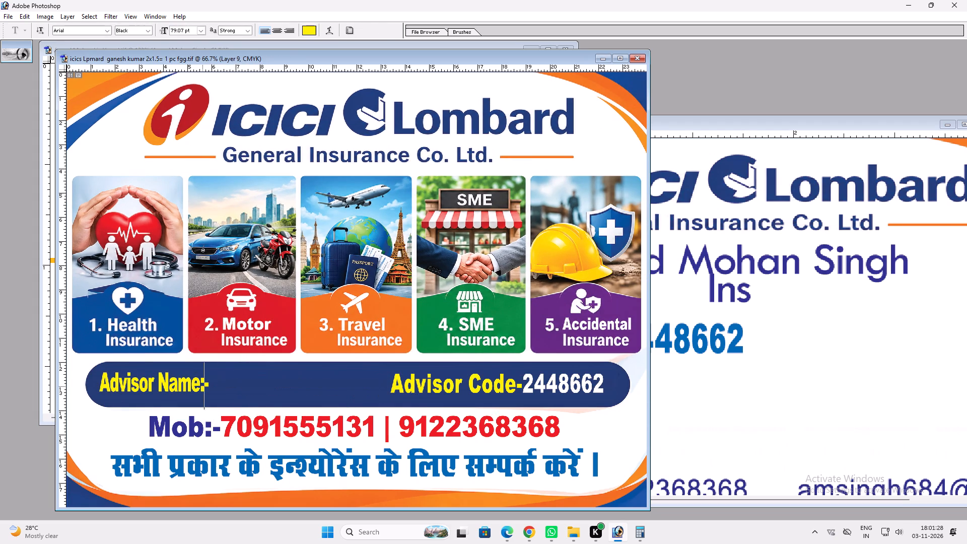
key("End")
key("ctrl+v")
key("Return")
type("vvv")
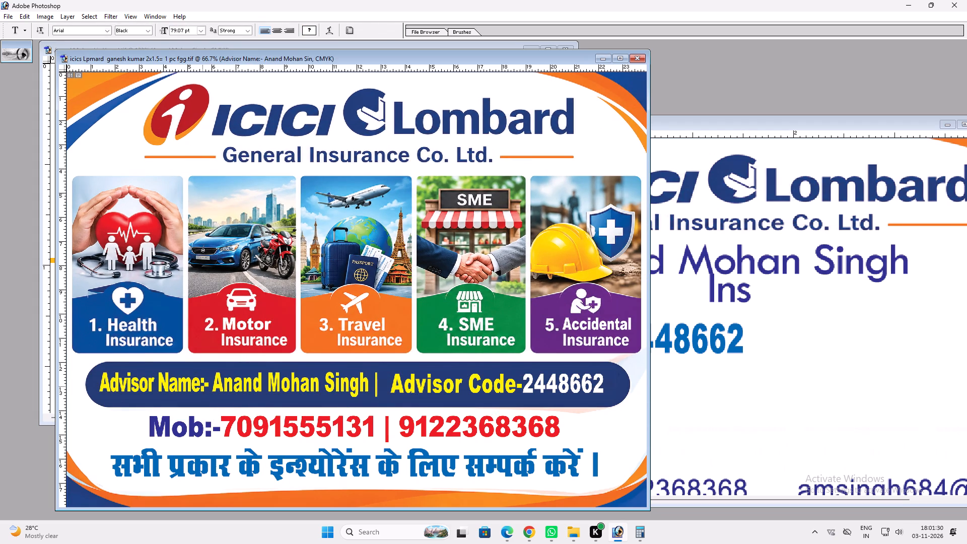
Copy the combined yellow Advisor Name line from the poster into the card, just above the blue Advisor Code line.
left_click_drag(198, 389, 198, 408)
key("ctrl+z")
left_click_drag(197, 399, 662, 388)
left_click_drag(674, 389, 699, 361)
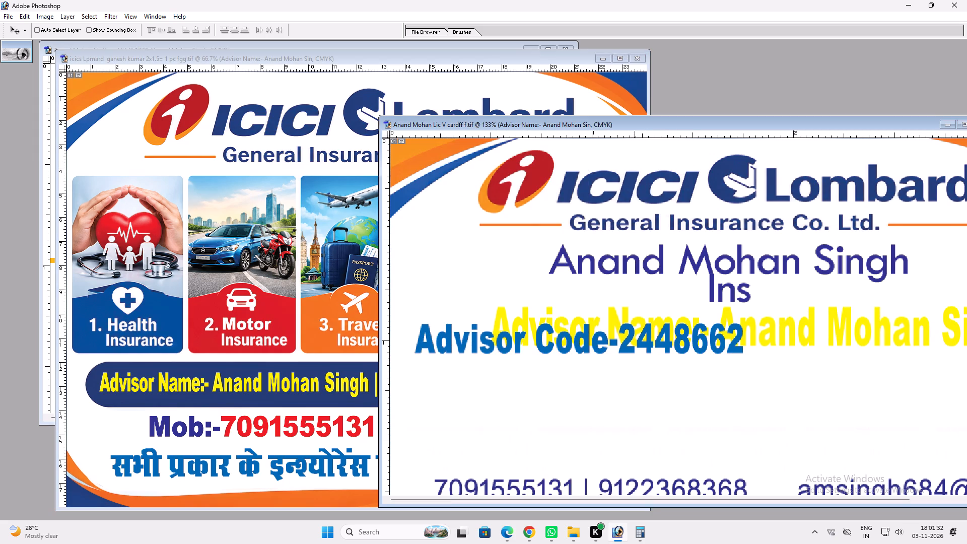
double_click(605, 123)
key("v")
left_click_drag(499, 258, 523, 241)
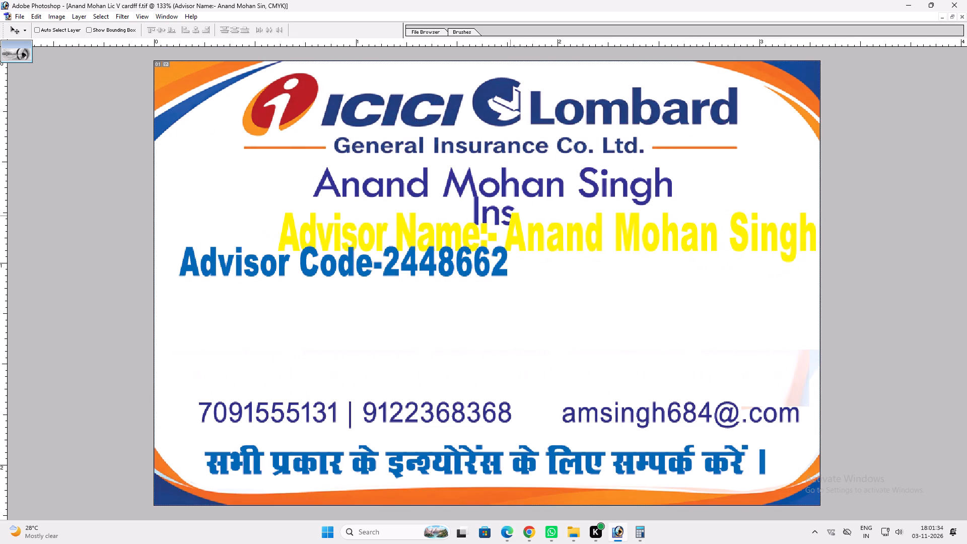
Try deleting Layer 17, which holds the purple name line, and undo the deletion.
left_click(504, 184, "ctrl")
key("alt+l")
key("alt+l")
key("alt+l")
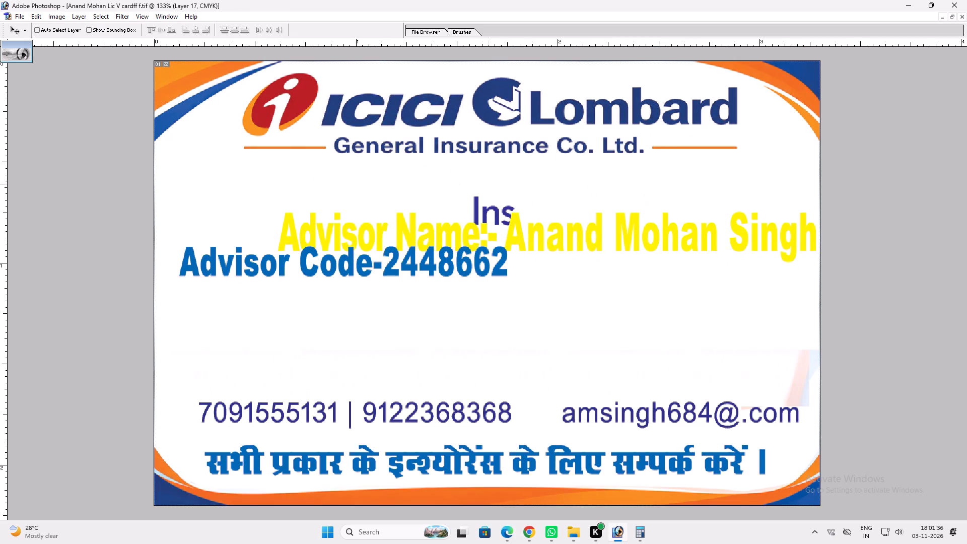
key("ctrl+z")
Set the font of the yellow Advisor Name line to Tw Cen MT.
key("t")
left_click(541, 245)
key("ctrl+a")
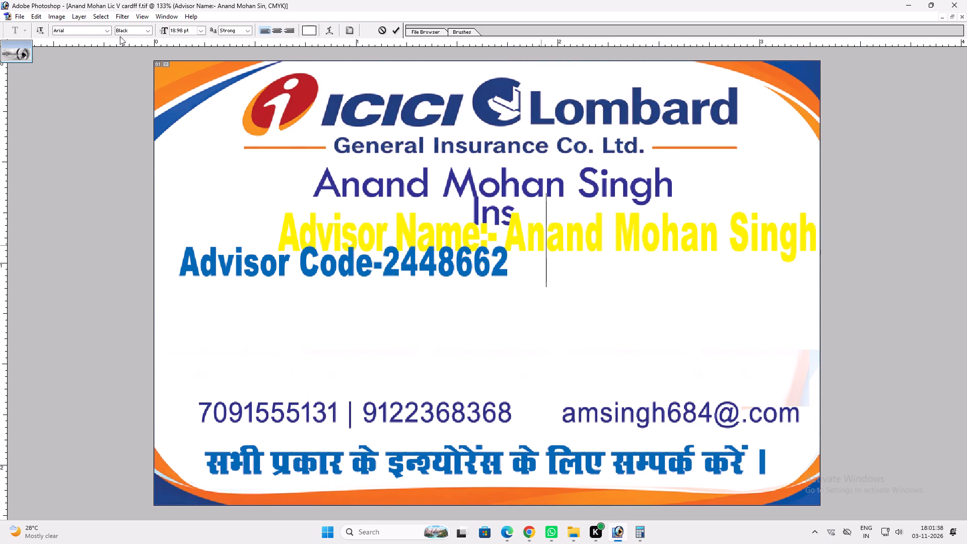
left_click(88, 32)
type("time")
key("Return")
left_click(88, 32)
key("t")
key("Down")
key("Down")
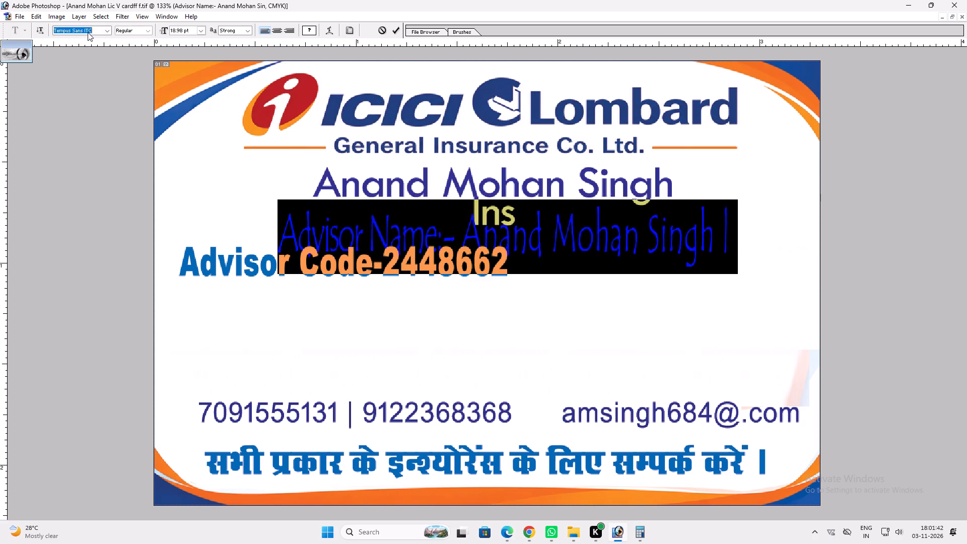
key("Down")
key("Down")
key("Down")
key("Down")
key("Up")
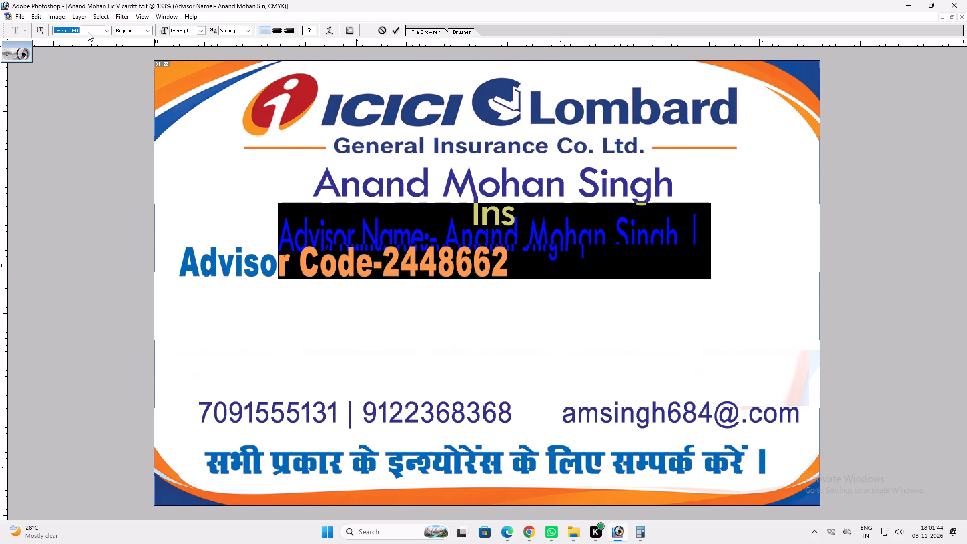
key("Return")
key("Return")
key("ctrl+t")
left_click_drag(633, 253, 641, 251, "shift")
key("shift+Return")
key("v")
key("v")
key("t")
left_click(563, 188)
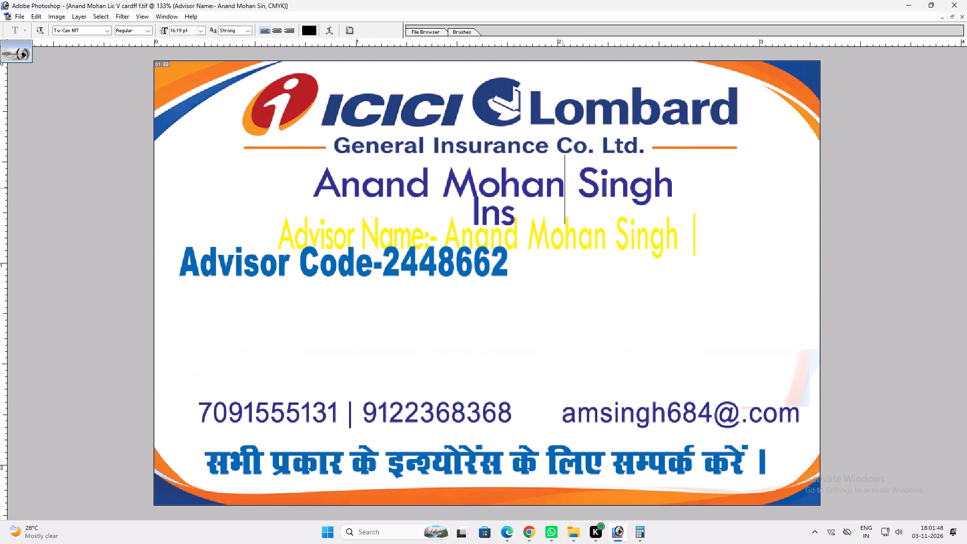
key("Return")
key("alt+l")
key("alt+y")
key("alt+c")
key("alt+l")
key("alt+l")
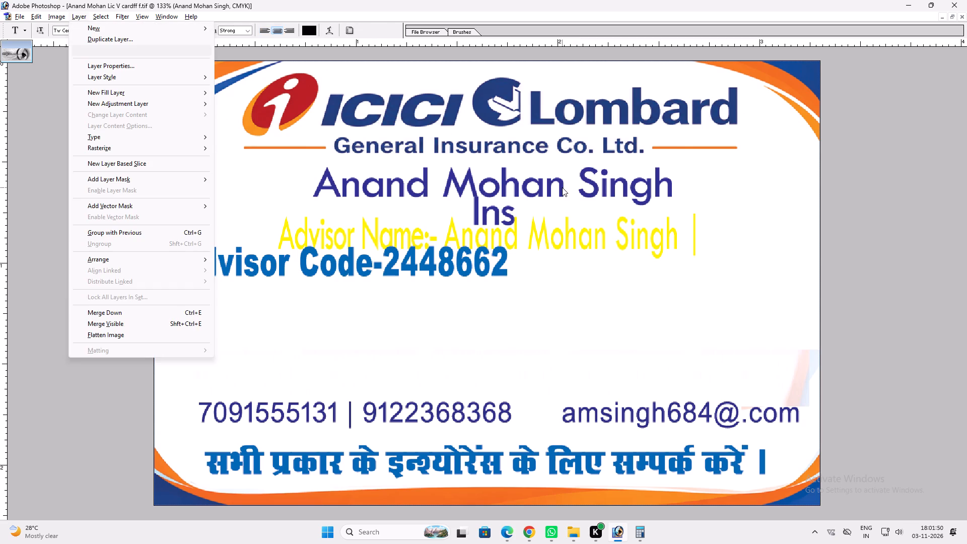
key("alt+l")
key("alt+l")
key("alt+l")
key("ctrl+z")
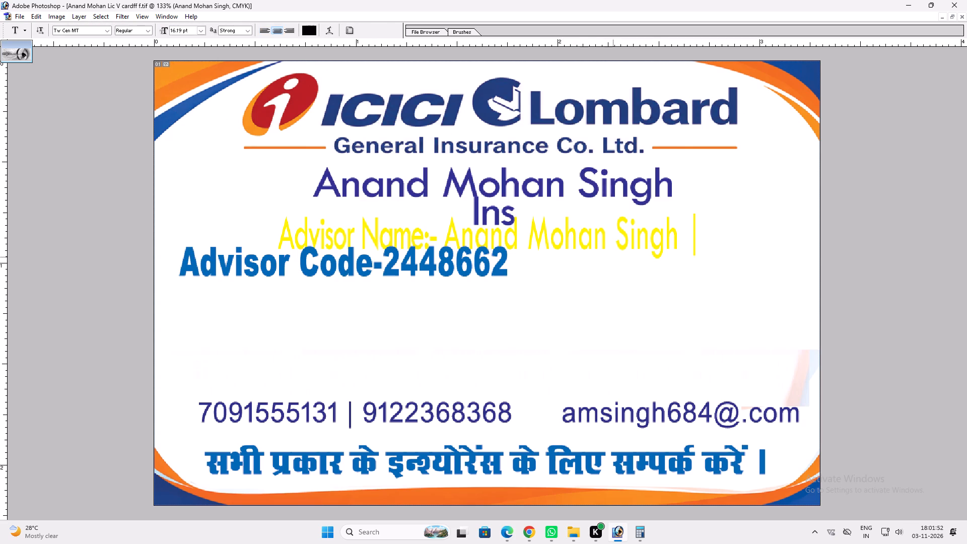
Move the yellow Advisor Name line below the blue Advisor Code line and delete all of its text.
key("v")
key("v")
left_click(621, 231, "ctrl")
left_click_drag(621, 231, 626, 301)
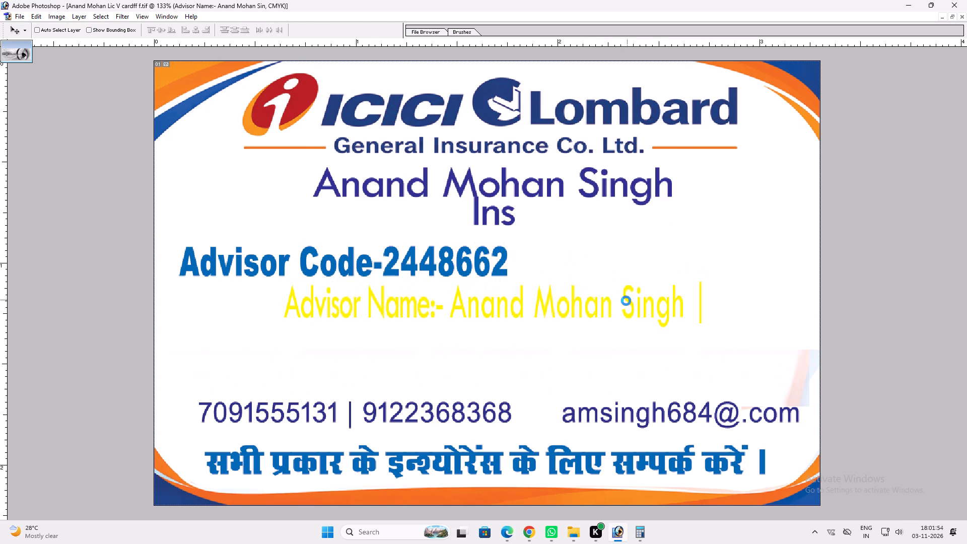
left_click_drag(626, 301, 625, 301)
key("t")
left_click(446, 306)
key("ctrl+a")
key("BackSpace")
key("Return")
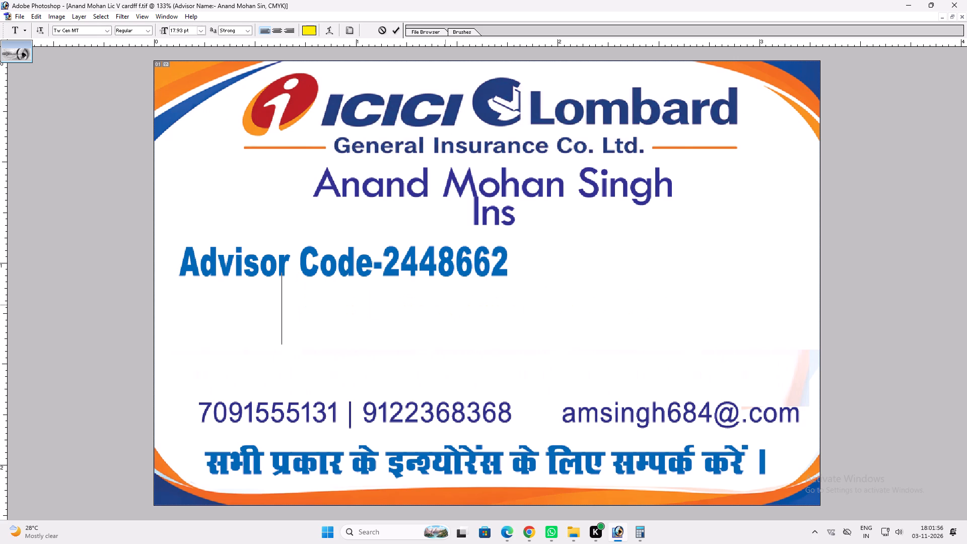
Move the purple Ins text clear of the advisor's name above and complete it to read Insurance Advisor.
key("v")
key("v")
left_click(476, 203, "ctrl")
left_click_drag(476, 204, 462, 214)
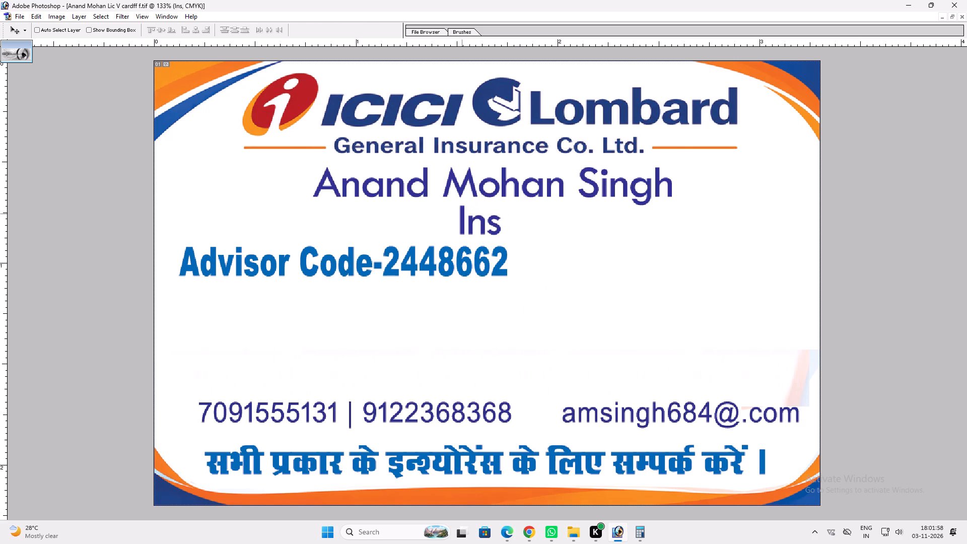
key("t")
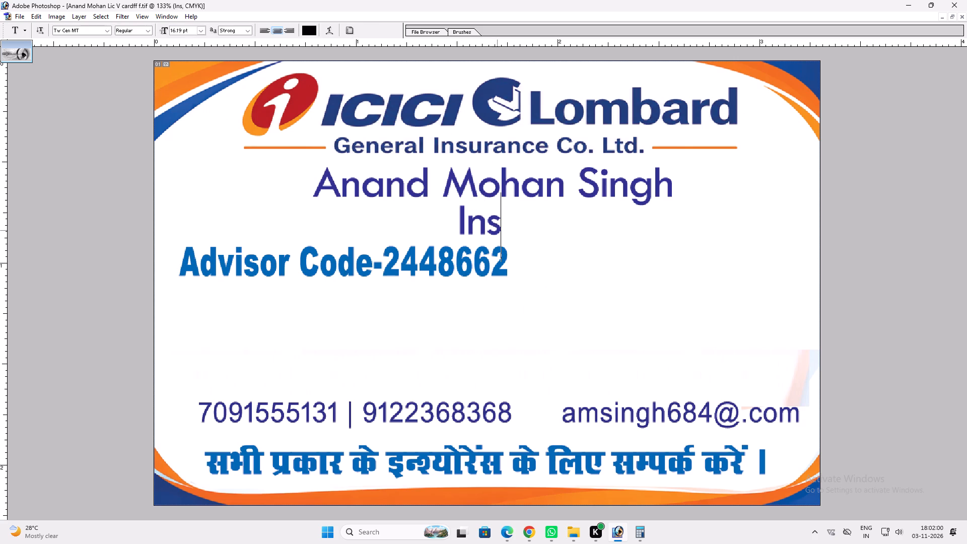
left_click(497, 230)
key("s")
key("BackSpace")
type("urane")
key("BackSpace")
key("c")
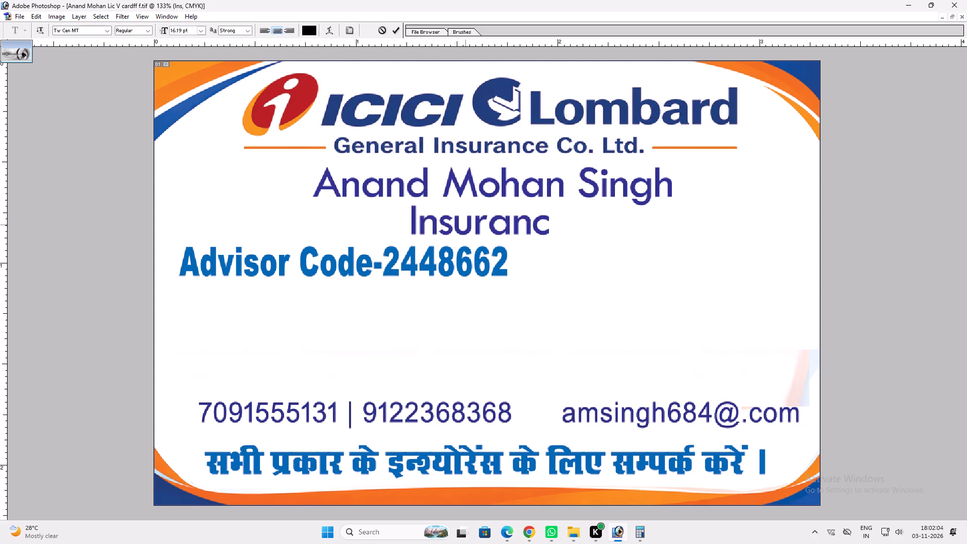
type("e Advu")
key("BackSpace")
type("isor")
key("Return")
Scale the Insurance Advisor line down slightly and position it centred just under the advisor's name.
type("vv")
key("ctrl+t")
left_click_drag(635, 237, 608, 234, "alt+shift")
key("shift+Return")
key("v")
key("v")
left_click_drag(571, 229, 573, 229)
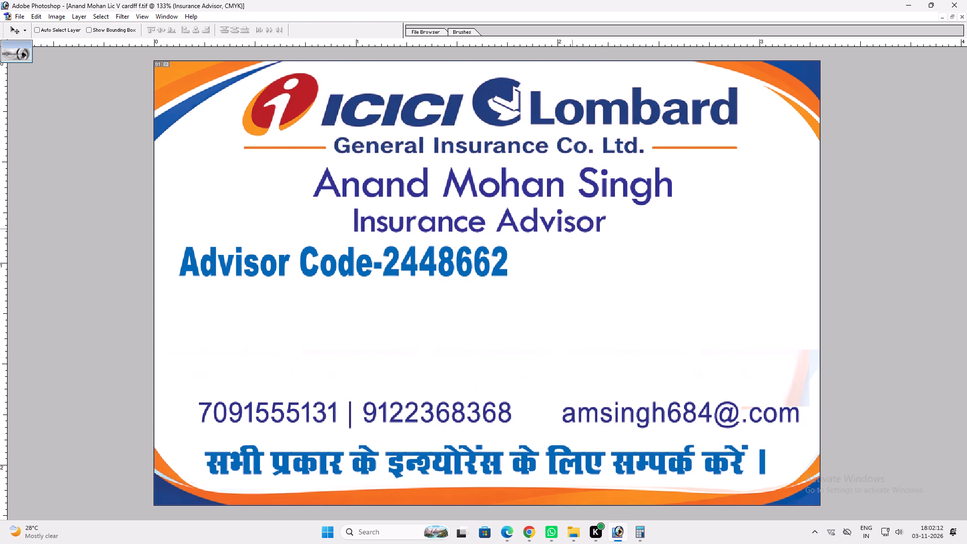
left_click_drag(573, 229, 581, 227)
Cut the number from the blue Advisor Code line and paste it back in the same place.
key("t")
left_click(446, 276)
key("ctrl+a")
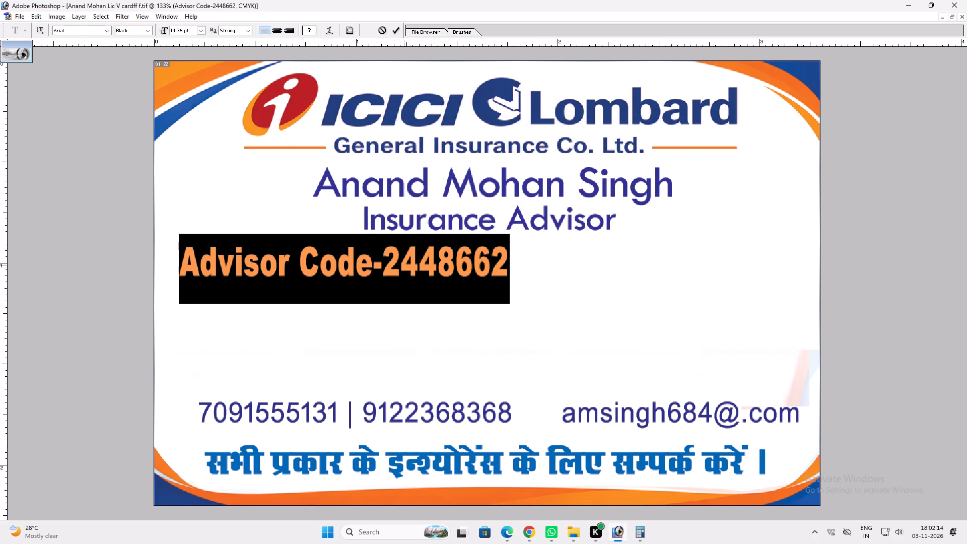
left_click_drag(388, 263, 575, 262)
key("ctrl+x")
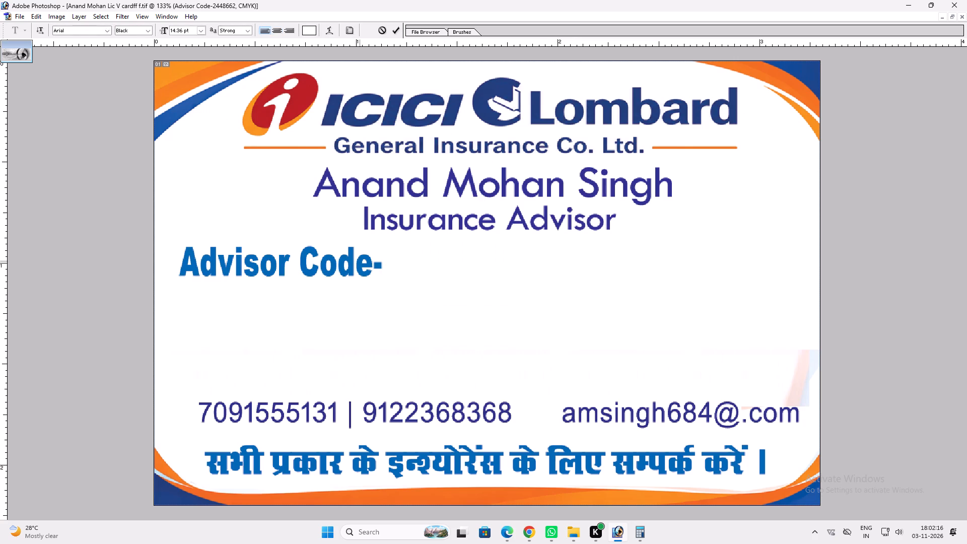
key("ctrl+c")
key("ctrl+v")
Try other fonts on the whole blue Advisor Code line and set it to the narrow Tw Cen MT Condensed variant.
key("ctrl+a")
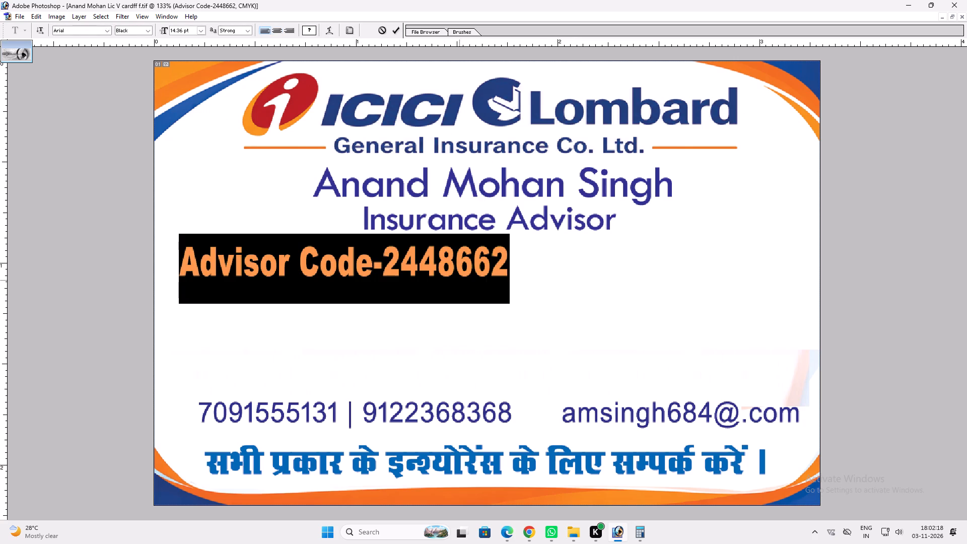
left_click(75, 28)
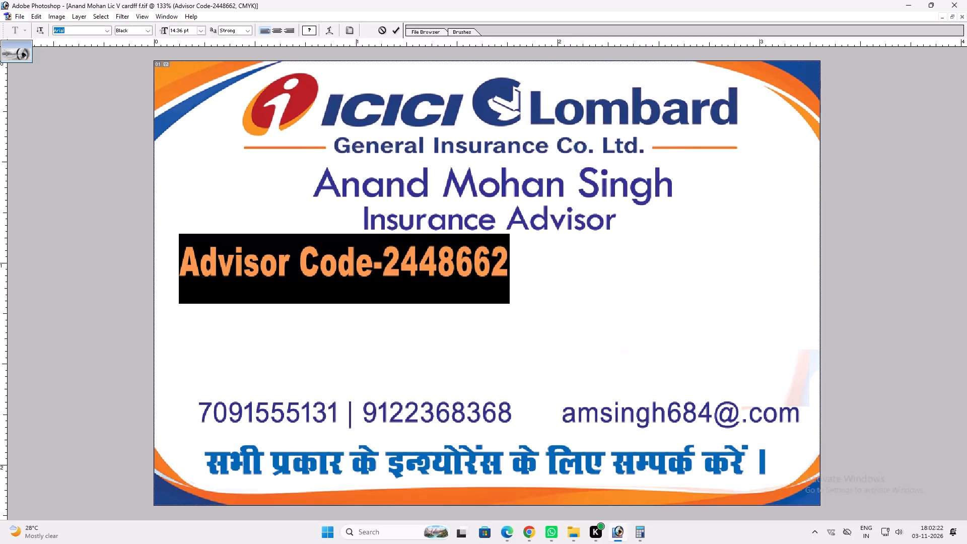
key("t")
key("Down")
key("Down")
key("Down")
key("Down")
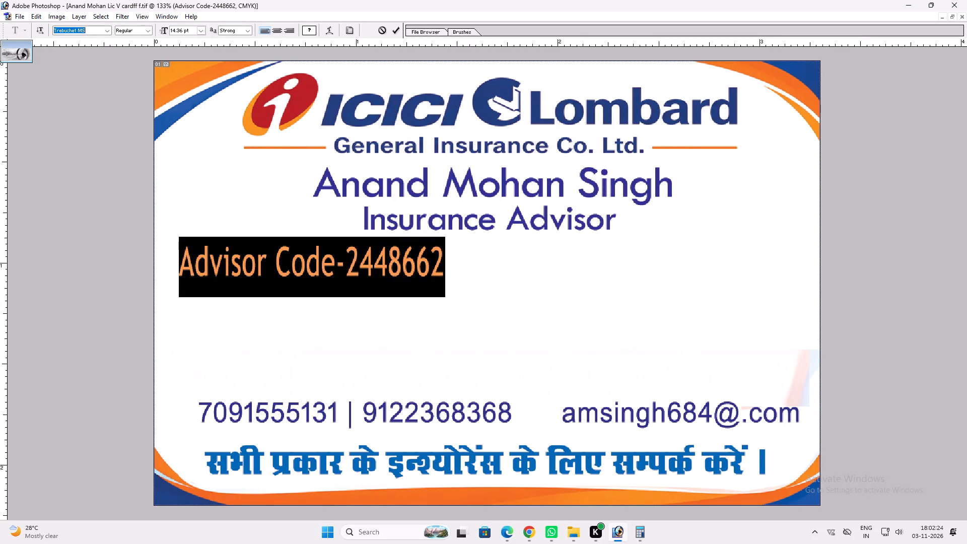
key("Down")
key("Down")
key("Down")
key("Down")
key("Down")
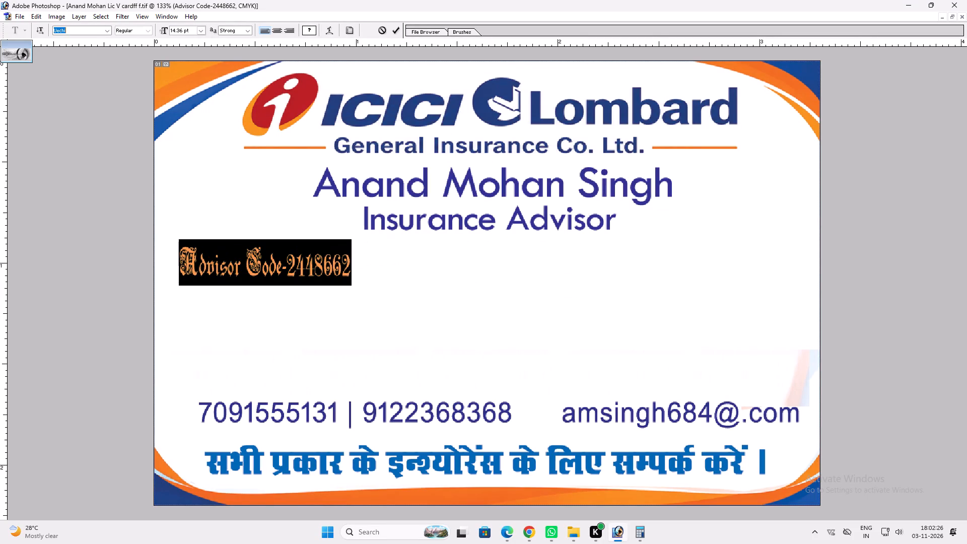
key("Down")
key("Down")
key("Down")
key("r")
key("Down")
key("Down")
key("Down")
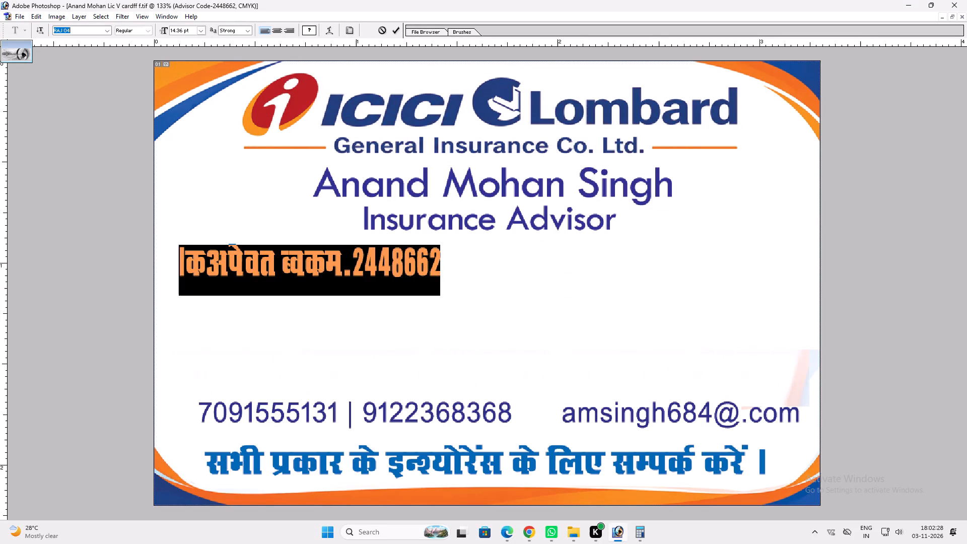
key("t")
key("Down")
key("Down")
key("Down")
key("Down")
key("Down")
key("Down")
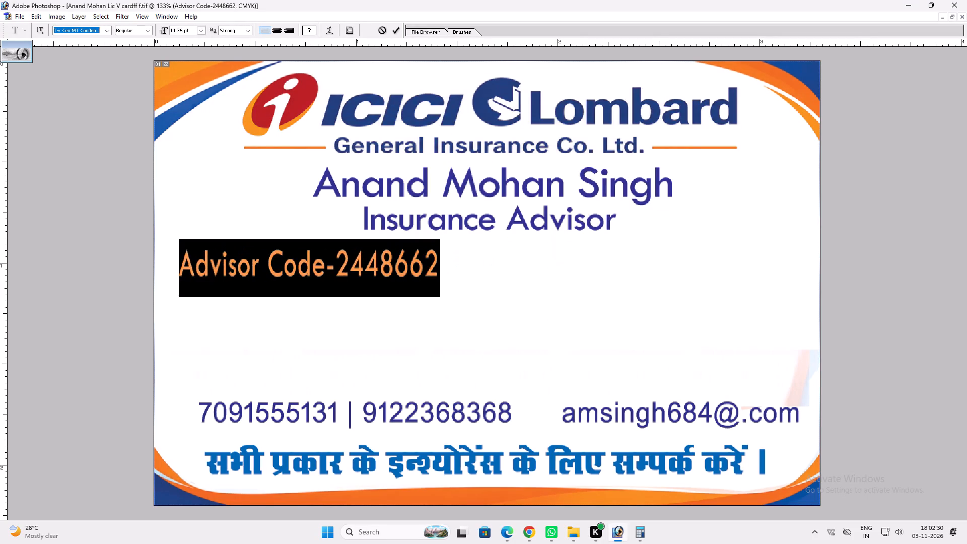
key("Down")
key("Down")
key("Down")
key("Up")
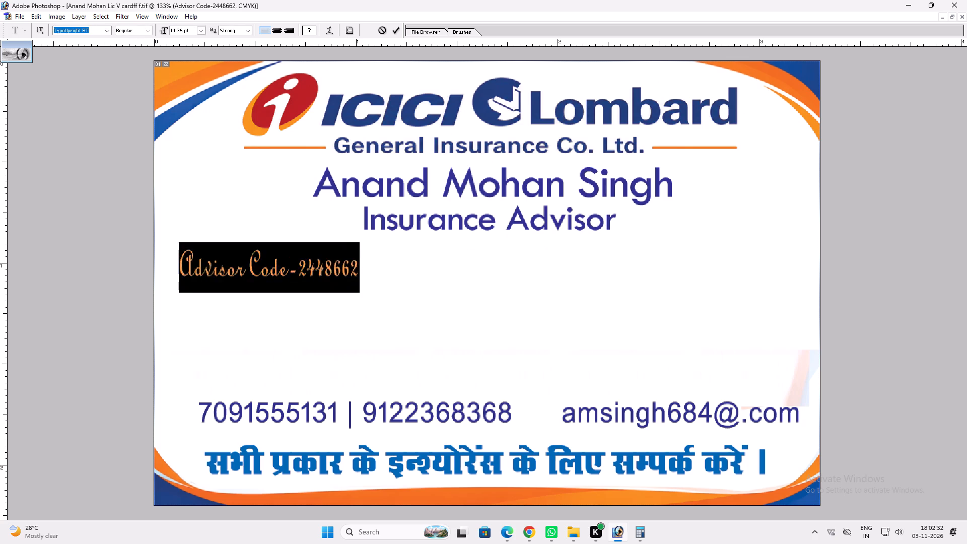
key("Up")
key("Up")
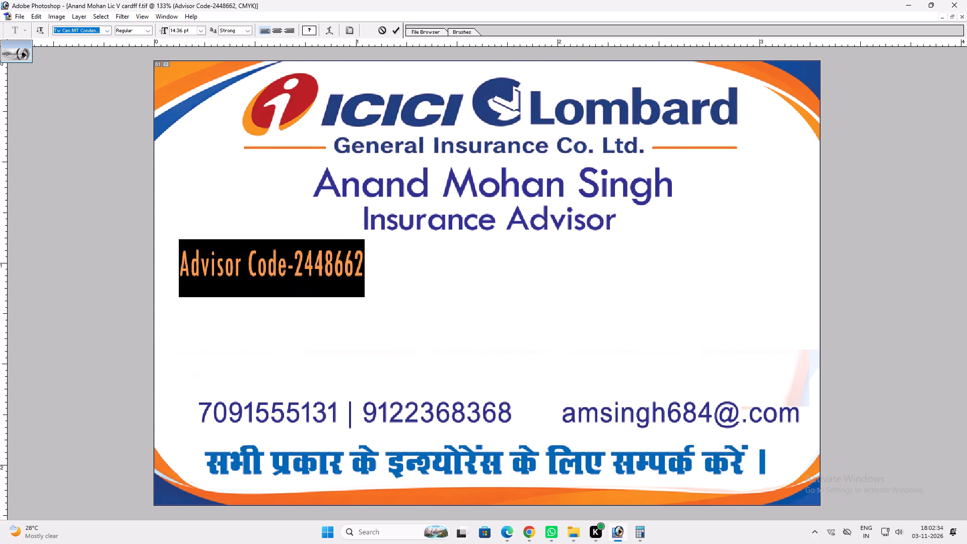
key("Up")
key("Down")
key("Return")
key("Return")
Move the Advisor Code line under Insurance Advisor, reduce its height and place it close beneath that line.
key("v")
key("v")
left_click_drag(276, 289, 483, 278)
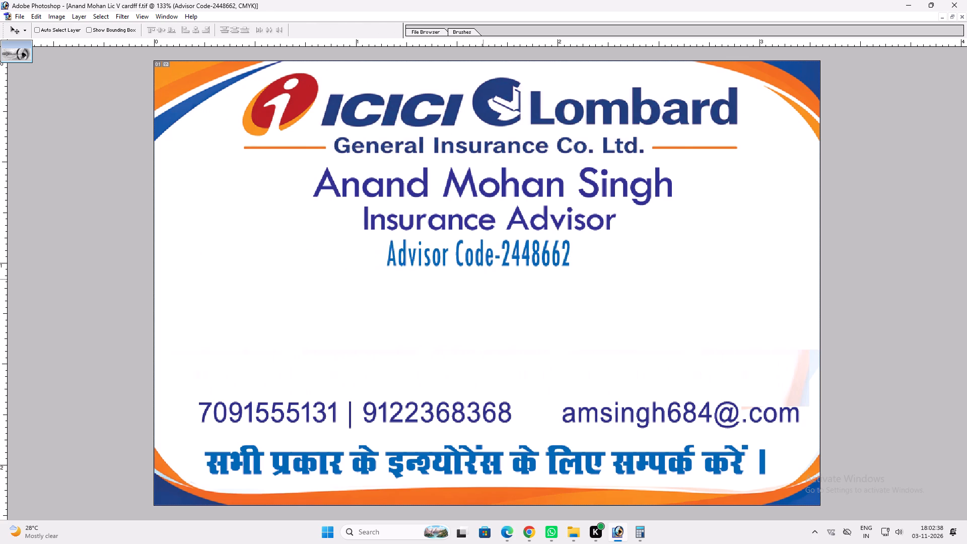
left_click_drag(483, 278, 485, 278)
key("ctrl+t")
left_click_drag(493, 268, 512, 256, "shift")
key("shift+Return")
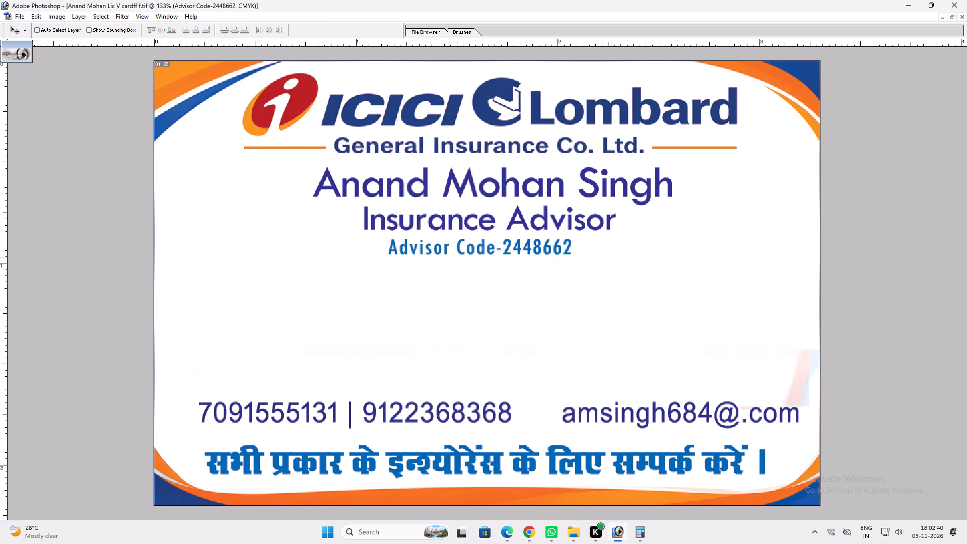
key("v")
left_click(446, 256)
left_click(453, 245)
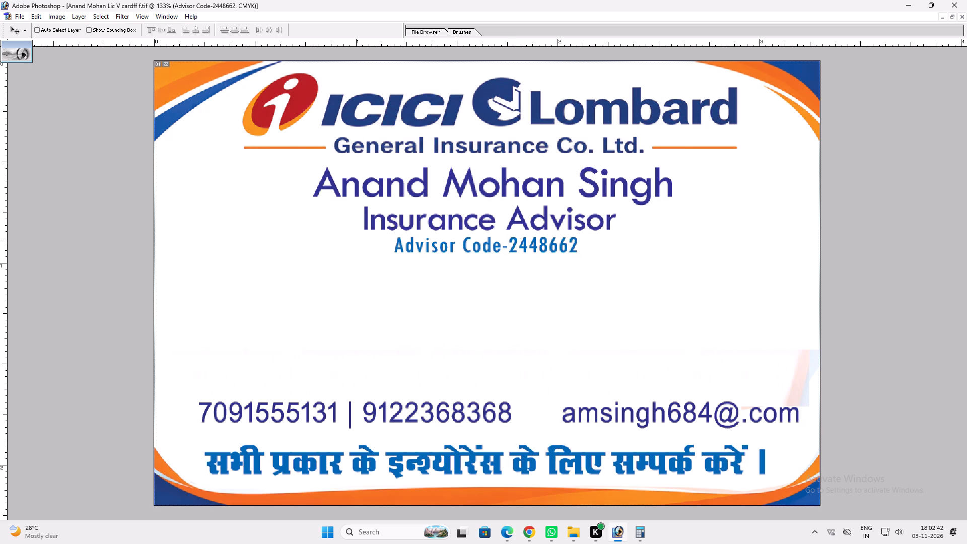
Link the name, Insurance Advisor and Advisor Code lines and centre them horizontally on the card.
left_click(461, 223, "ctrl+shift")
left_click_drag(461, 223, 460, 215)
key("ctrl+z")
left_click(461, 190, "ctrl+shift")
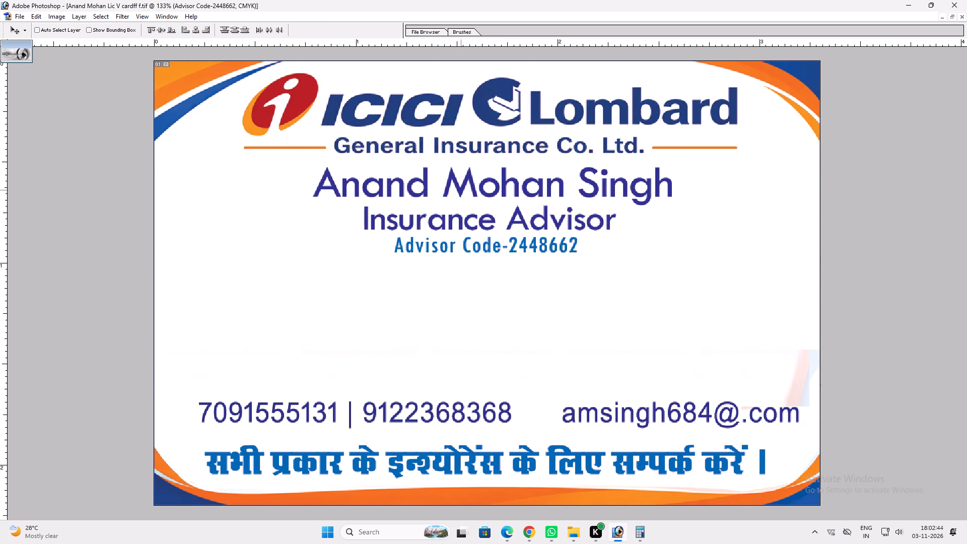
key("ctrl+a")
left_click(198, 28)
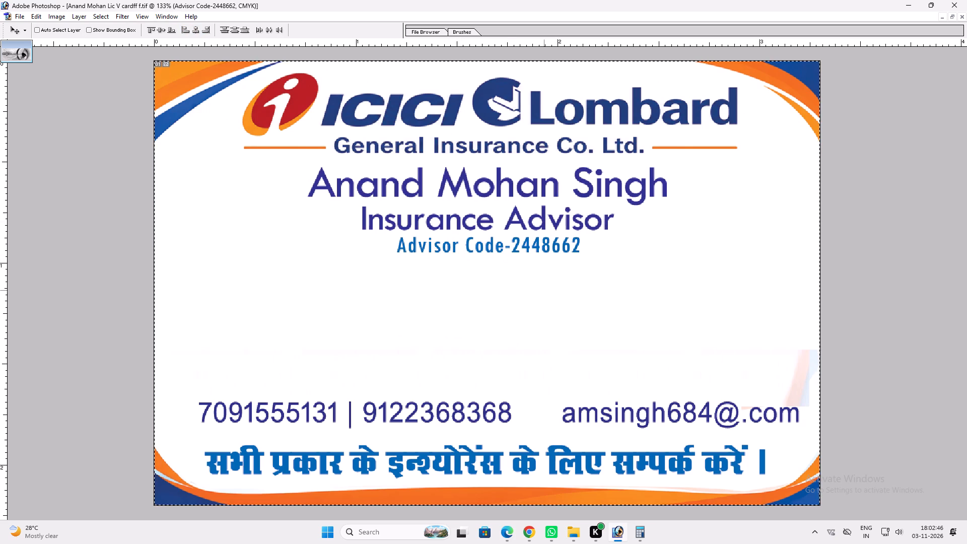
key("ctrl+d")
Move the Insurance Advisor line up slightly, closer to the advisor's name.
right_click(478, 223, "ctrl+shift")
left_click(490, 226, "ctrl+shift")
left_click_drag(489, 226, 489, 220, "shift")
key("ctrl+z")
left_click(481, 222, "ctrl")
left_click_drag(481, 222, 481, 216)
Delete the word Advisor from the start of the blue Advisor Code line.
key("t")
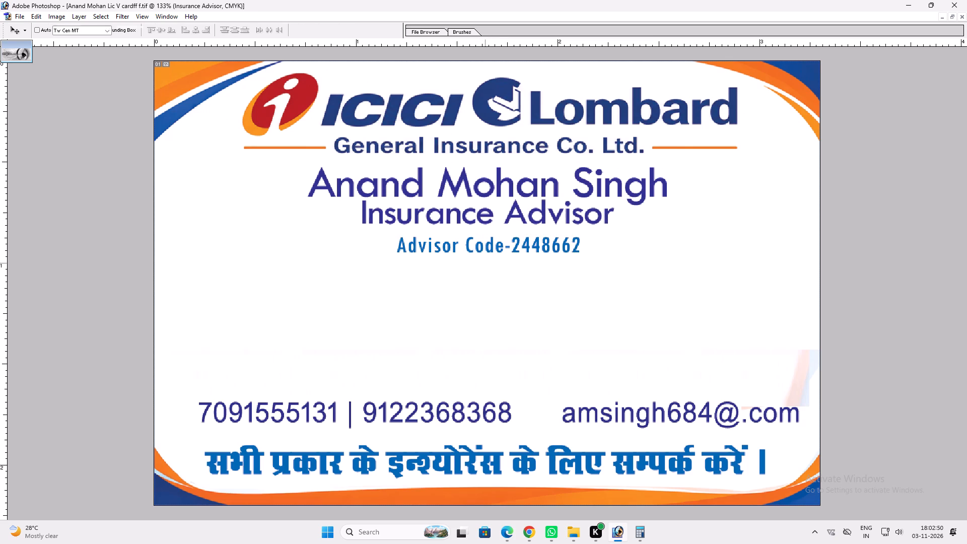
left_click_drag(514, 249, 625, 237)
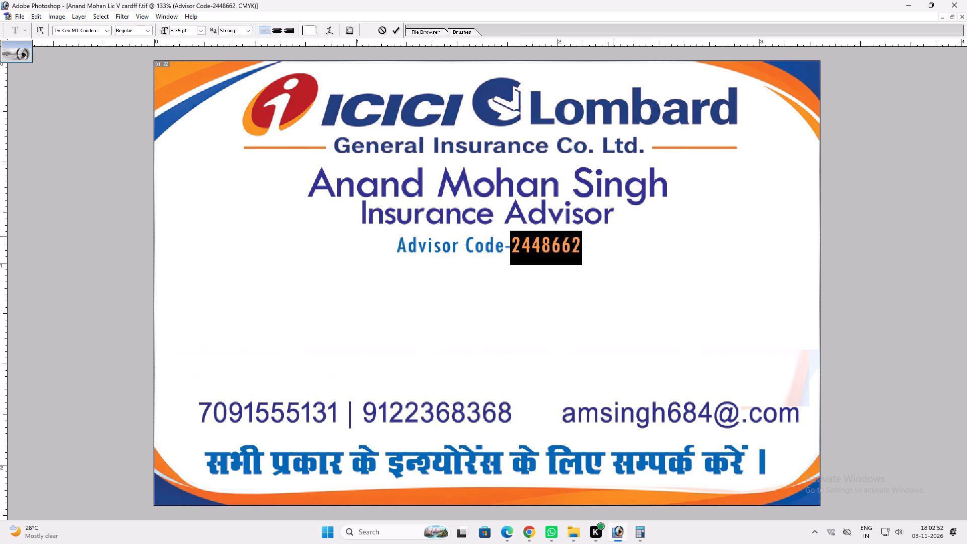
left_click_drag(460, 247, 327, 270)
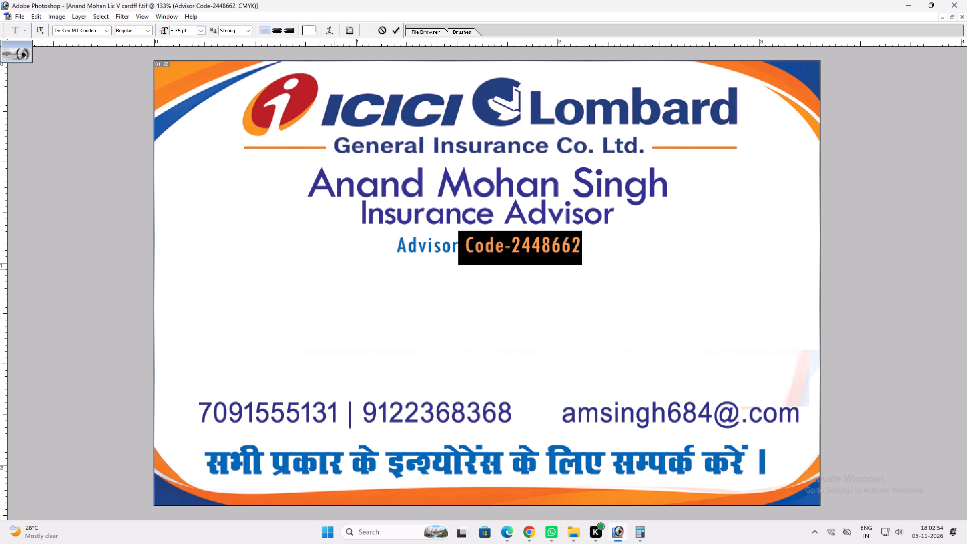
left_click_drag(327, 270, 273, 268)
left_click_drag(458, 255, 198, 245)
key("BackSpace")
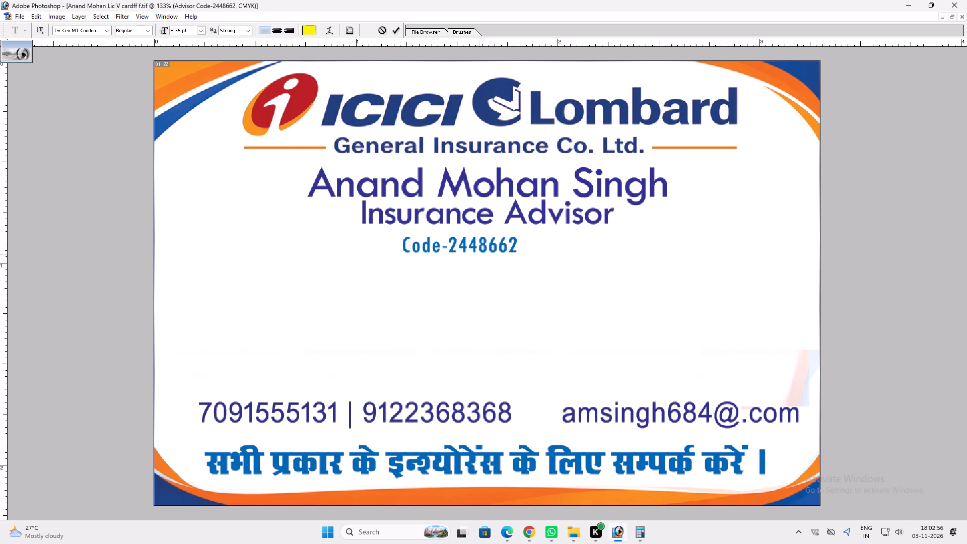
Replace the number after Code- with the advisor's code that starts with ILGD.
left_click_drag(448, 249, 561, 243)
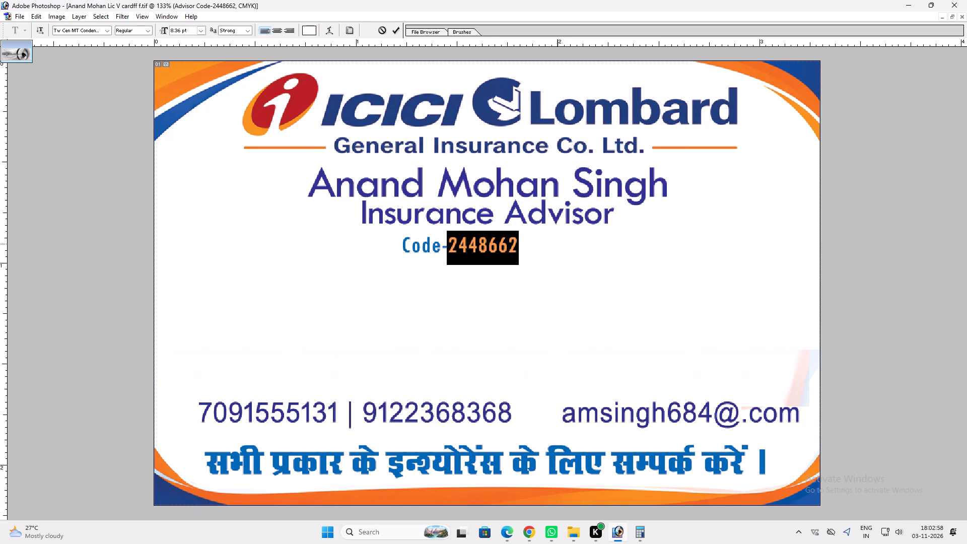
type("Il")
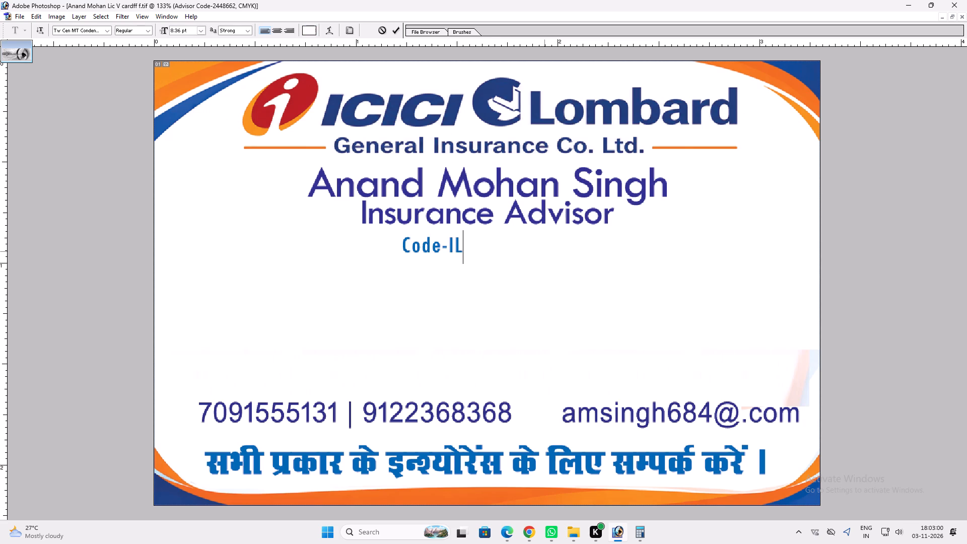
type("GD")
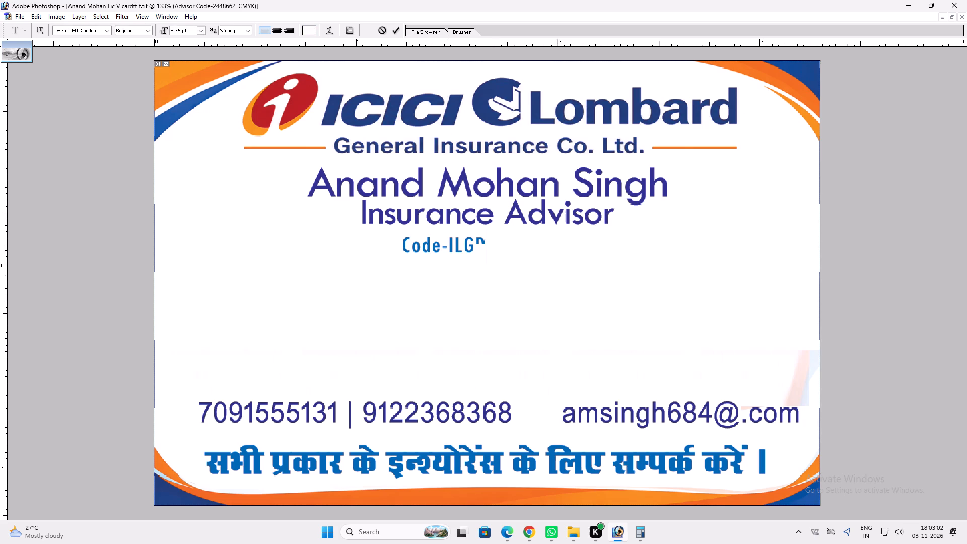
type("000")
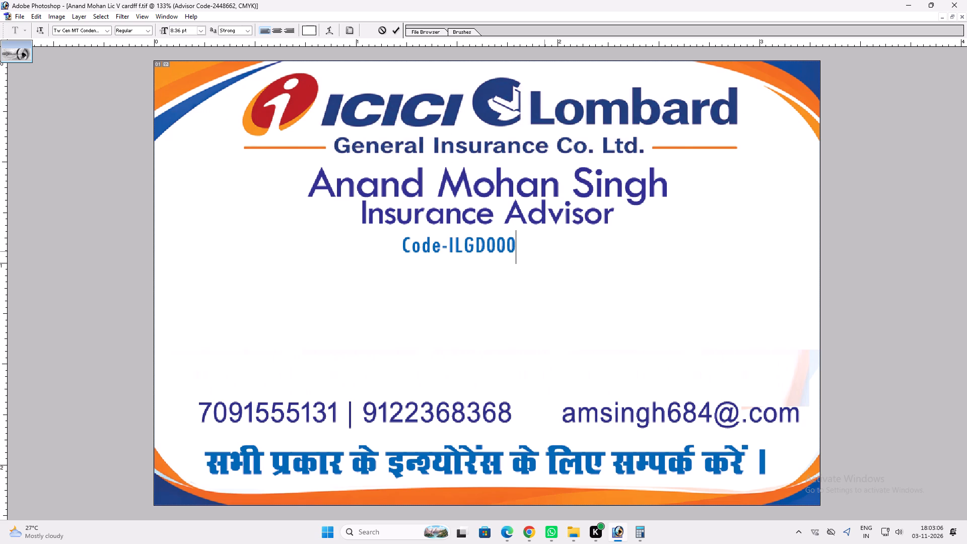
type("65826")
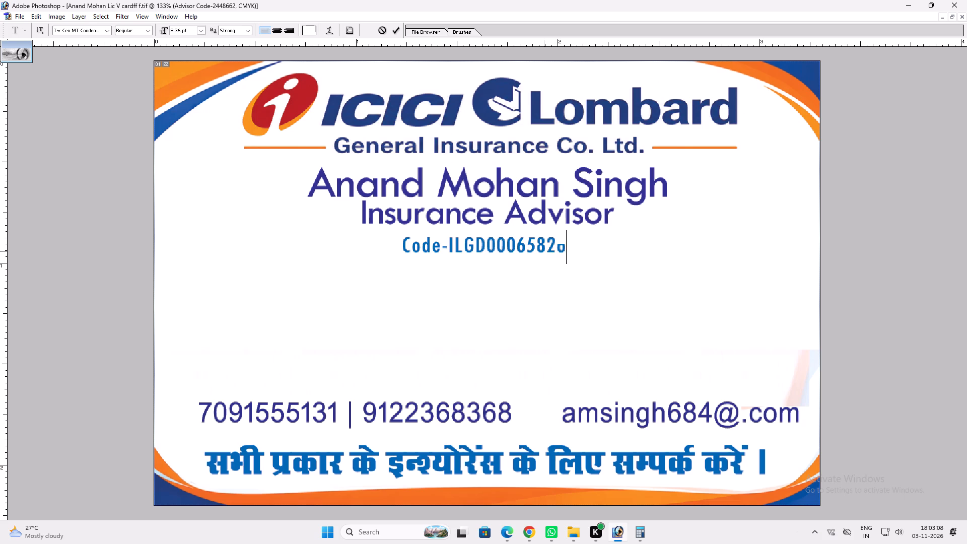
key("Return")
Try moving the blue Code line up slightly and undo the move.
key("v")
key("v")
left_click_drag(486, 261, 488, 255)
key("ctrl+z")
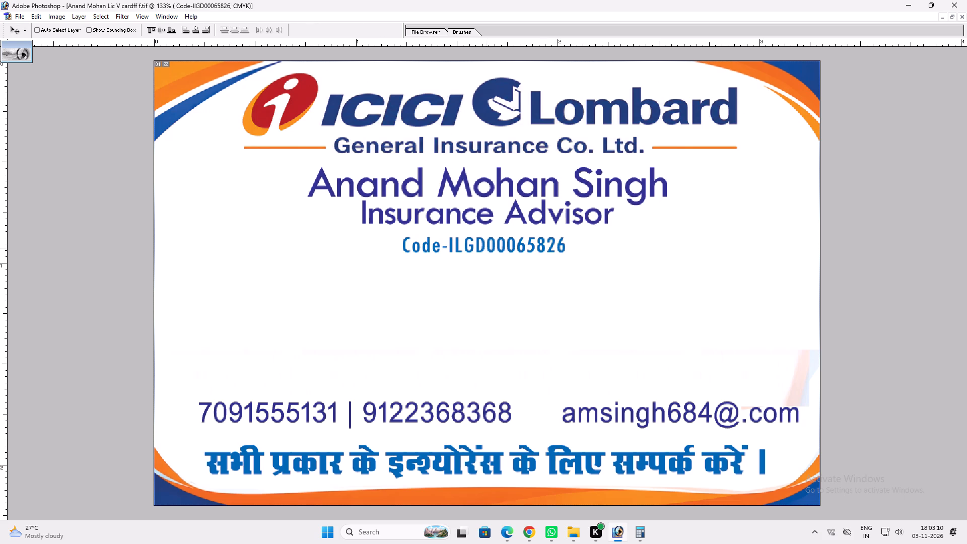
Move the blue Code line up beneath Insurance Advisor and stretch it slightly wider.
right_click(483, 247, "ctrl+shift")
left_click(491, 249, "ctrl+shift")
left_click_drag(495, 252, 495, 247, "shift")
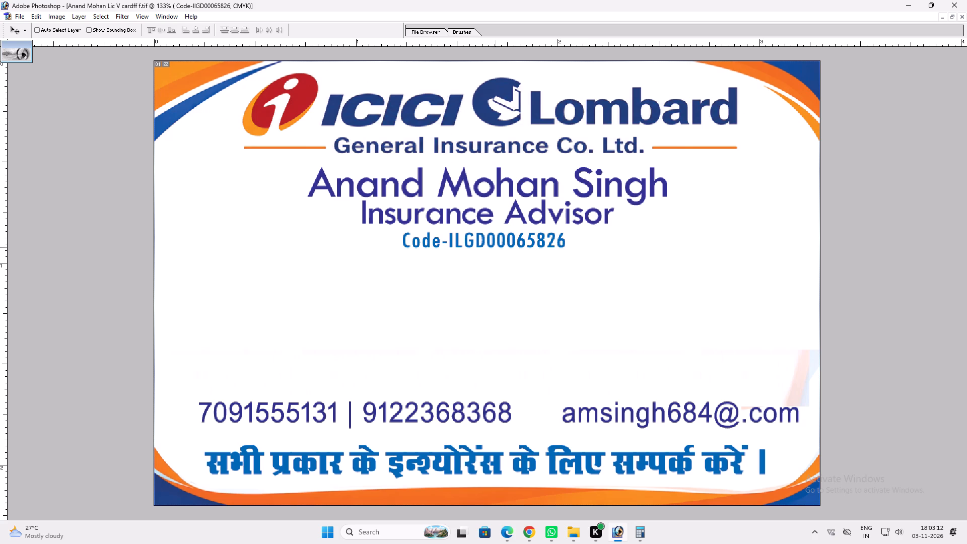
left_click_drag(495, 247, 497, 246, "shift")
key("ctrl+t")
left_click_drag(568, 241, 586, 239, "shift")
key("shift+Return")
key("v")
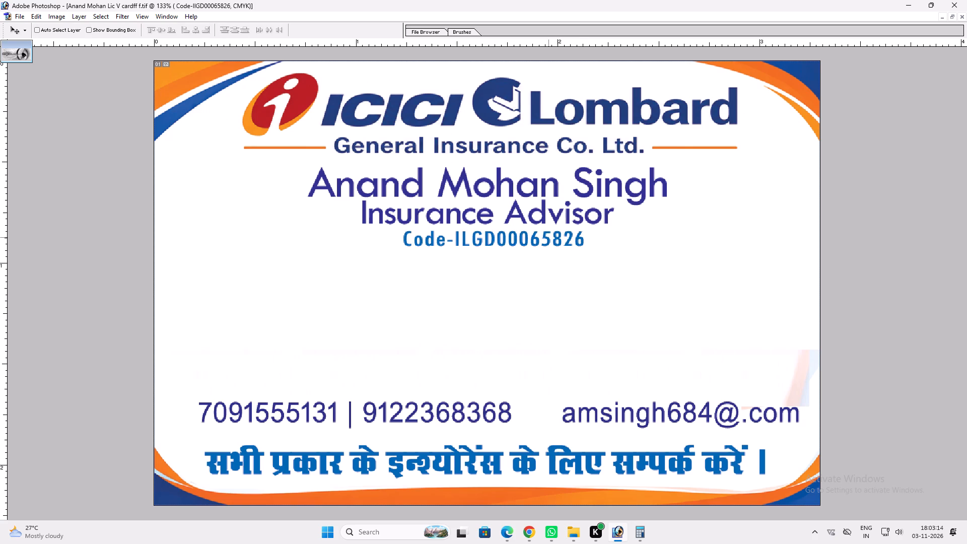
left_click(548, 237, "shift")
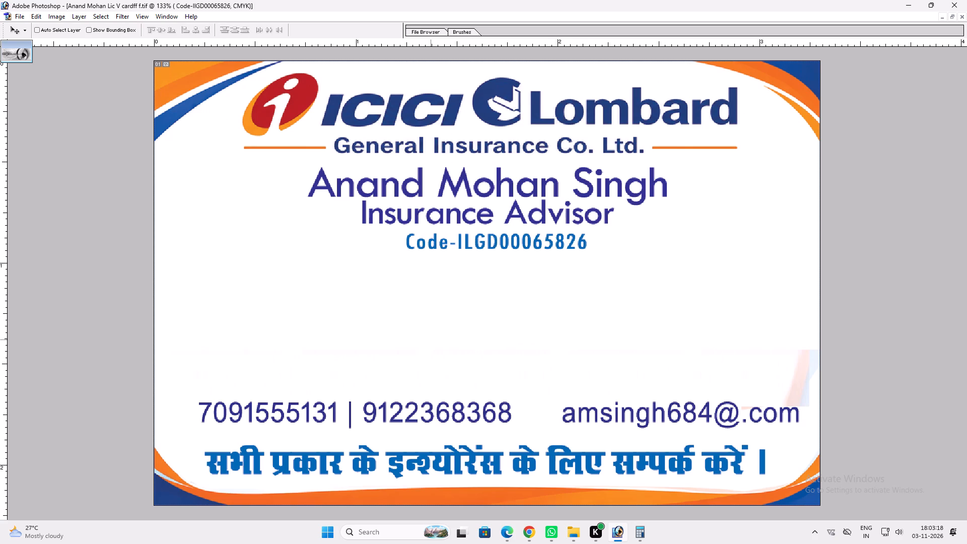
key("ctrl+o")
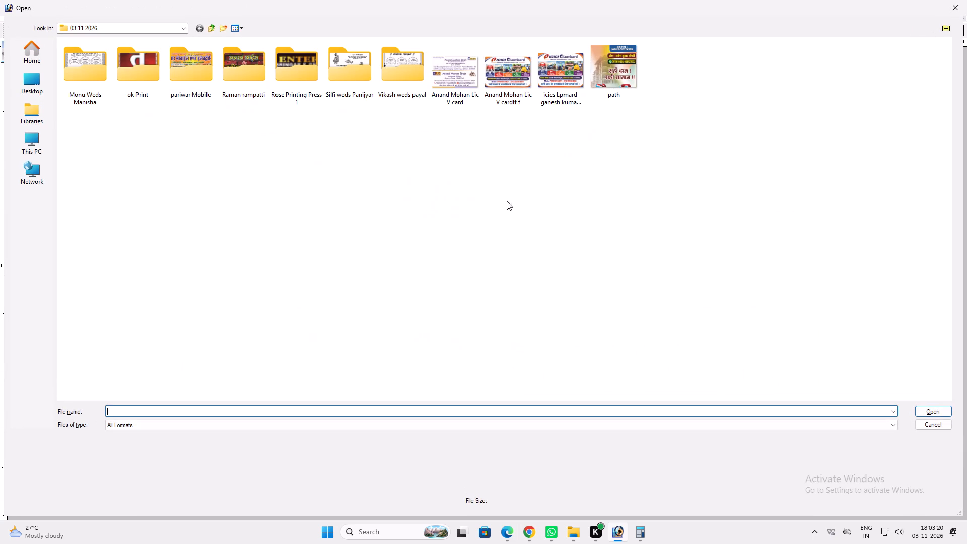
left_click(554, 87)
key("Return")
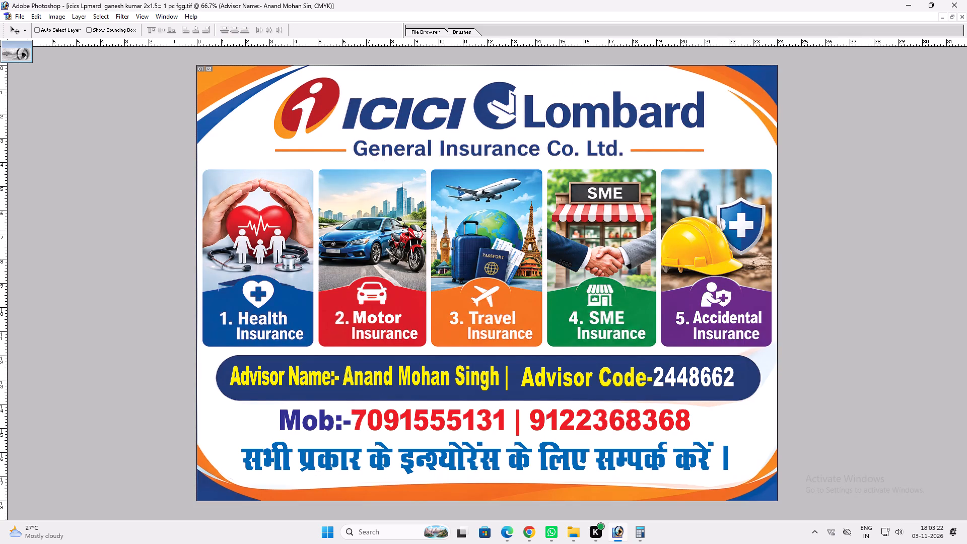
left_click(392, 220, "ctrl")
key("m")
left_click_drag(195, 164, 635, 313)
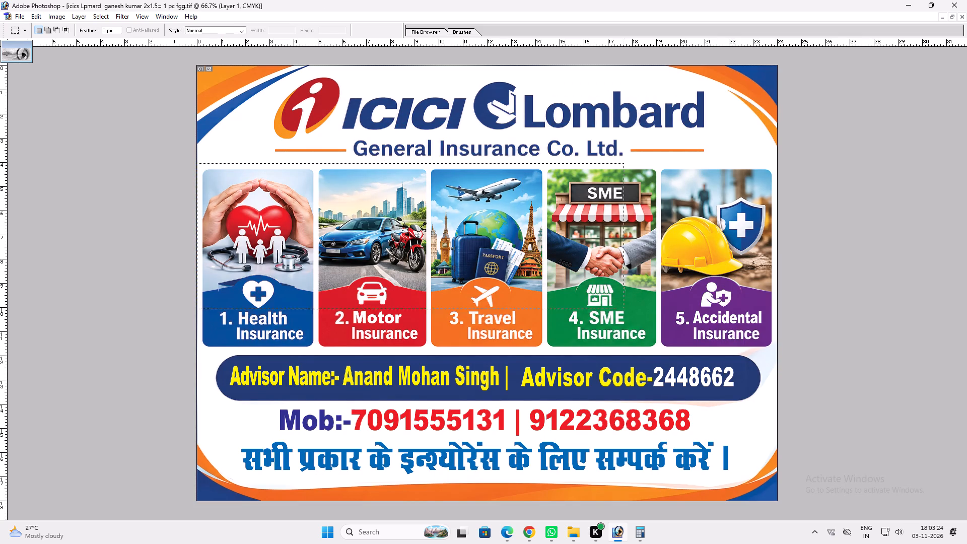
left_click_drag(635, 313, 782, 352)
key("ctrl+c")
key("ctrl+v")
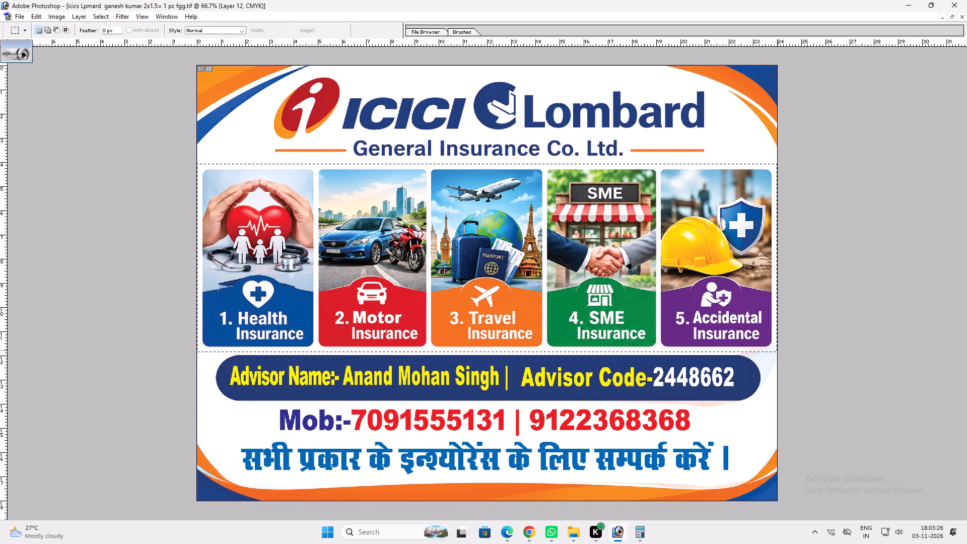
Bring the copied five-picture insurance strip from the poster into the visiting card document.
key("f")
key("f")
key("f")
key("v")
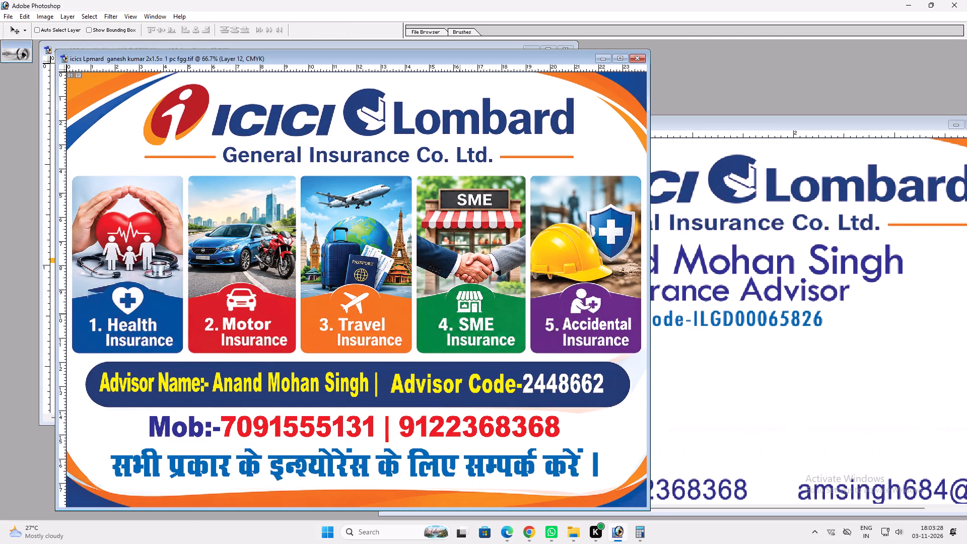
left_click_drag(451, 299, 788, 350)
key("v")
double_click(708, 123)
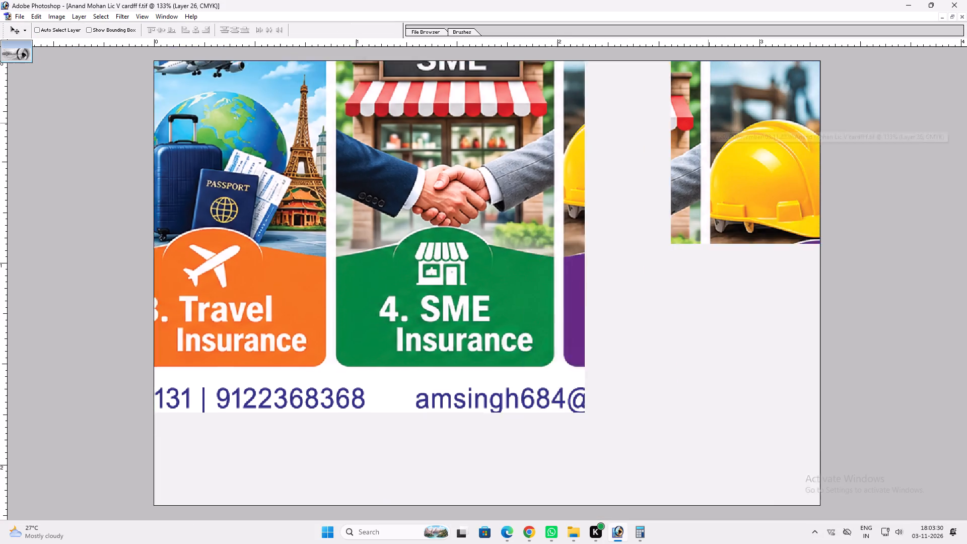
left_click_drag(640, 255, 653, 273)
Scale the insurance picture strip down to the card's width and place it across the middle, above the contact line.
scroll(716, 410, "up", 4, "ctrl")
key("ctrl+t")
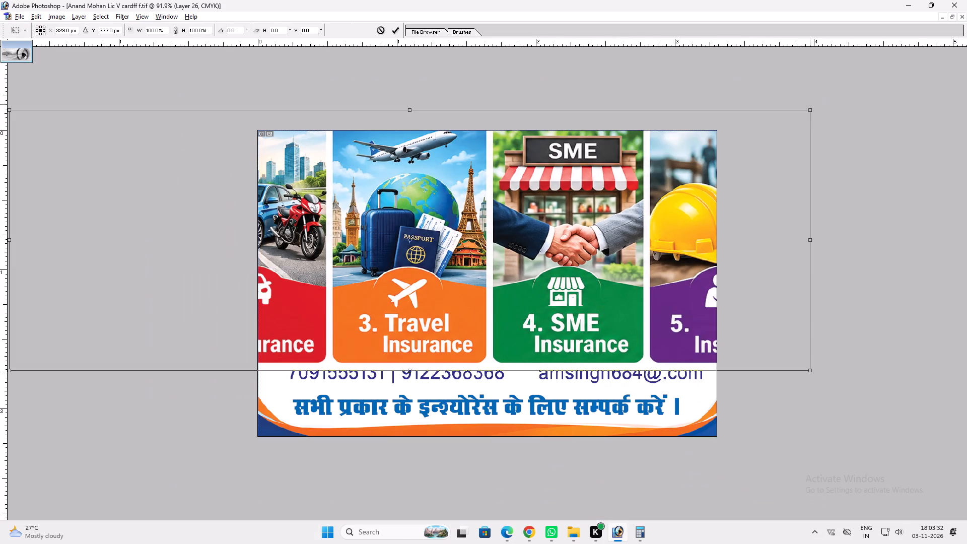
left_click_drag(810, 109, 640, 207, "alt+shift")
key("shift+Return")
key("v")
left_click_drag(571, 259, 650, 302)
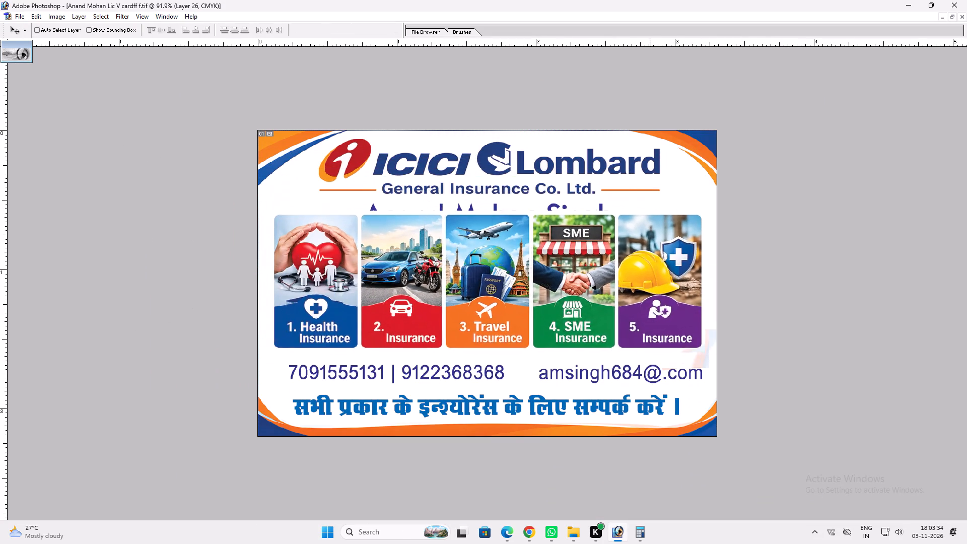
left_click_drag(650, 302, 639, 317)
key("ctrl+t")
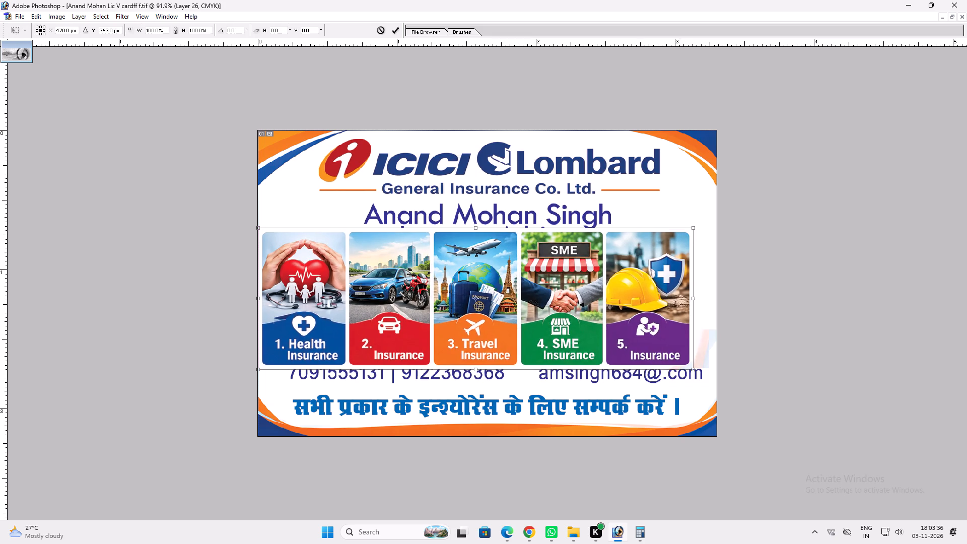
left_click_drag(697, 350, 718, 347, "shift")
key("Return")
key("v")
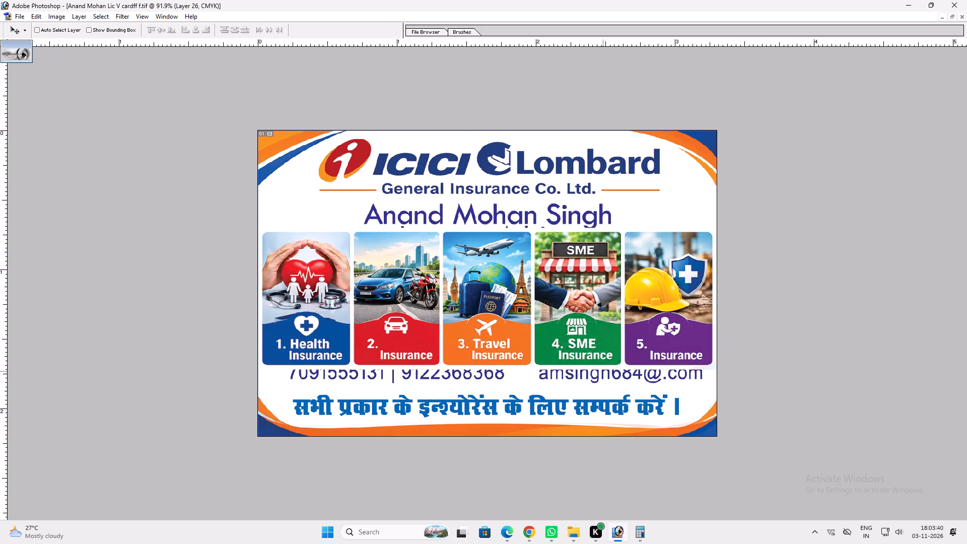
Move the phone and e-mail line down slightly, clear of the picture strip.
left_click(603, 371, "ctrl")
left_click_drag(603, 371, 601, 379)
Reduce the picture strip's height and size so it fits between the Code line and the contact line.
double_click(598, 320, "ctrl")
key("ctrl+t")
left_click_drag(599, 232, 600, 239, "shift")
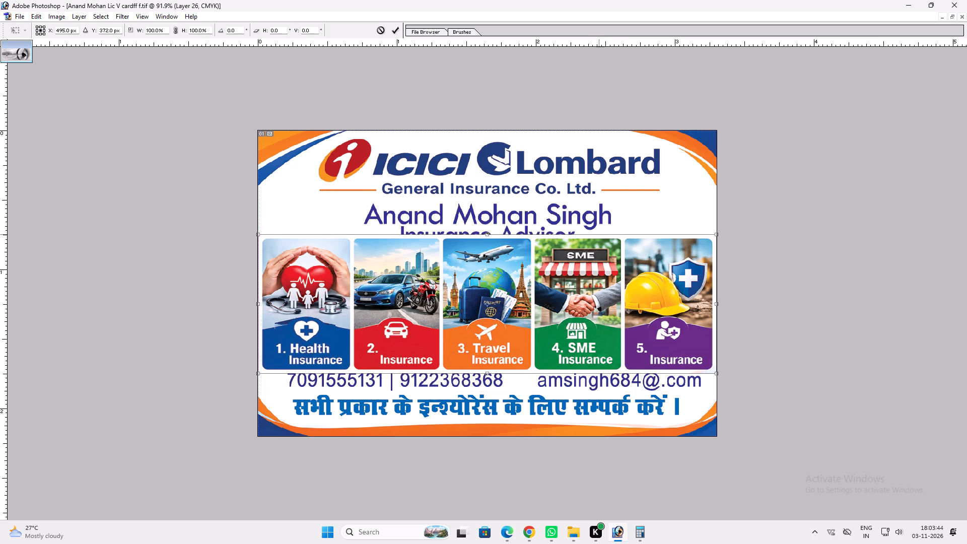
left_click_drag(600, 239, 602, 265, "shift")
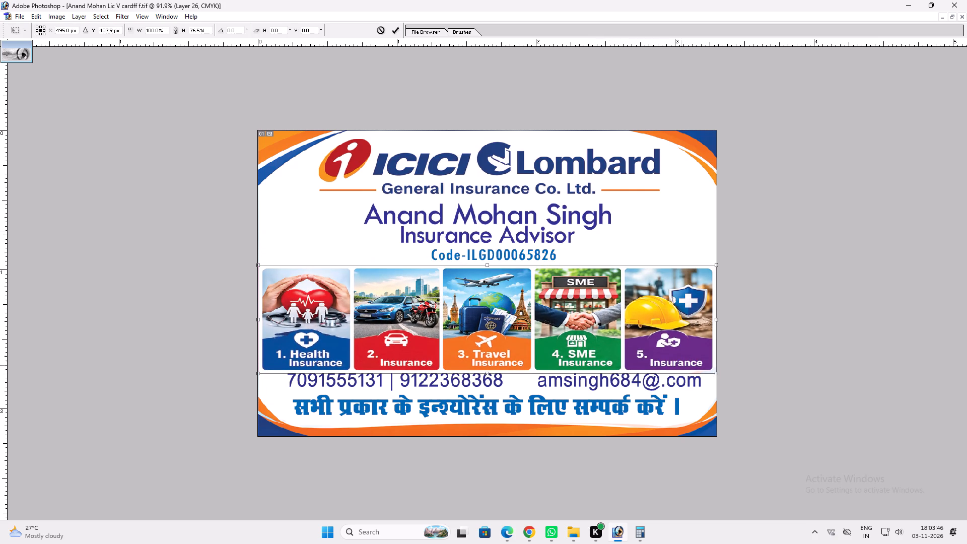
left_click_drag(712, 375, 698, 370, "alt+shift")
left_click_drag(624, 269, 631, 267, "shift")
key("shift+Return")
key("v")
left_click(646, 345)
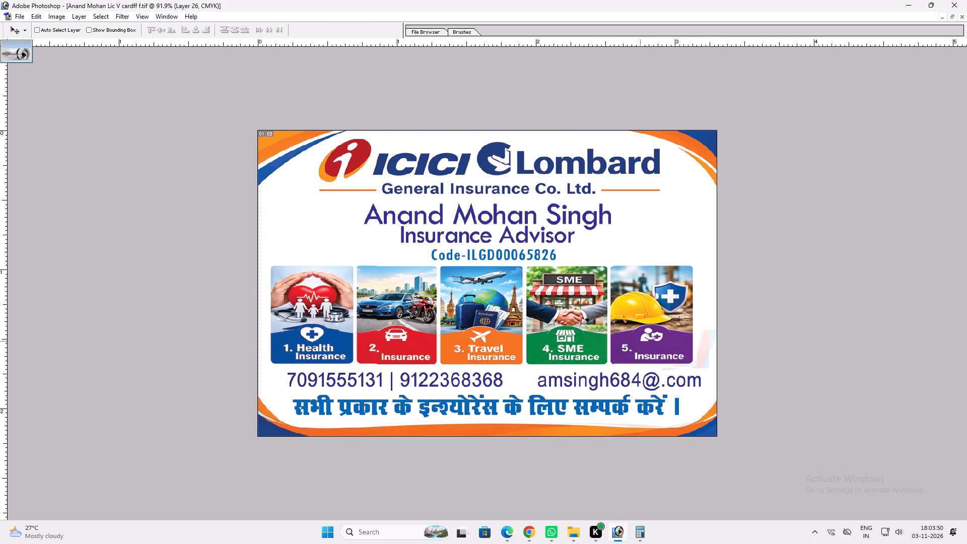
Stretch the picture strip sideways across the card, leaving narrow equal margins at both edges.
key("ctrl+t")
left_click_drag(695, 344, 689, 344, "shift")
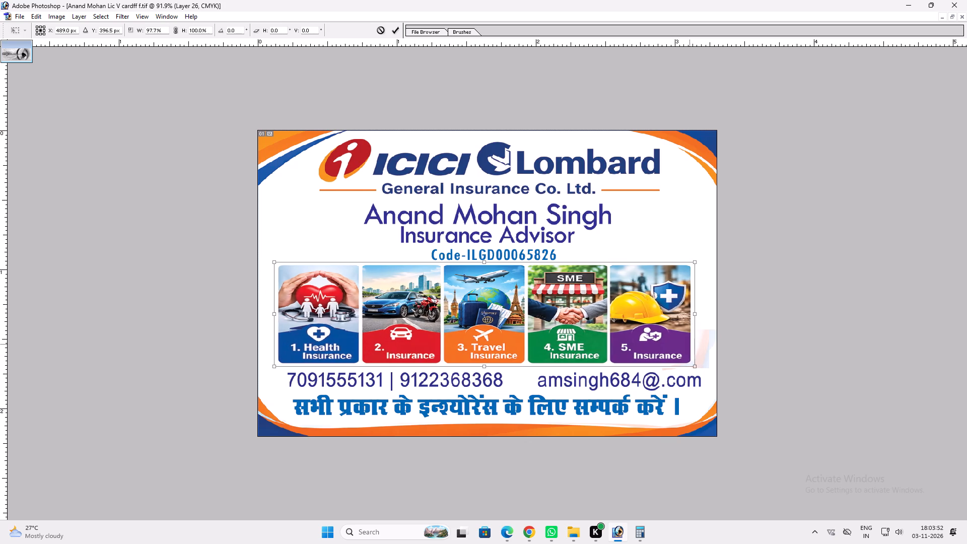
left_click_drag(689, 344, 711, 339, "shift")
key("Return")
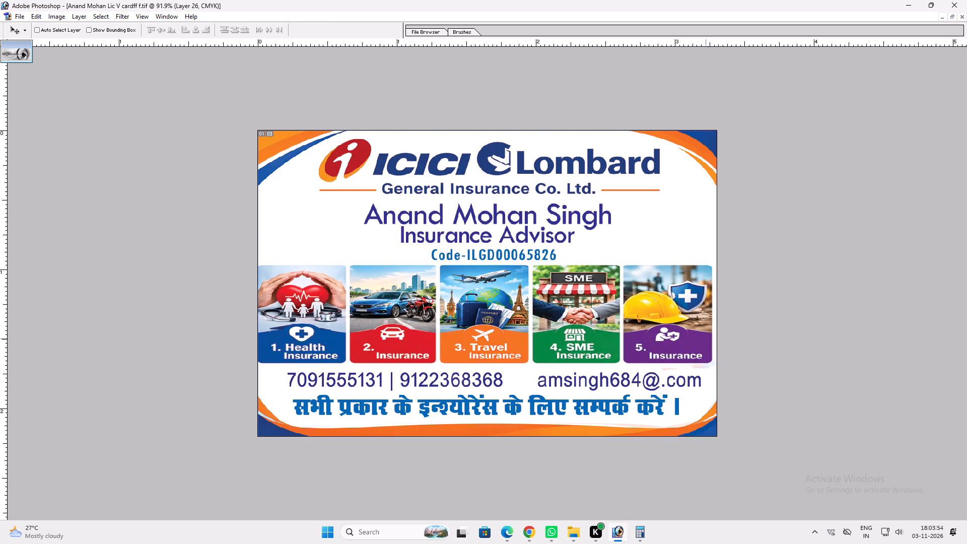
key("ctrl+t")
left_click_drag(251, 311, 256, 311, "shift")
key("Return")
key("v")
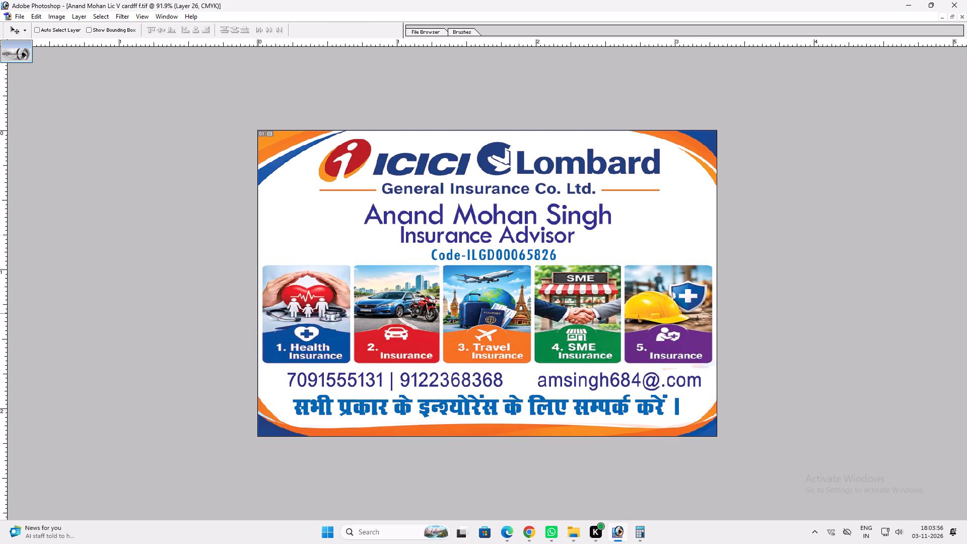
Close the ICICI Lombard poster without saving its changes.
key("ctrl+plus")
key("ctrl+plus")
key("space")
left_click_drag(441, 344, 468, 231)
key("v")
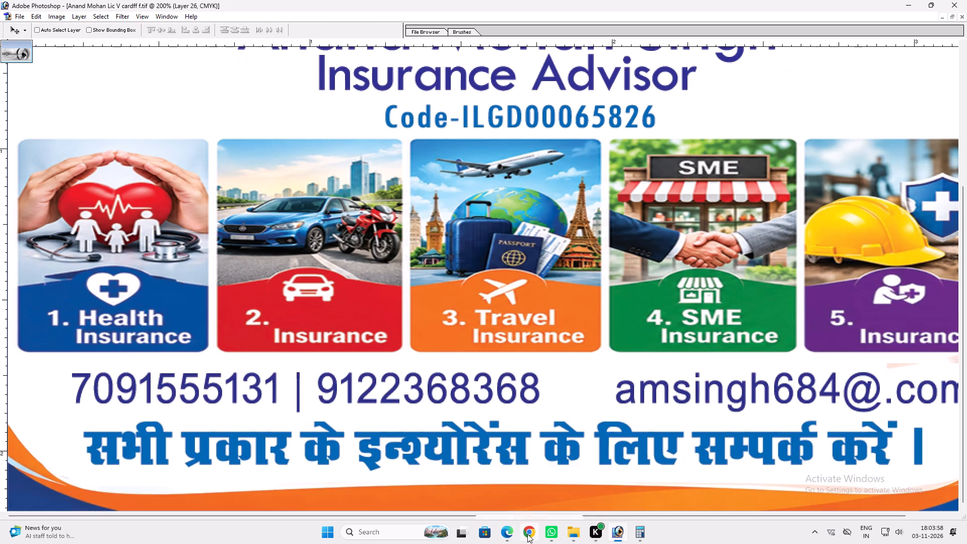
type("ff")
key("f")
left_click(235, 221)
key("ctrl+w")
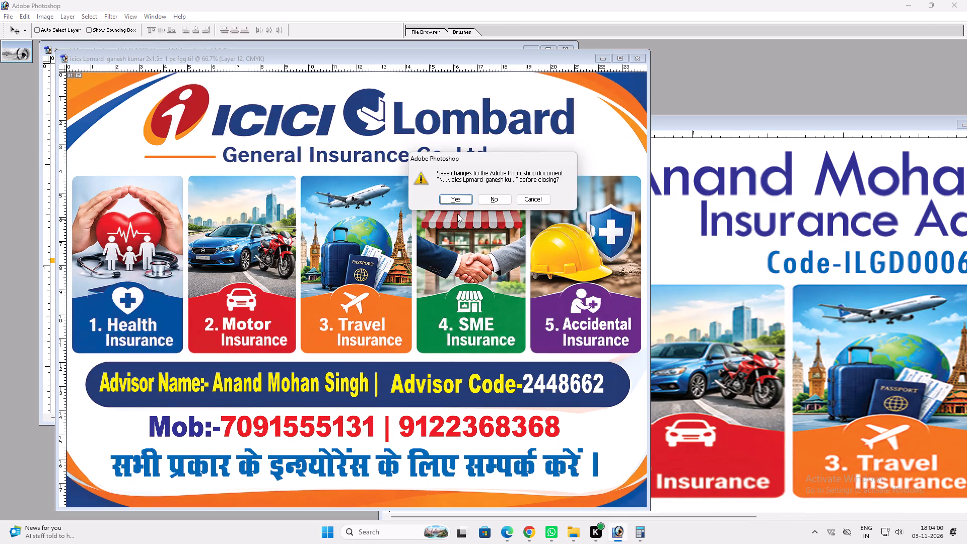
left_click(486, 200)
Copy the red phone icon from the LIC card into the ICICI Lombard visiting card, beside the Code line.
left_click(196, 254)
left_click(235, 426)
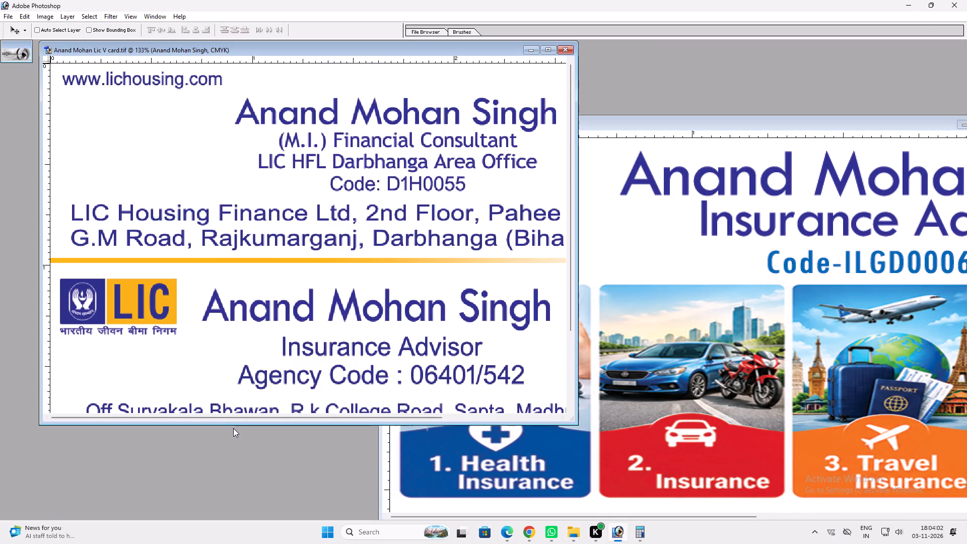
left_click_drag(228, 424, 234, 478)
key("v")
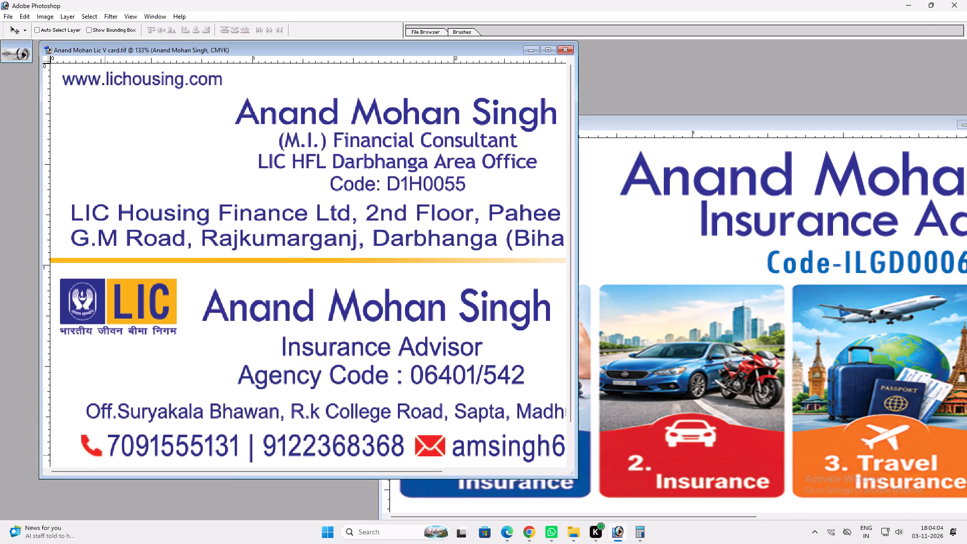
left_click(96, 450, "ctrl")
left_click_drag(96, 450, 109, 446, "ctrl")
key("ctrl+z")
right_click(96, 452, "ctrl+shift")
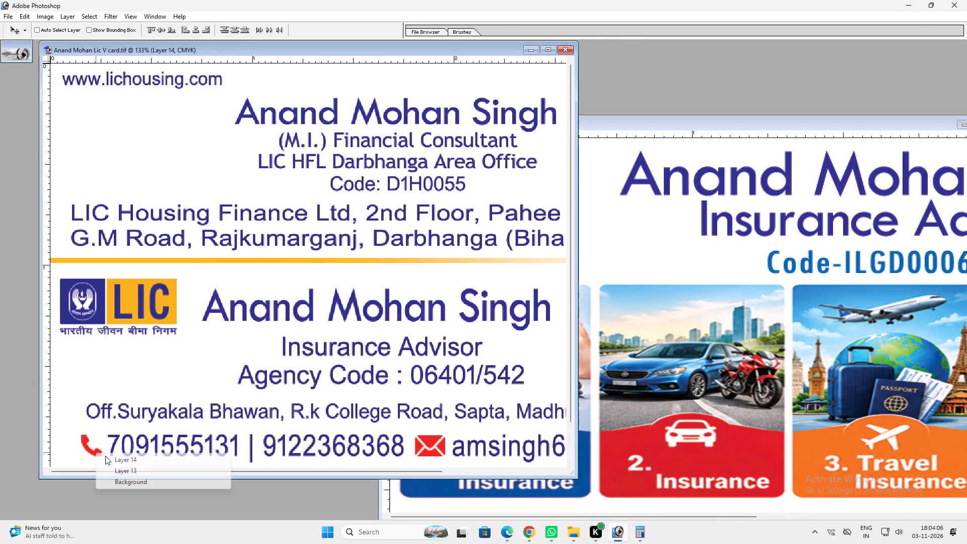
left_click(111, 457, "ctrl+shift")
left_click_drag(102, 448, 124, 423)
key("ctrl+z")
left_click_drag(106, 426, 641, 296)
left_click_drag(624, 325, 626, 297)
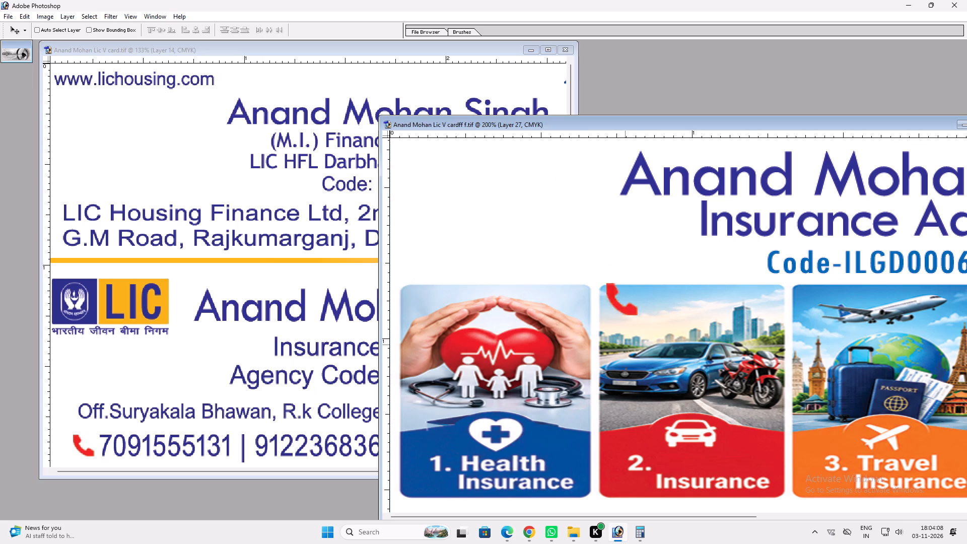
left_click_drag(626, 297, 629, 258)
Copy the red envelope icon from the LIC card into the ICICI Lombard visiting card.
left_click(202, 304)
left_click(424, 438, "ctrl")
left_click_drag(425, 438, 428, 416)
key("ctrl+z")
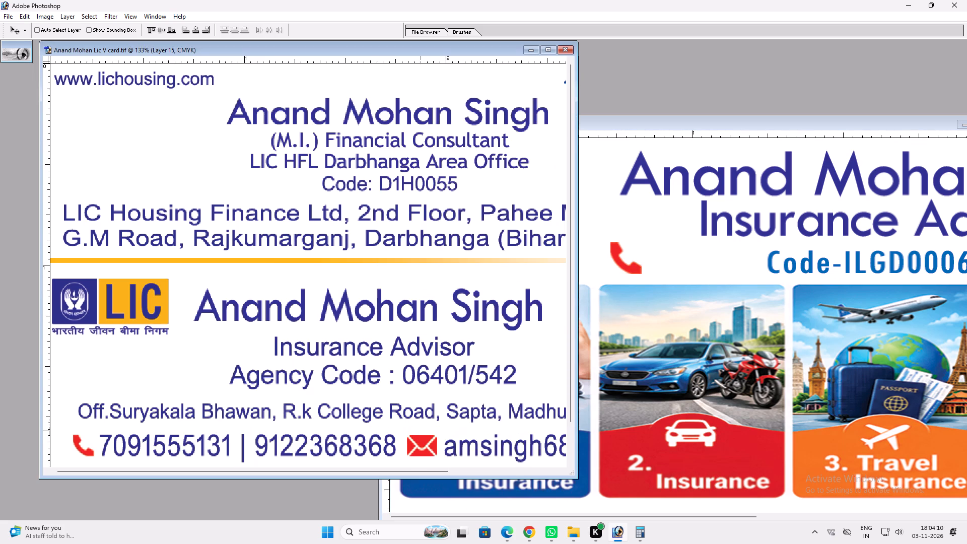
right_click(420, 439, "ctrl+shift")
left_click(437, 447, "ctrl+shift")
left_click_drag(431, 447, 624, 327)
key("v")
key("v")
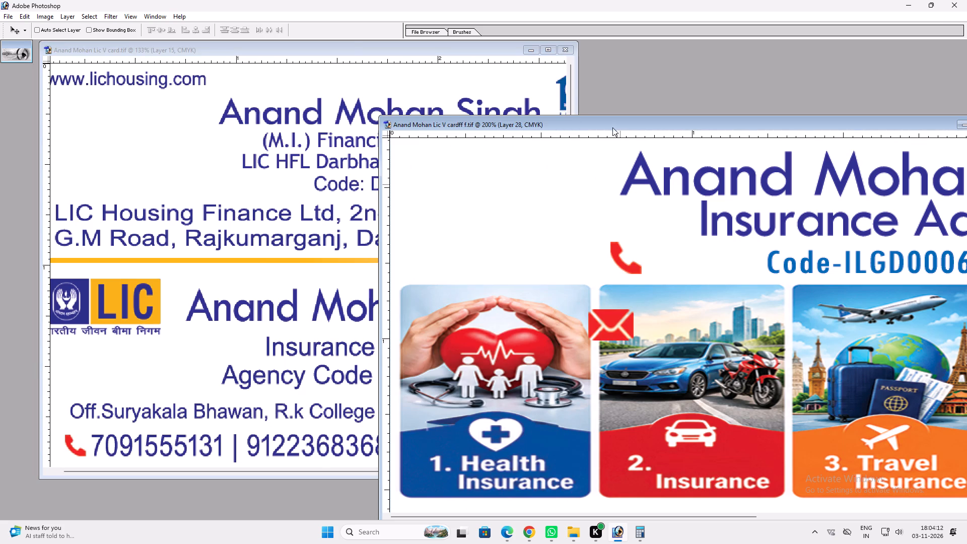
Maximise the visiting card and place the red phone icon directly before the first phone number.
double_click(611, 125)
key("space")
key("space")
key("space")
right_click(420, 269)
left_click_drag(432, 273, 442, 274)
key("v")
left_click(313, 244, "ctrl")
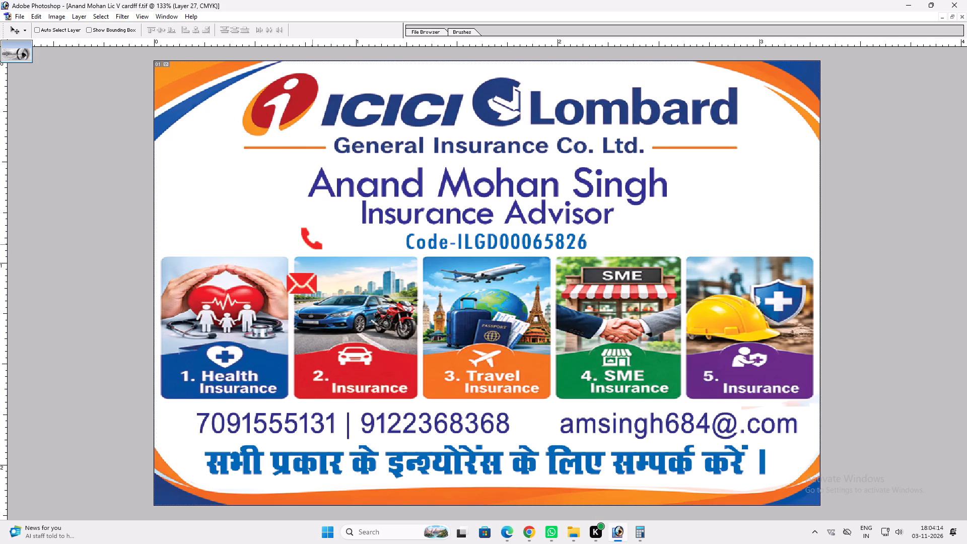
left_click_drag(312, 244, 183, 422)
key("ctrl+t")
left_click(195, 409, "shift")
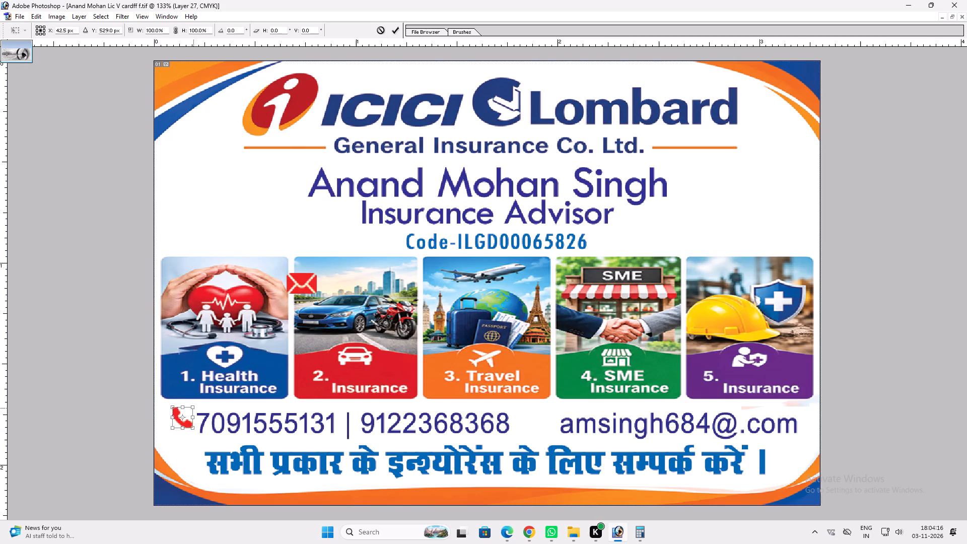
key("Return")
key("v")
left_click_drag(197, 414, 199, 419)
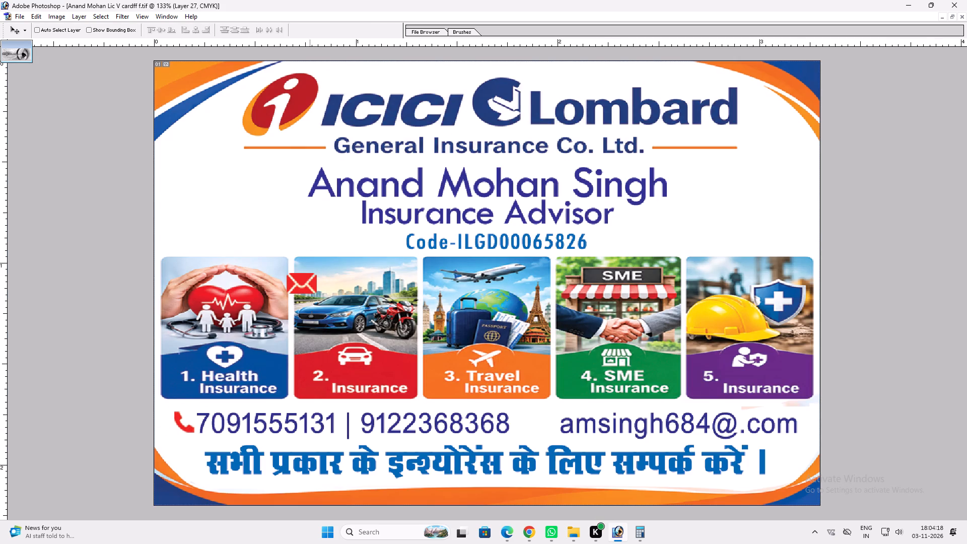
Place the red envelope icon directly before the e-mail address on the contact line.
left_click(298, 278, "ctrl")
left_click_drag(303, 284, 539, 423)
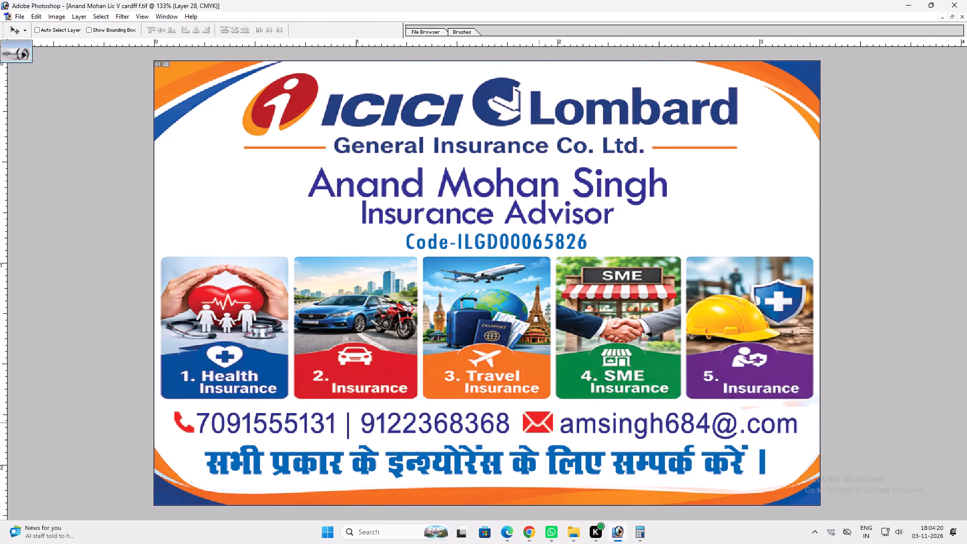
left_click_drag(539, 423, 539, 422)
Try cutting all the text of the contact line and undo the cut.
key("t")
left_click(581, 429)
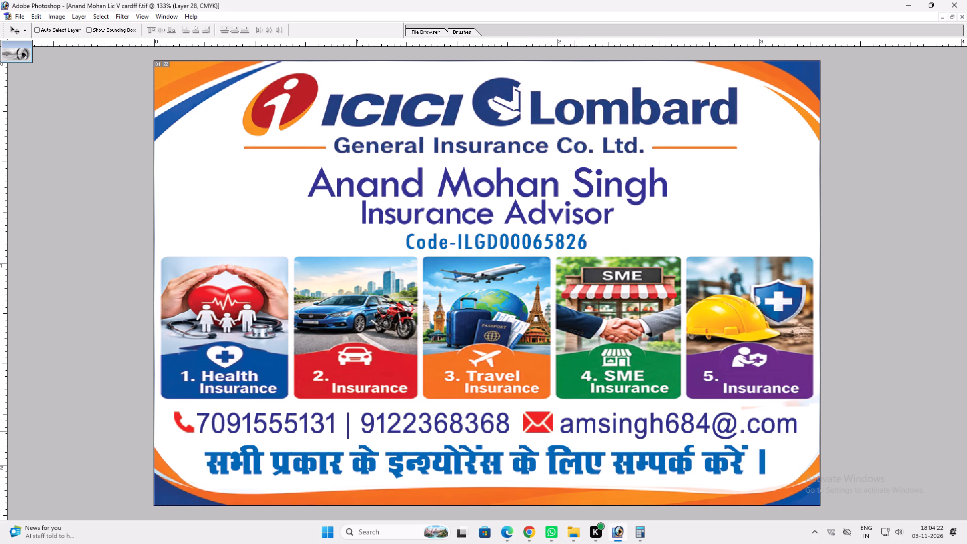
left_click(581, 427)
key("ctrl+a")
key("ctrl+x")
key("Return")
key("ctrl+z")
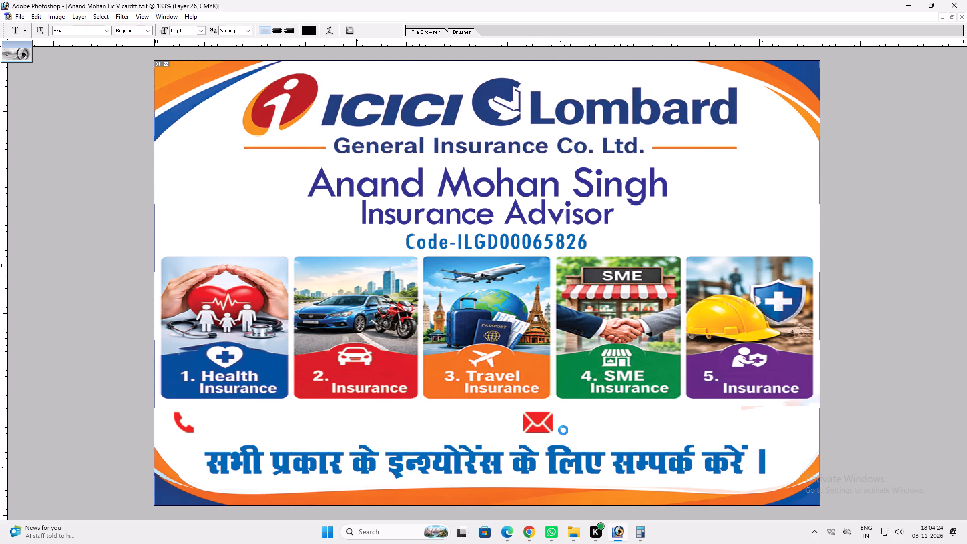
Set the baseline shift of the entire contact line to 0 pt.
left_click(563, 430)
key("ctrl+a")
key("ctrl+t")
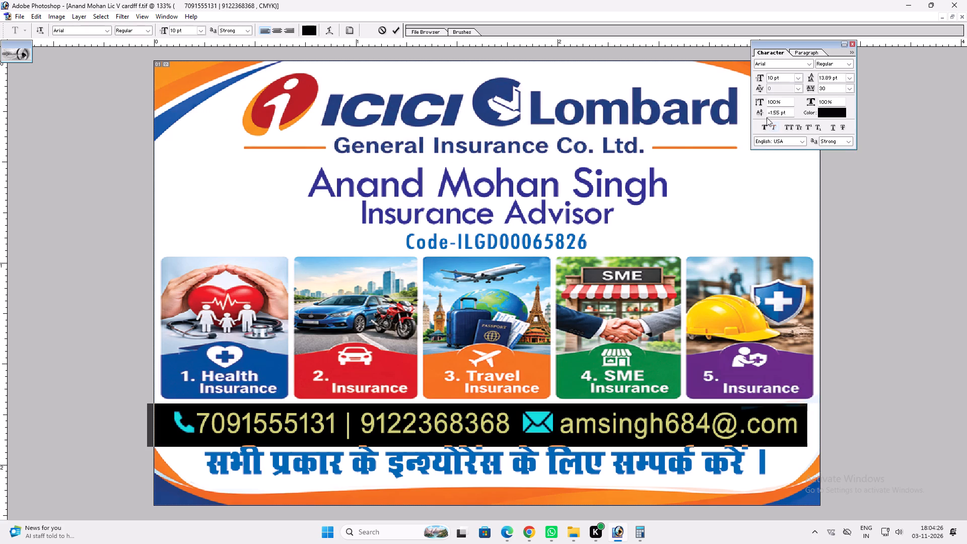
left_click(760, 111)
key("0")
key("Return")
key("Return")
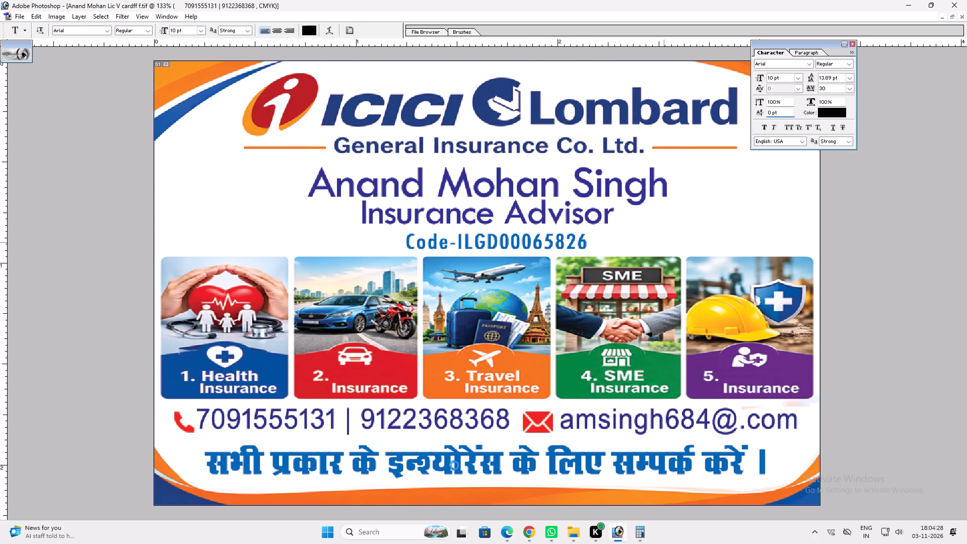
Nudge the contact line's text slightly down so it lines up with the phone and envelope icons.
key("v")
left_click(430, 424)
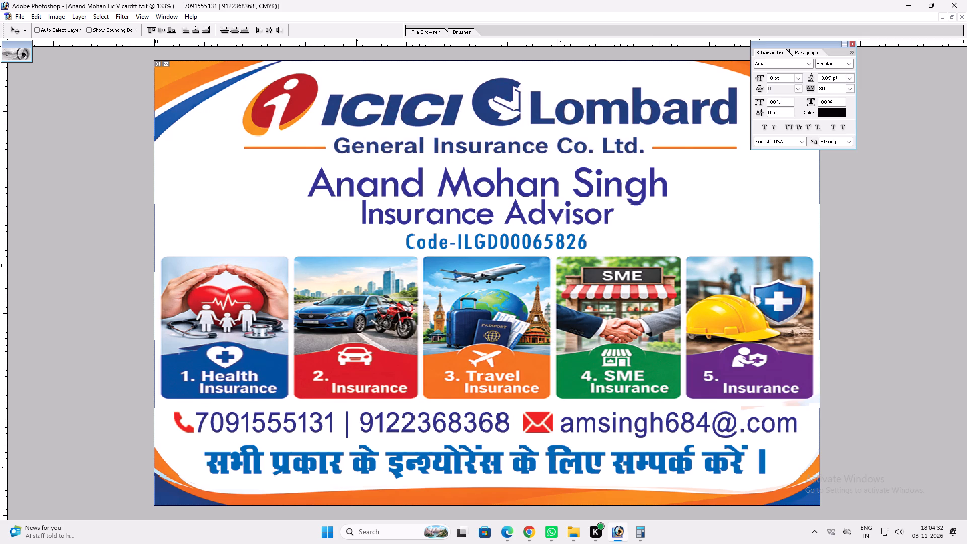
Delete the extra blank space in front of the e-mail address on the contact line.
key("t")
left_click_drag(562, 428, 544, 426)
key("BackSpace")
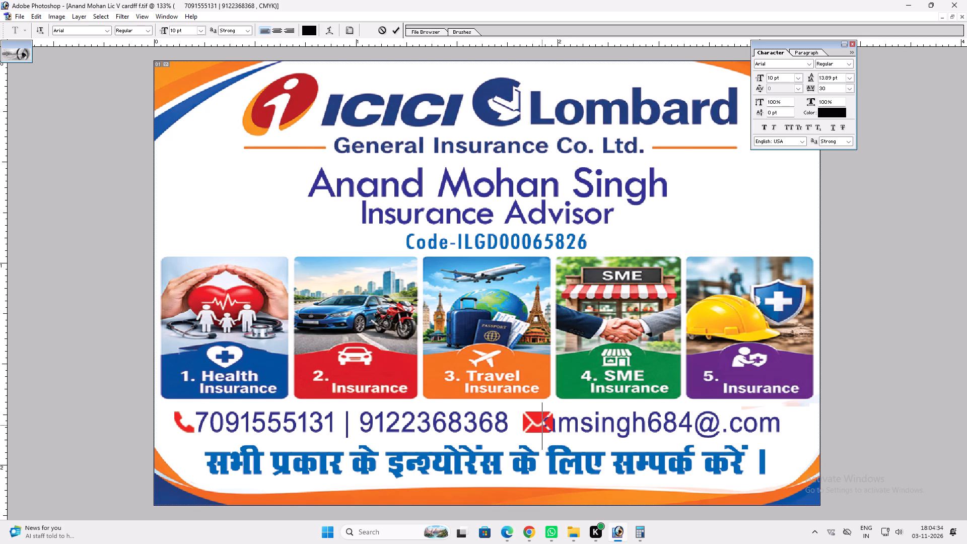
key("Return")
Shrink the red envelope icon slightly and centre it in the gap between the second phone number and the e-mail address.
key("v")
left_click(536, 415, "ctrl")
left_click_drag(536, 415, 524, 414)
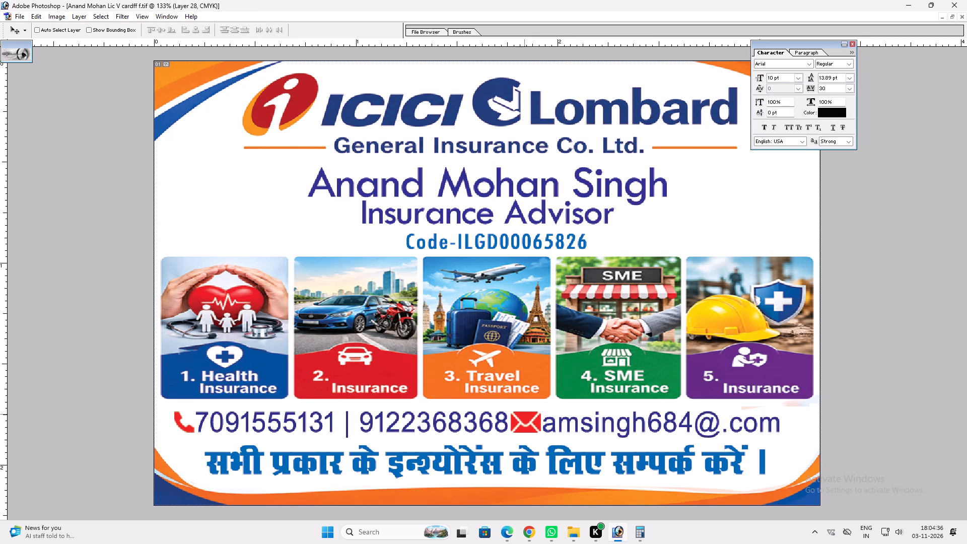
left_click_drag(524, 414, 525, 414)
key("ctrl+t")
left_click_drag(540, 412, 535, 413, "shift")
key("shift+Return")
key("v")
left_click(526, 413)
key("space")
right_click_drag(512, 402, 517, 403)
left_click_drag(527, 407, 533, 410)
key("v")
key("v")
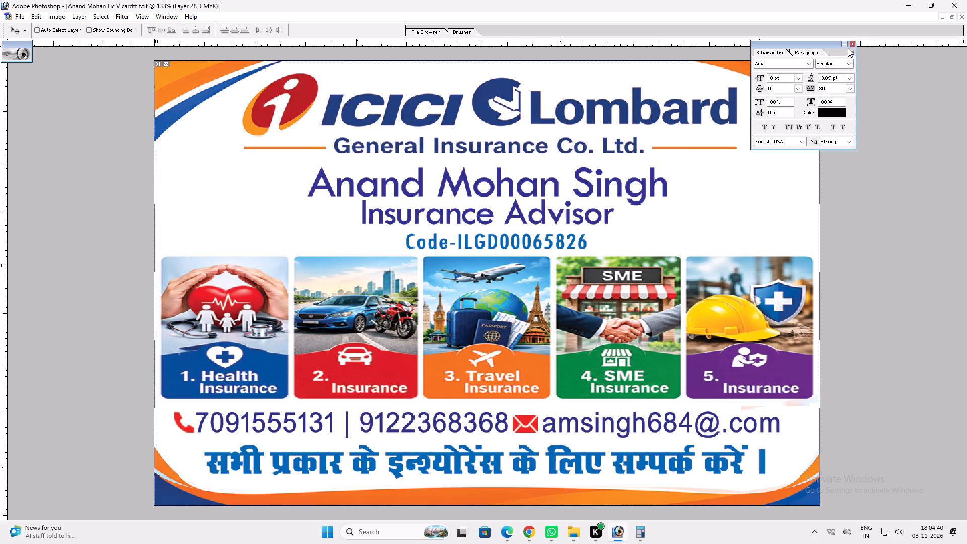
Close the Character palette.
left_click(852, 43)
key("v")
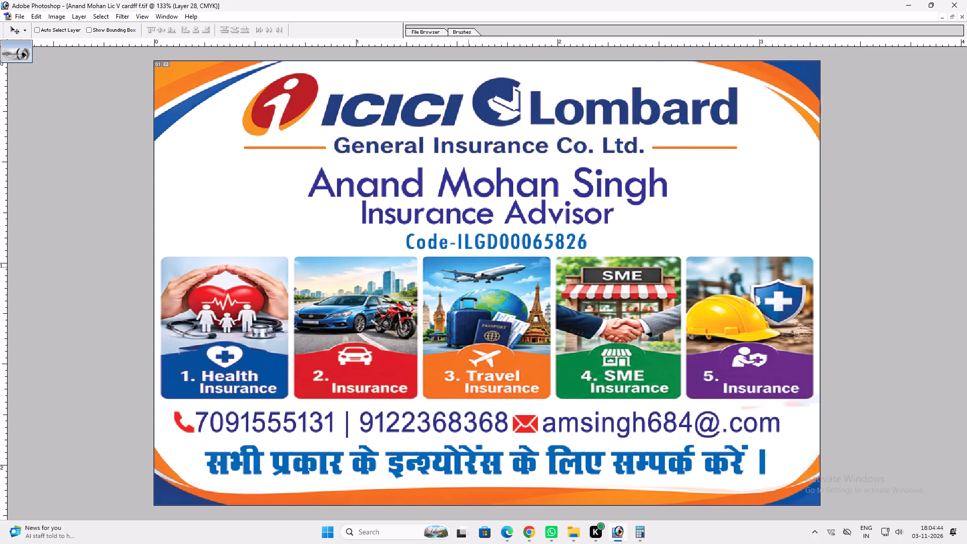
Copy the layer style of the advisor's name and paste it onto the Code line.
left_click(463, 173, "ctrl")
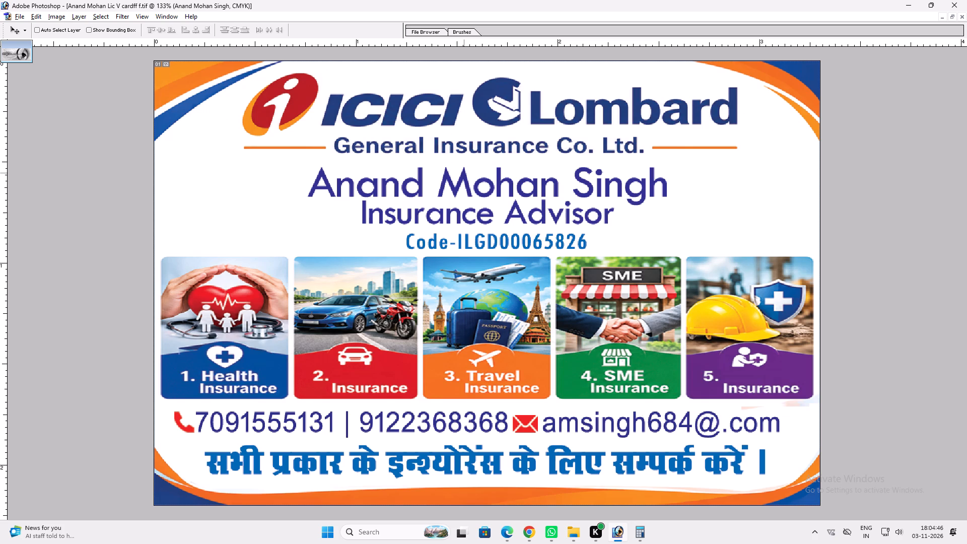
key("alt+l")
key("alt+y")
key("alt+c")
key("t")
left_click(491, 247)
key("Return")
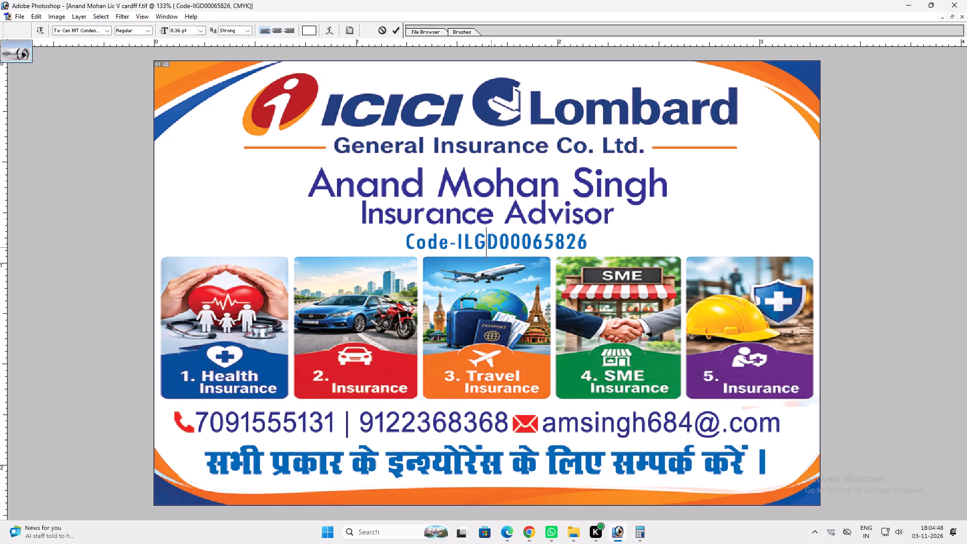
key("alt+l")
key("alt+y")
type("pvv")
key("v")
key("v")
left_click(480, 252)
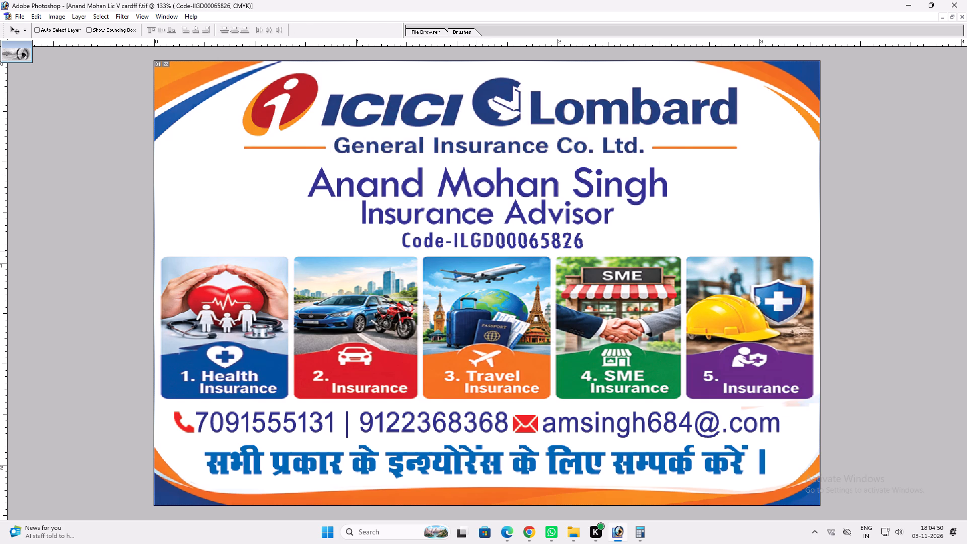
Stretch the Code line horizontally so it spans a little wider under Insurance Advisor.
key("ctrl+t")
left_click_drag(582, 236, 597, 236, "shift")
key("Return")
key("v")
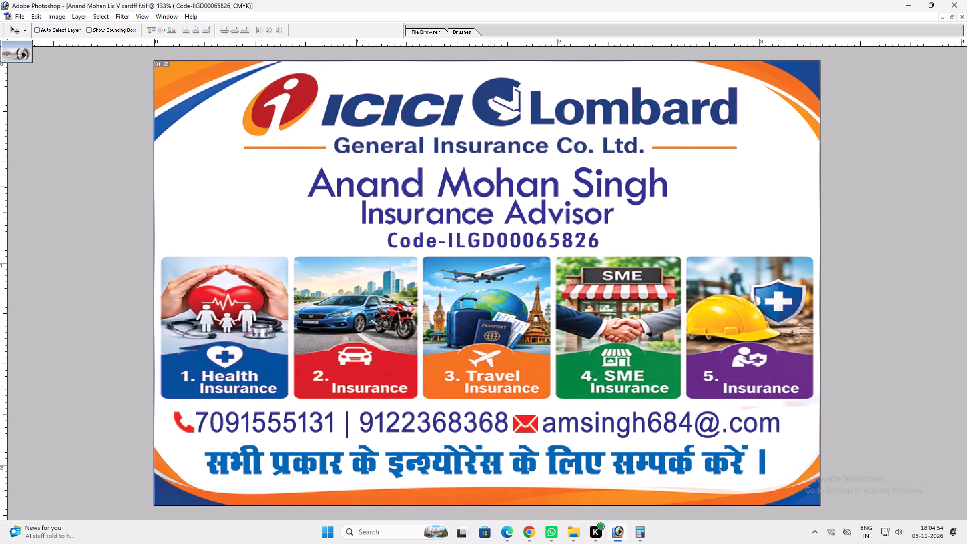
Shift the name and Code lines slightly right, link Insurance Advisor with them, and align all three on their horizontal centres.
left_click(499, 176, "ctrl+shift")
left_click_drag(499, 176, 509, 175, "shift")
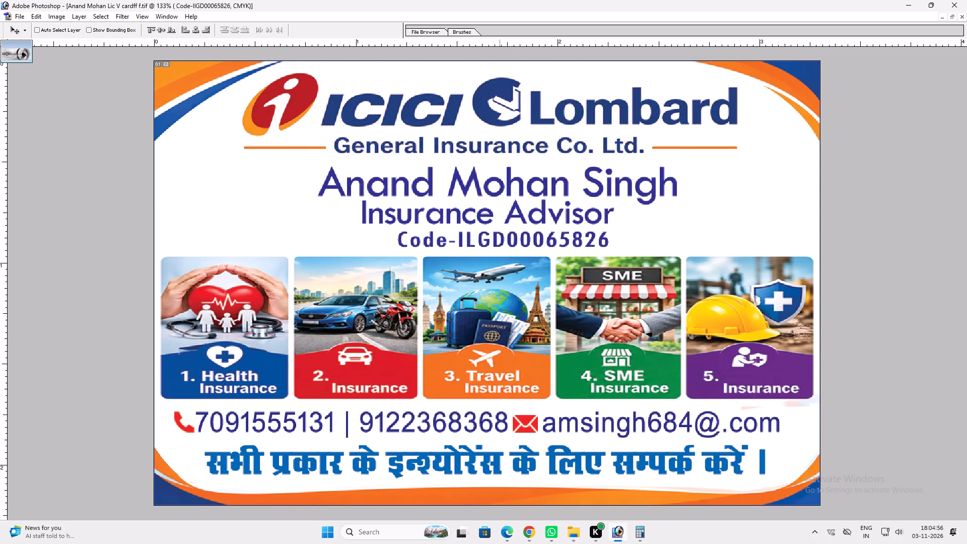
left_click(491, 214, "ctrl+shift")
left_click_drag(491, 214, 502, 210)
key("ctrl+z")
key("alt+l")
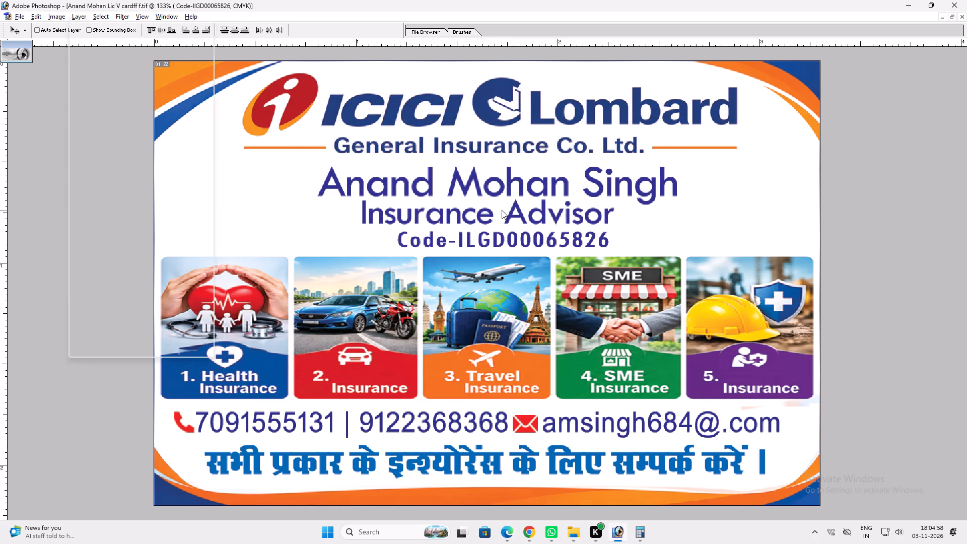
key("alt+i")
key("alt+h")
key("ctrl+d")
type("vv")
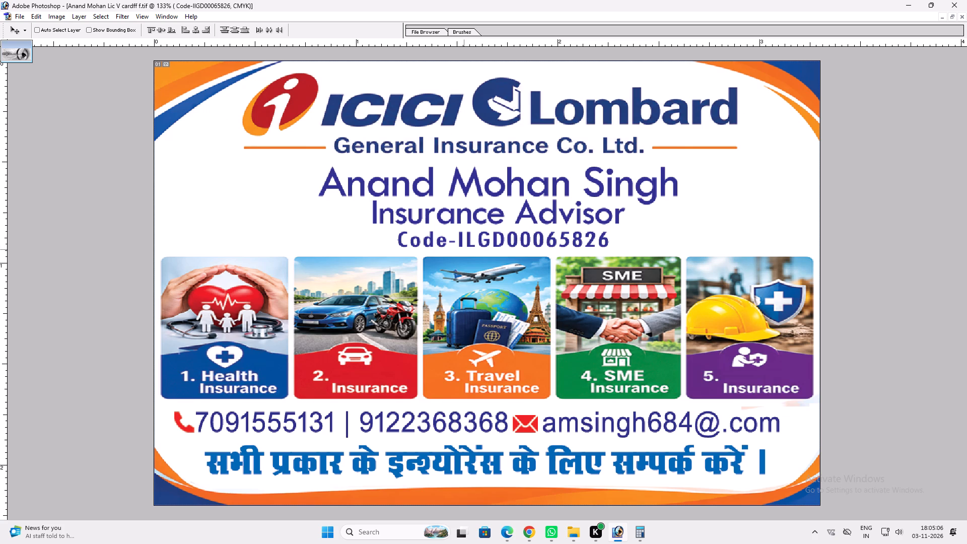
Select the Code line on its own, shift it slightly left, and make it a little narrower with Free Transform.
right_click(469, 235, "ctrl+shift")
left_click(476, 235, "ctrl+shift")
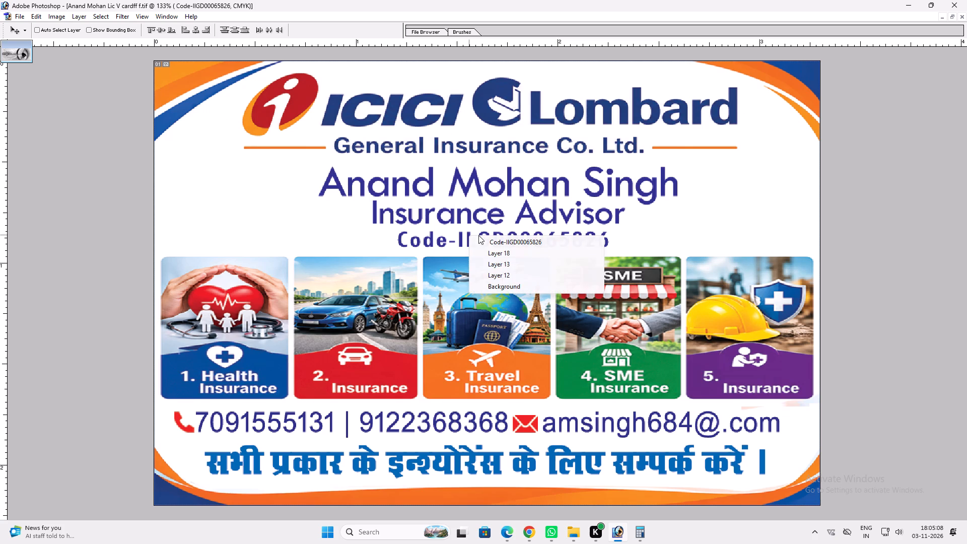
left_click(483, 238, "shift")
left_click_drag(500, 240, 479, 240, "shift")
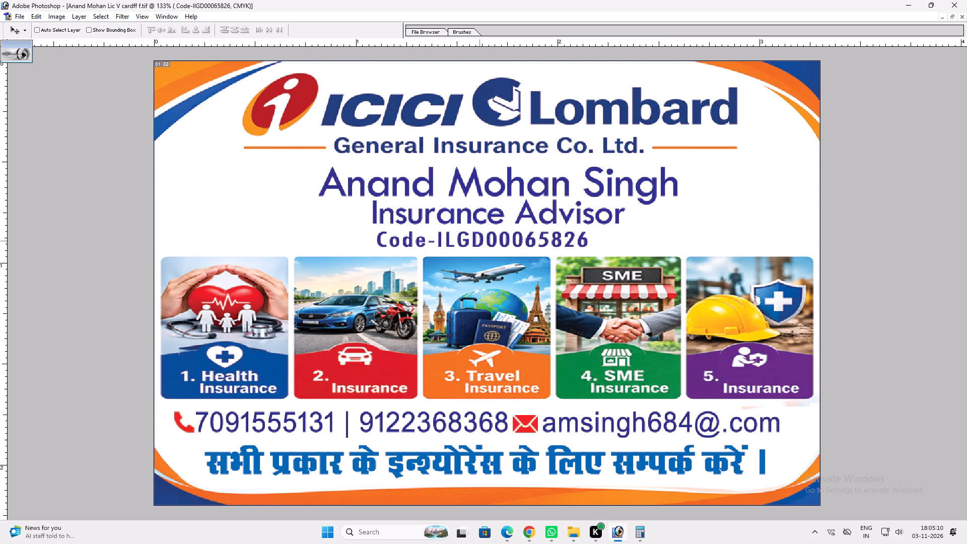
left_click_drag(479, 240, 485, 239, "shift")
key("ctrl+t")
left_click_drag(592, 239, 613, 235, "shift")
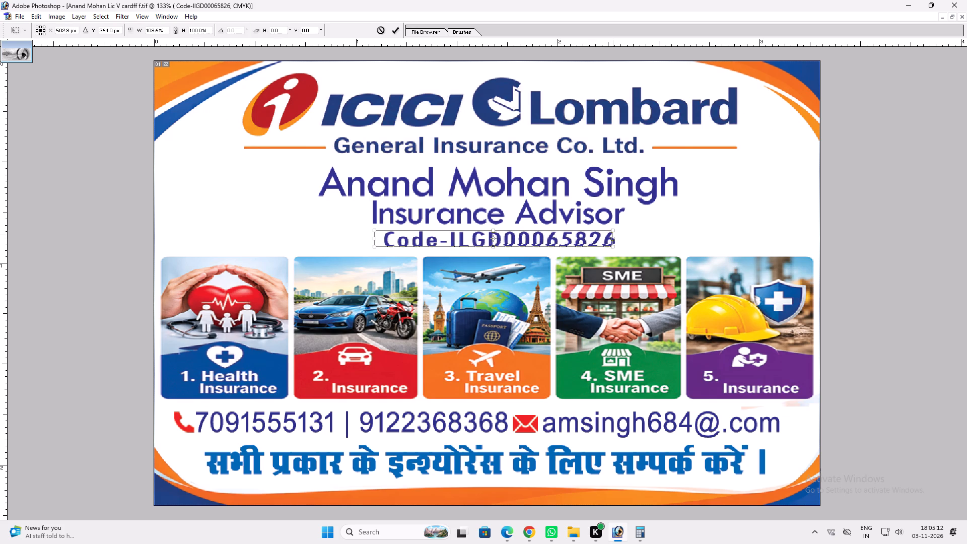
left_click_drag(613, 235, 606, 236, "shift")
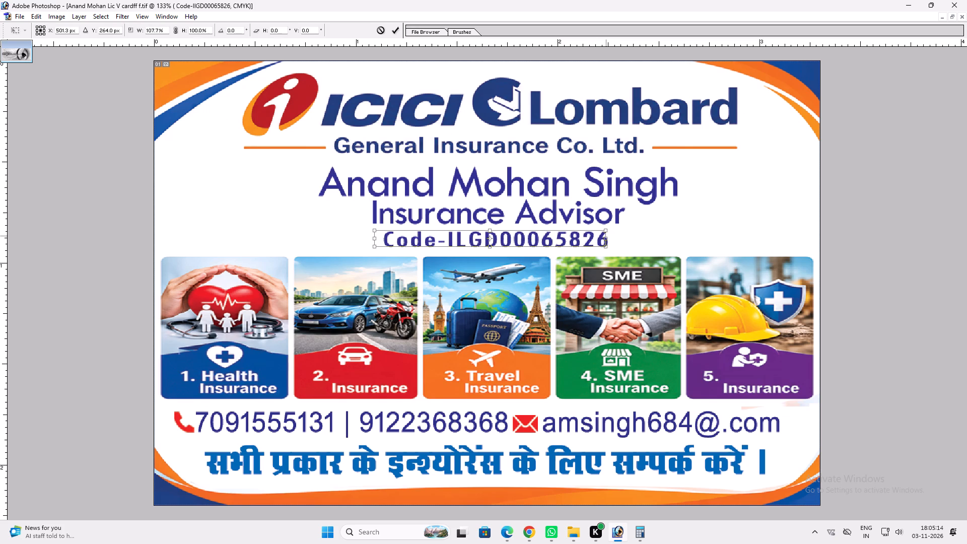
left_click_drag(606, 236, 591, 240, "shift")
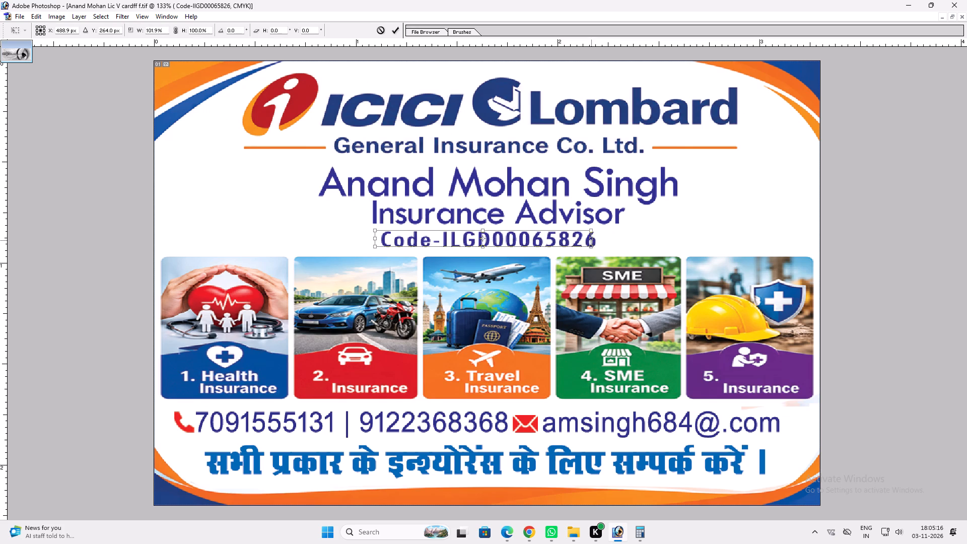
left_click_drag(591, 240, 587, 241, "shift")
key("Return")
Delete the leading blank space before the word Code in the Code line.
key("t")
left_click_drag(389, 246, 281, 250)
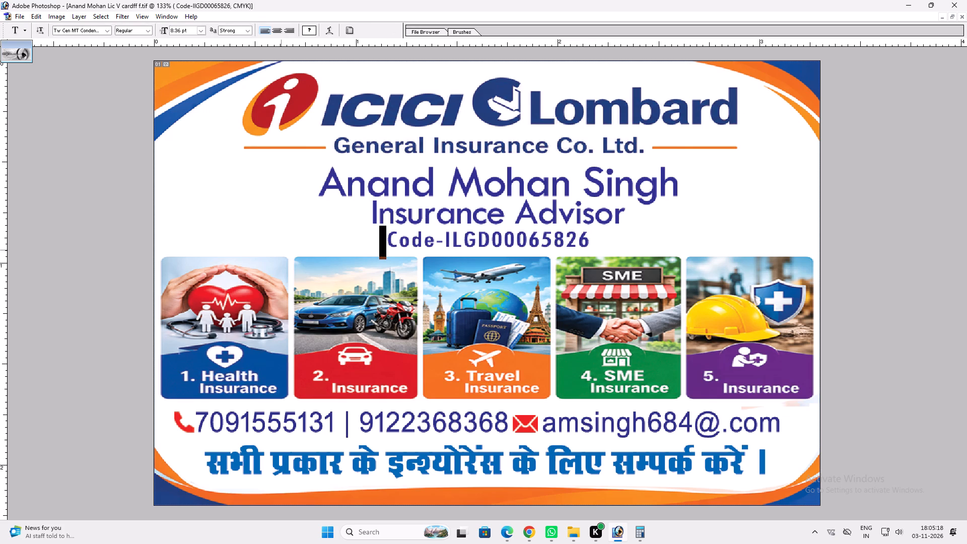
left_click_drag(281, 250, 277, 248)
key("BackSpace")
key("Return")
Move the Code line slightly right to centre it under Insurance Advisor.
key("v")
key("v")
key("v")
left_click_drag(417, 241, 428, 238, "shift")
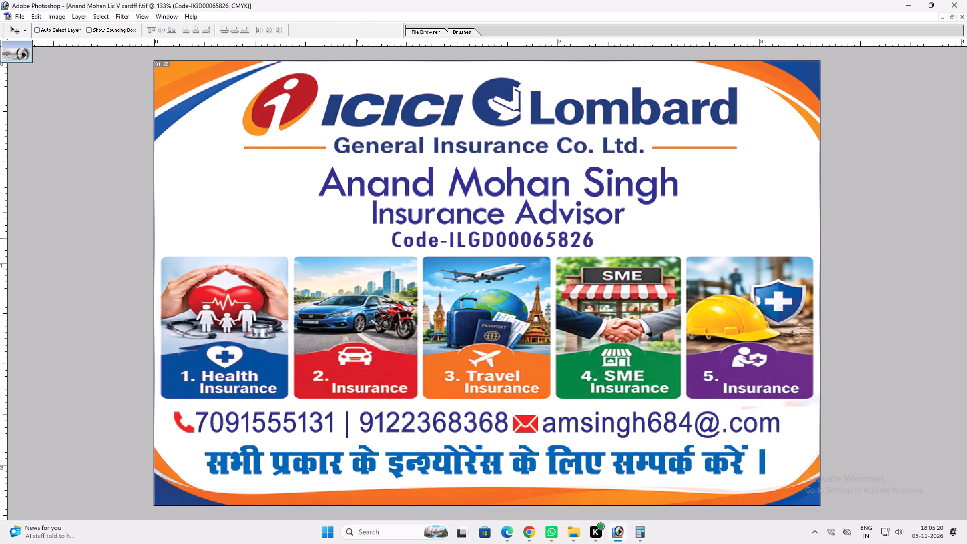
left_click_drag(428, 238, 433, 237, "shift")
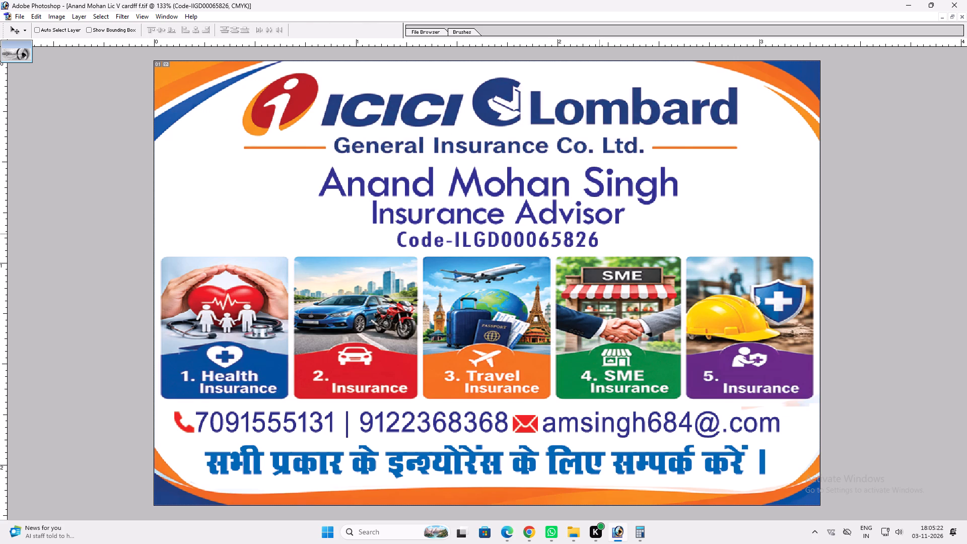
Transform the Code line to be slightly narrower and about 110.5% of its height.
key("ctrl+t")
left_click(596, 243, "shift")
left_click(581, 231, "shift")
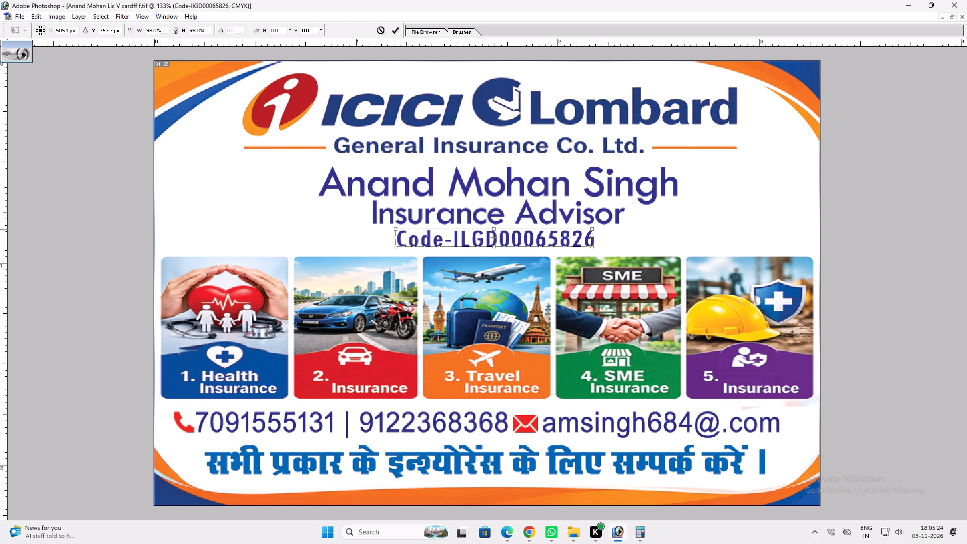
left_click(594, 236, "alt+shift")
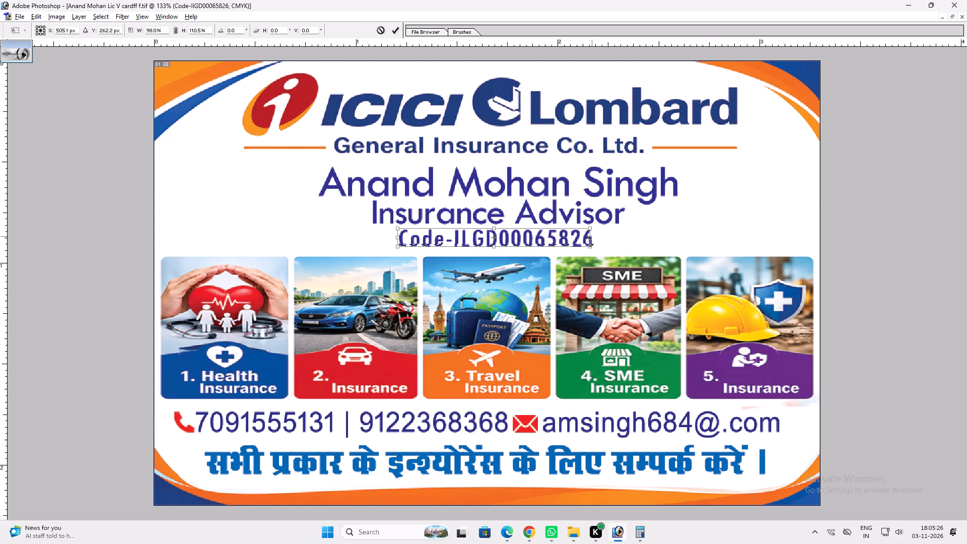
key("Return")
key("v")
left_click(562, 234, "shift")
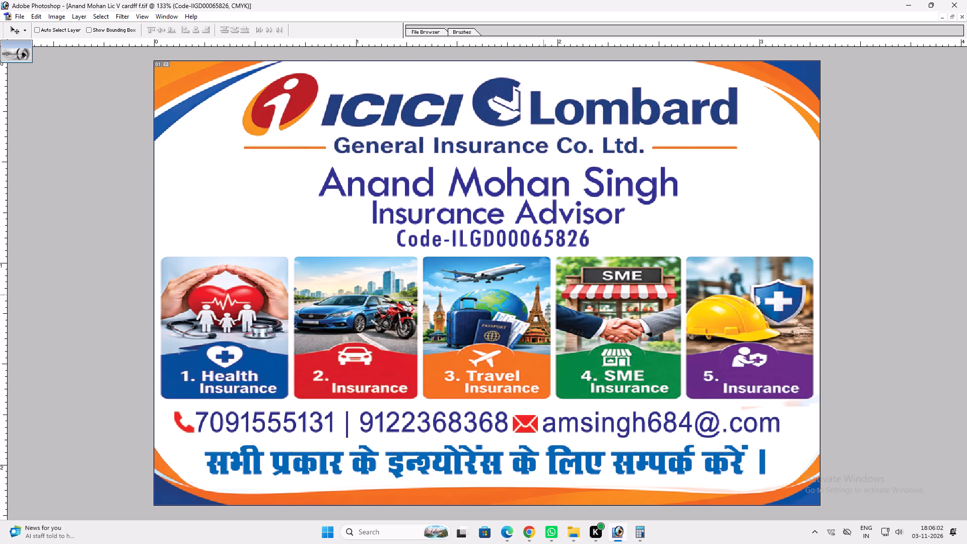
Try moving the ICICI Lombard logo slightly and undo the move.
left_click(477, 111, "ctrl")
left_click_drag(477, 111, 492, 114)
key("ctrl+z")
Move the name and Insurance Advisor lines up toward the company name, and raise the Code line to follow them.
left_click(518, 178, "ctrl")
left_click_drag(517, 178, 518, 175)
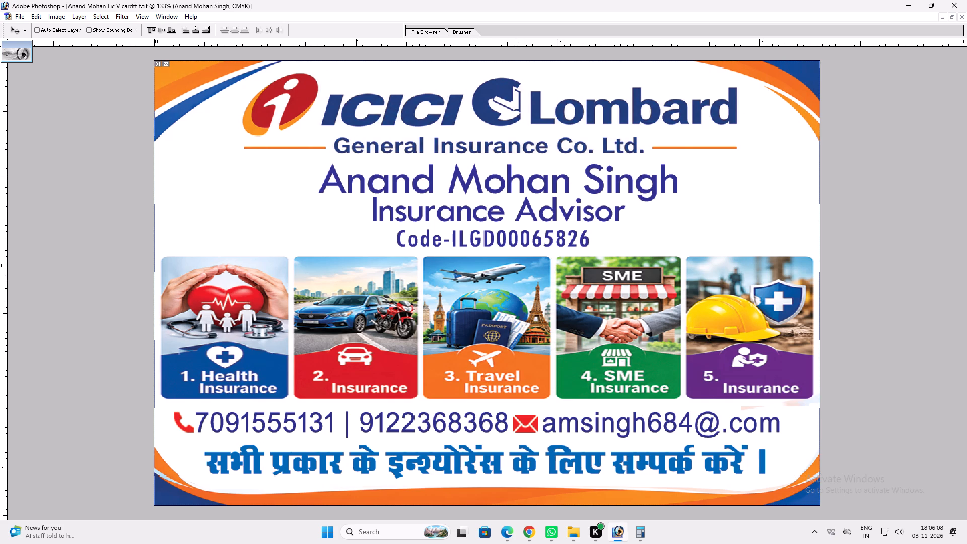
left_click_drag(518, 175, 519, 172)
left_click(514, 231, "ctrl")
left_click_drag(514, 231, 513, 226, "shift")
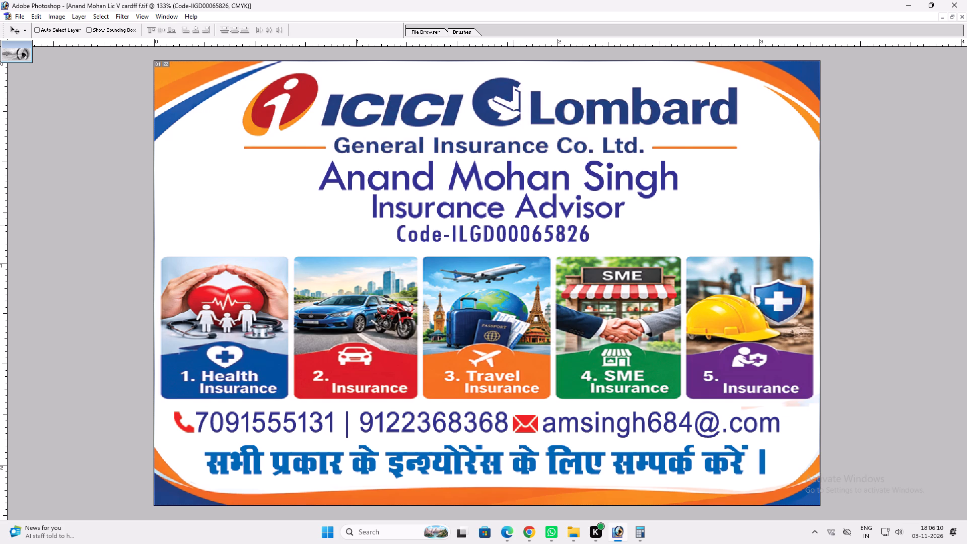
left_click_drag(513, 226, 513, 225, "shift")
Link the name, Insurance Advisor and Code lines and scale them down slightly together, keeping them centred.
left_click(521, 211, "ctrl+shift")
left_click_drag(522, 210, 537, 211)
key("ctrl+z")
left_click(530, 182, "ctrl+shift")
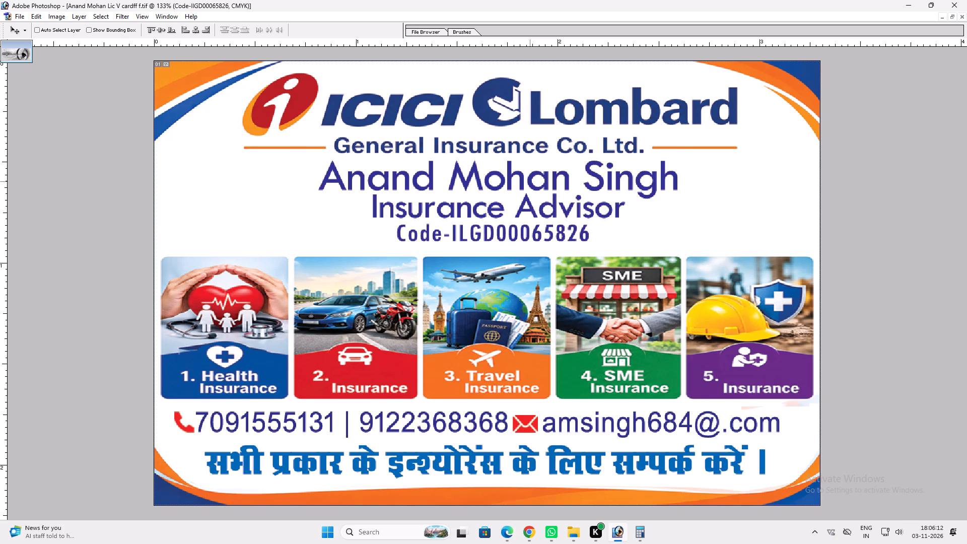
key("ctrl+t")
left_click_drag(677, 243, 672, 240, "alt+shift")
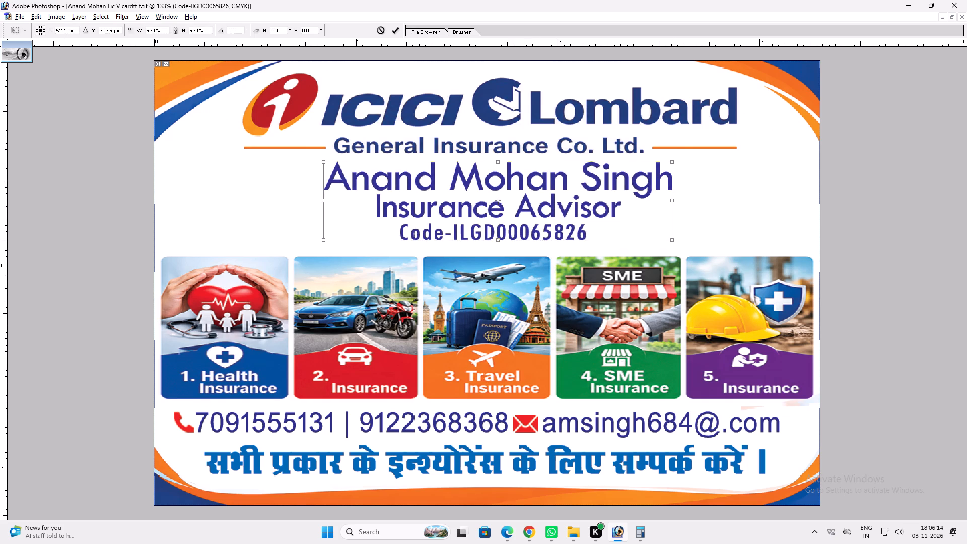
left_click_drag(672, 240, 668, 239, "alt+shift")
key("Return")
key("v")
left_click(618, 221, "shift")
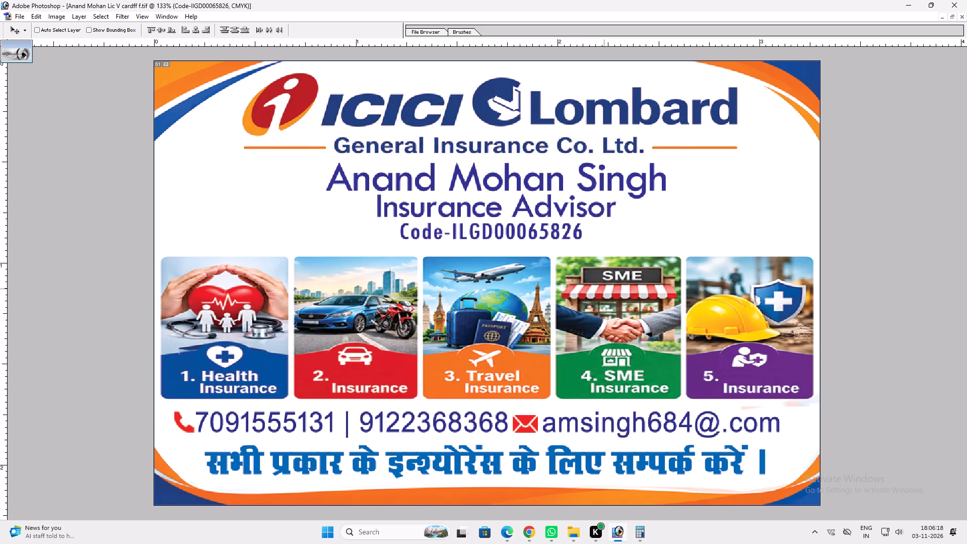
Stretch the strip of five insurance pictures upward to fill the space below the Code line.
left_click(604, 289, "ctrl")
key("ctrl+t")
left_click_drag(594, 252, 596, 241, "shift")
key("Return")
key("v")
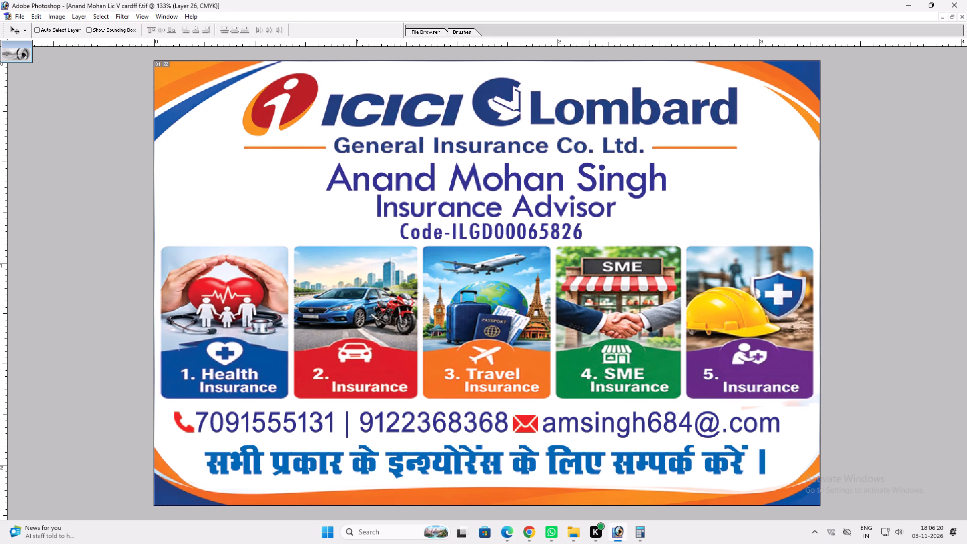
Nudge the linked name, Insurance Advisor and Code lines slightly up.
left_click(579, 232, "ctrl")
double_click(580, 232, "ctrl")
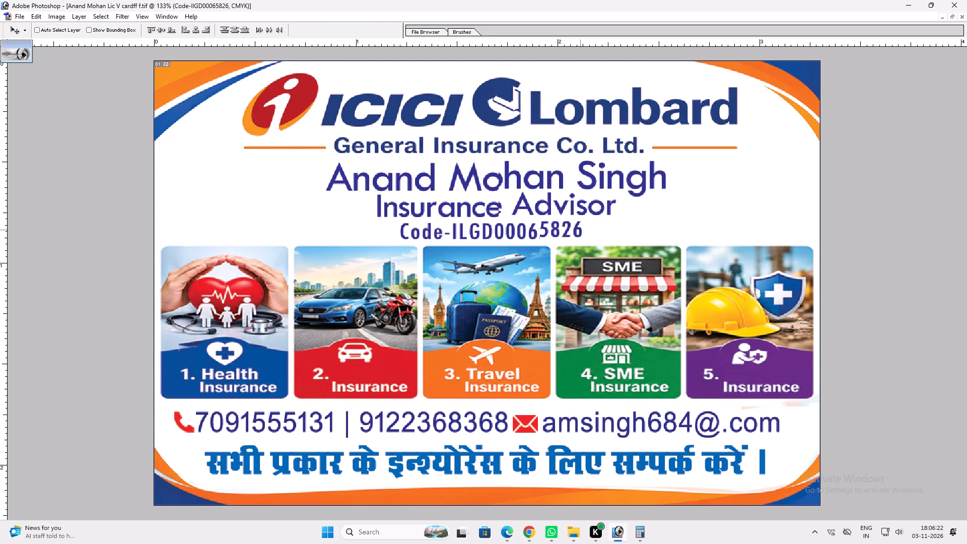
Stretch the top edge of the insurance picture strip slightly further up toward the Code line.
left_click(589, 267, "ctrl")
key("ctrl+t")
left_click_drag(592, 242, 597, 239, "shift")
key("shift+Return")
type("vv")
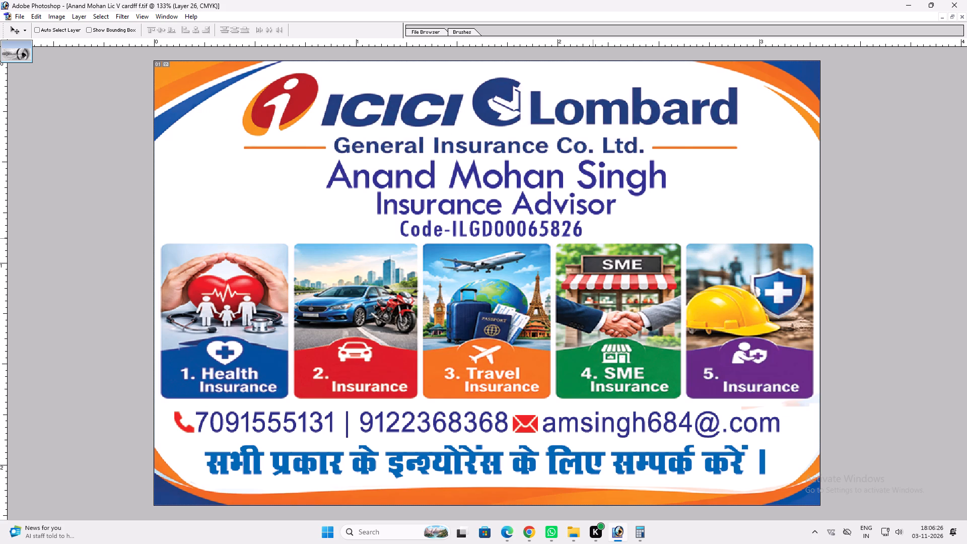
Save the visiting card.
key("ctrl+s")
Stretch the bottom edge of the five-picture insurance strip slightly down toward the contact line.
left_click(605, 280, "ctrl")
key("ctrl+t")
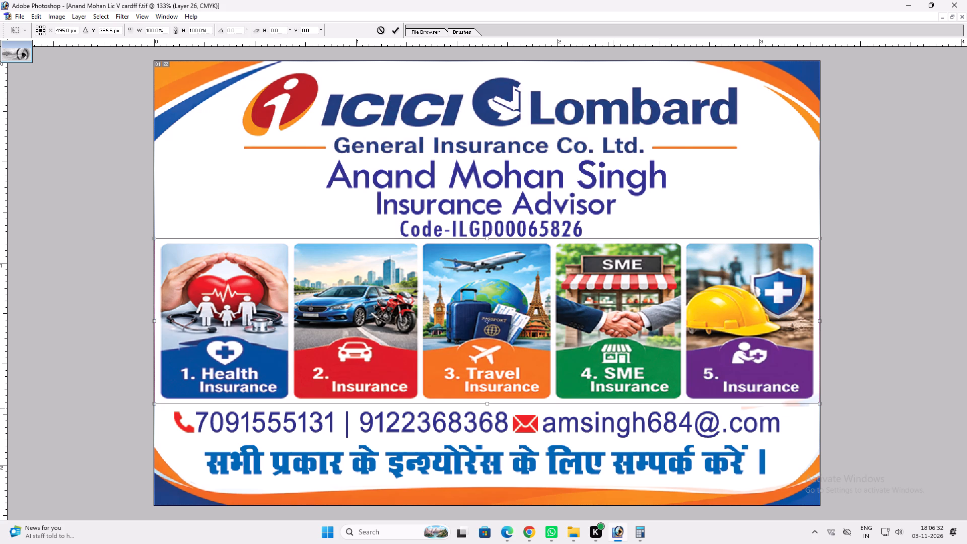
left_click(611, 408, "shift")
key("Return")
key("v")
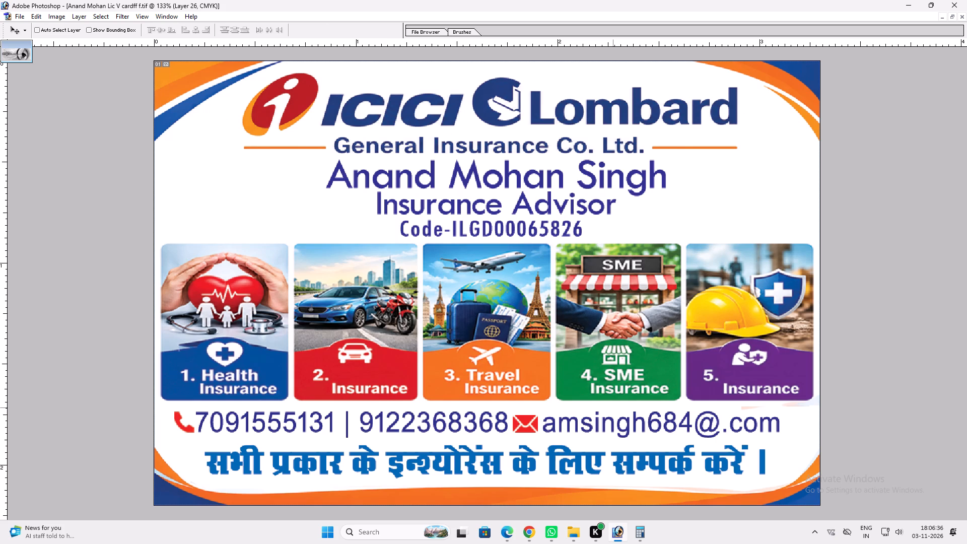
Save the ICICI Lombard visiting card.
key("ctrl+s")
key("ctrl+s")
key("ctrl+s")
Save a JPEG version of the ICICI Lombard card under the same name and close the card.
key("ctrl+shift+s")
key("Tab")
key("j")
key("Return")
key("Return")
key("Return")
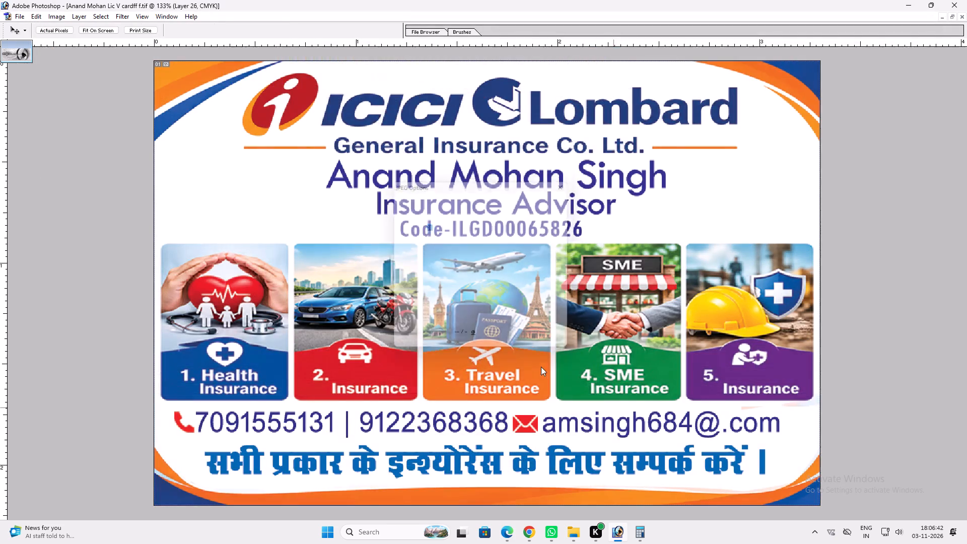
key("ctrl+w")
Save a JPEG version of the LIC visiting card in the 03.11.2026 folder under its existing name.
key("ctrl+shift+s")
key("ctrl+shift+s")
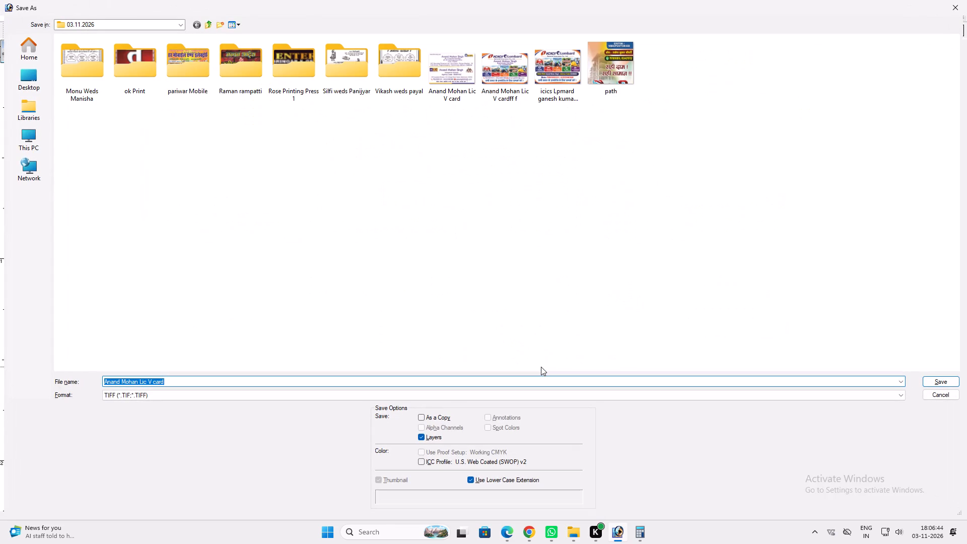
key("Tab")
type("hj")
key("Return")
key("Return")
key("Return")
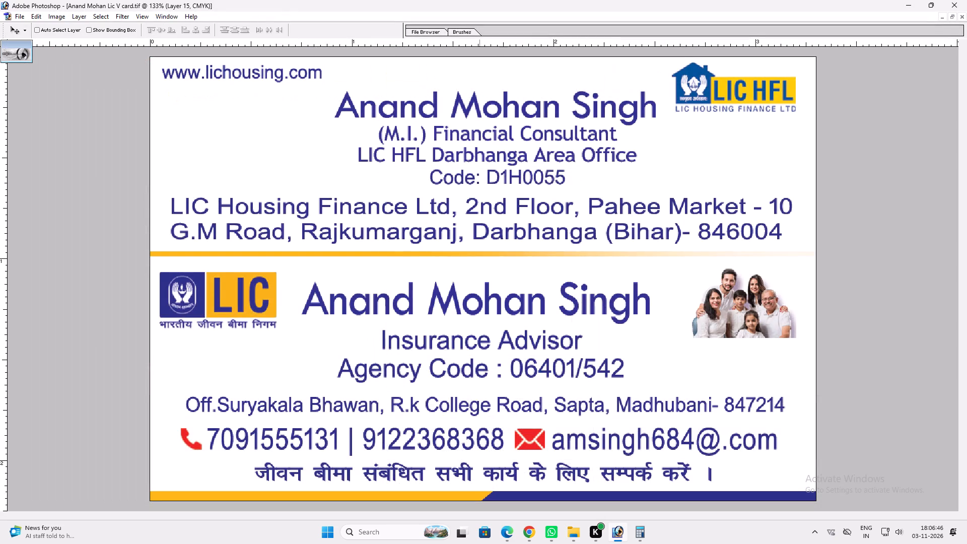
Select the first phone number in the contact line of the LIC card for text editing.
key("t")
left_click_drag(339, 445, 212, 450)
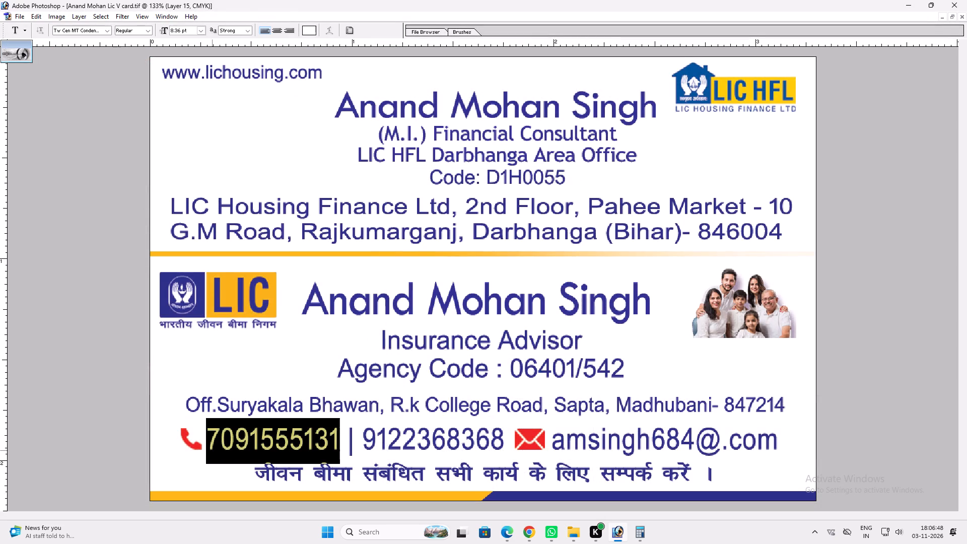
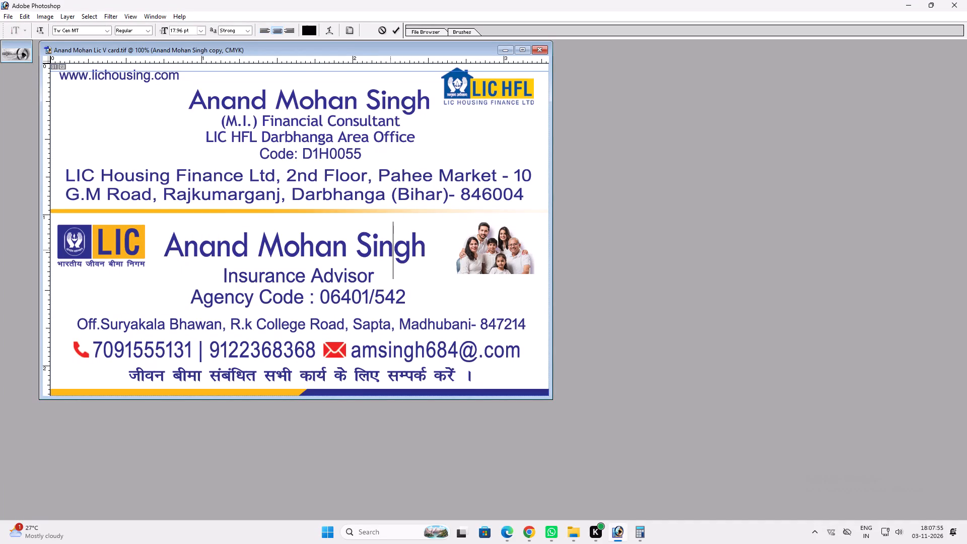
Delete the advisor's name text from the lower LIC section of the card.
key("ctrl+a")
key("ctrl+x")
key("BackSpace")
key("Return")
key("v")
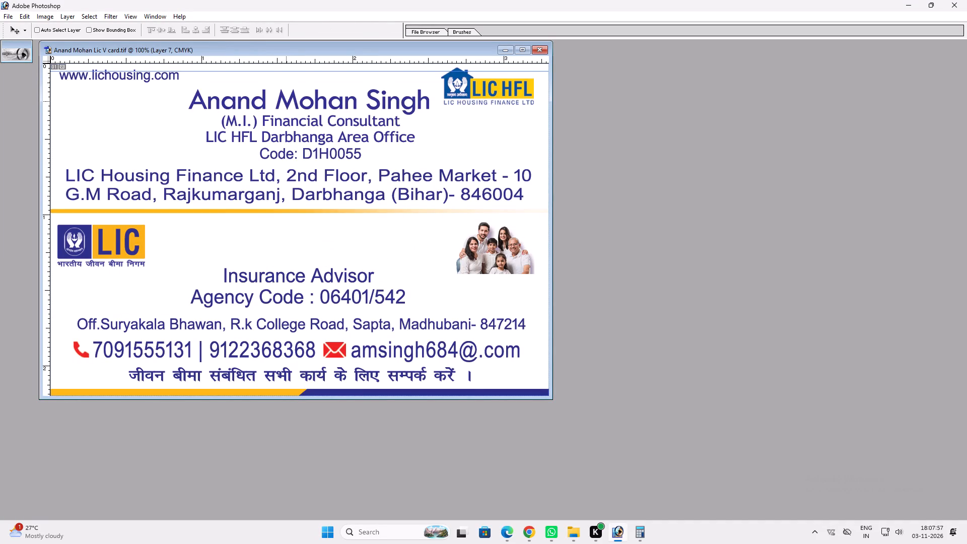
Duplicate the advisor's name from the upper LIC HFL section and place the copy just above Insurance Advisor.
left_click(286, 101, "ctrl")
left_click_drag(286, 101, 301, 104, "ctrl")
key("ctrl+z")
left_click_drag(294, 103, 306, 248, "alt+shift")
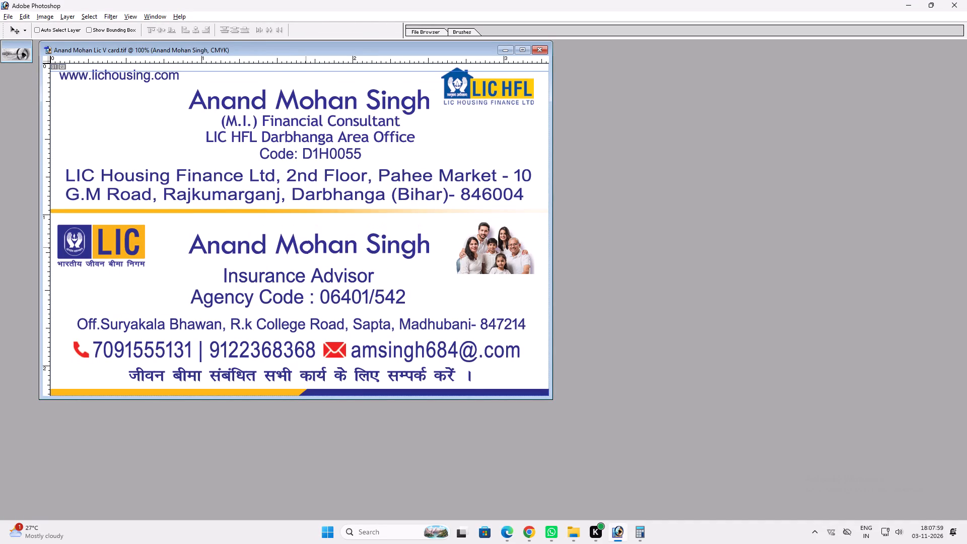
left_click_drag(306, 248, 305, 253, "alt+shift")
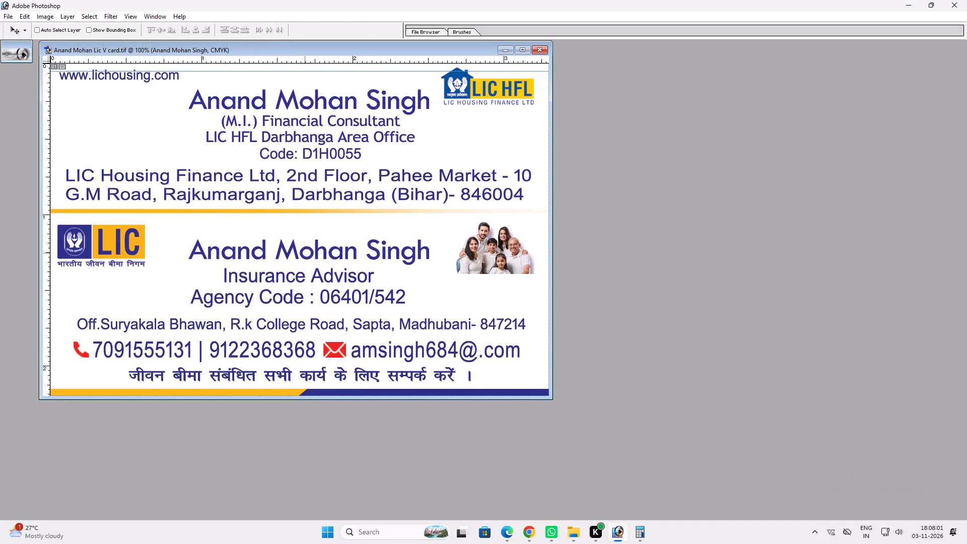
Centre the copied name horizontally on the whole card and save the LIC visiting card.
key("ctrl+s")
key("alt+l")
key("alt+i")
key("alt+h")
key("ctrl+d")
left_click(305, 253)
key("ctrl+a")
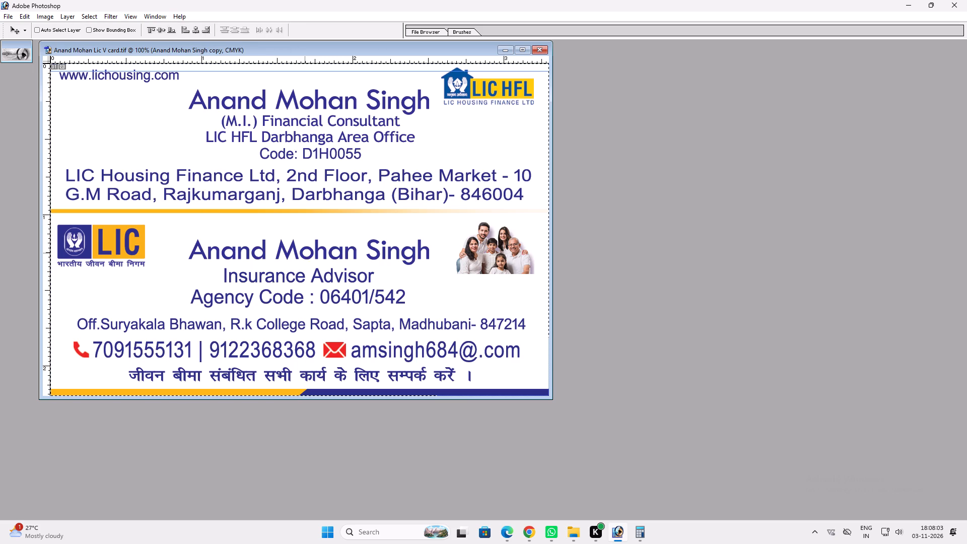
key("alt+l")
key("alt+i")
key("alt+h")
key("ctrl+d")
key("ctrl+s")
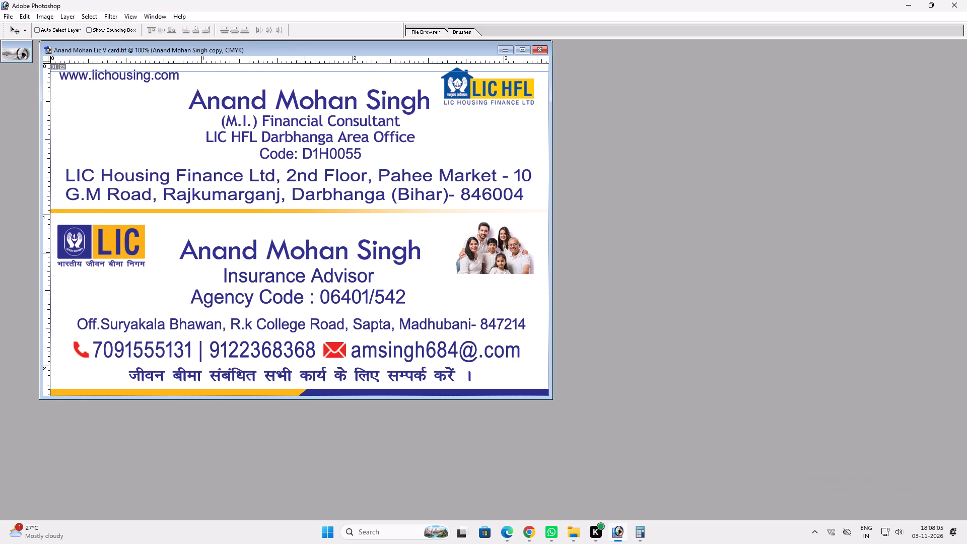
Save a JPEG version of the updated LIC card under its existing name and close the card.
key("ctrl+shift+s")
key("Tab")
key("j")
key("Return")
key("Return")
key("Return")
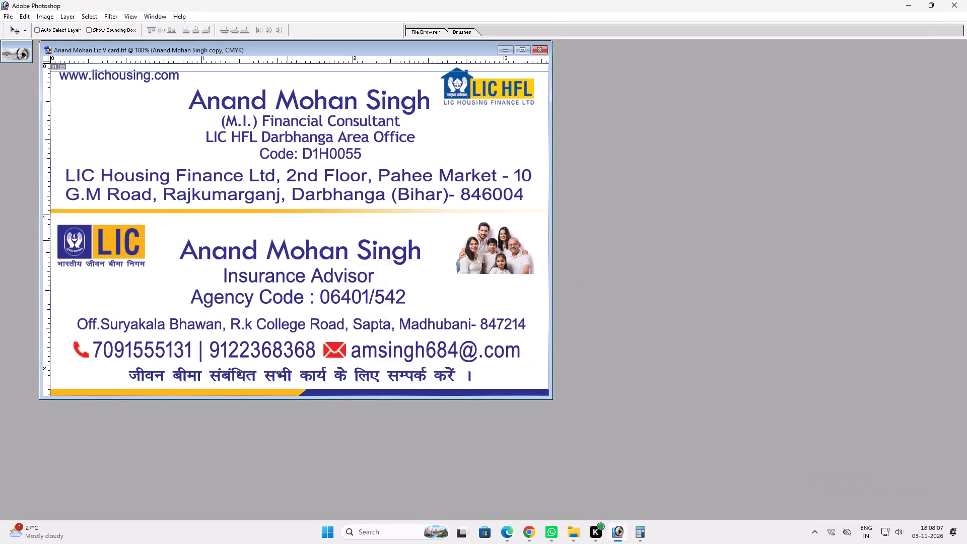
key("ctrl+w")
Select the LIC card file whose name ends in "copy" in the 03.11.2026 folder for opening.
key("ctrl+o")
left_click(460, 73)
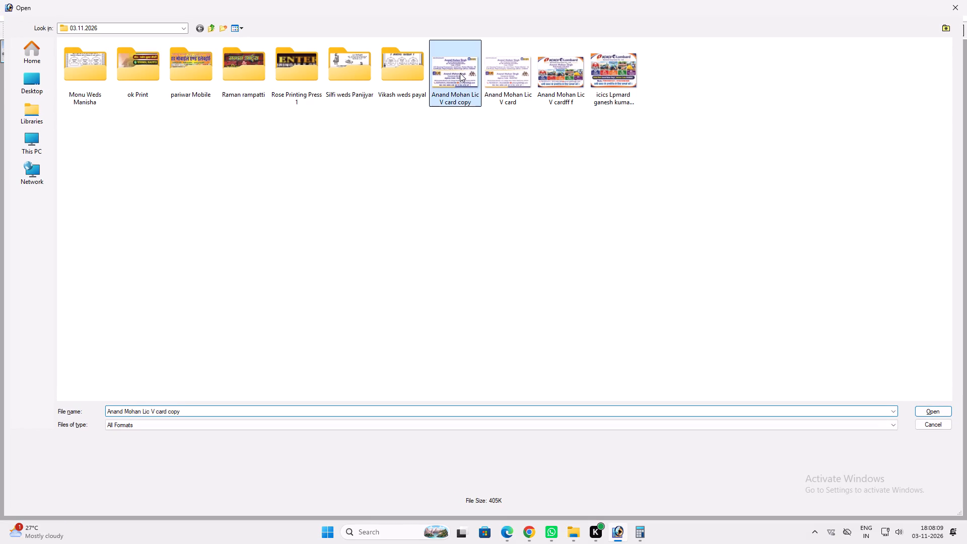